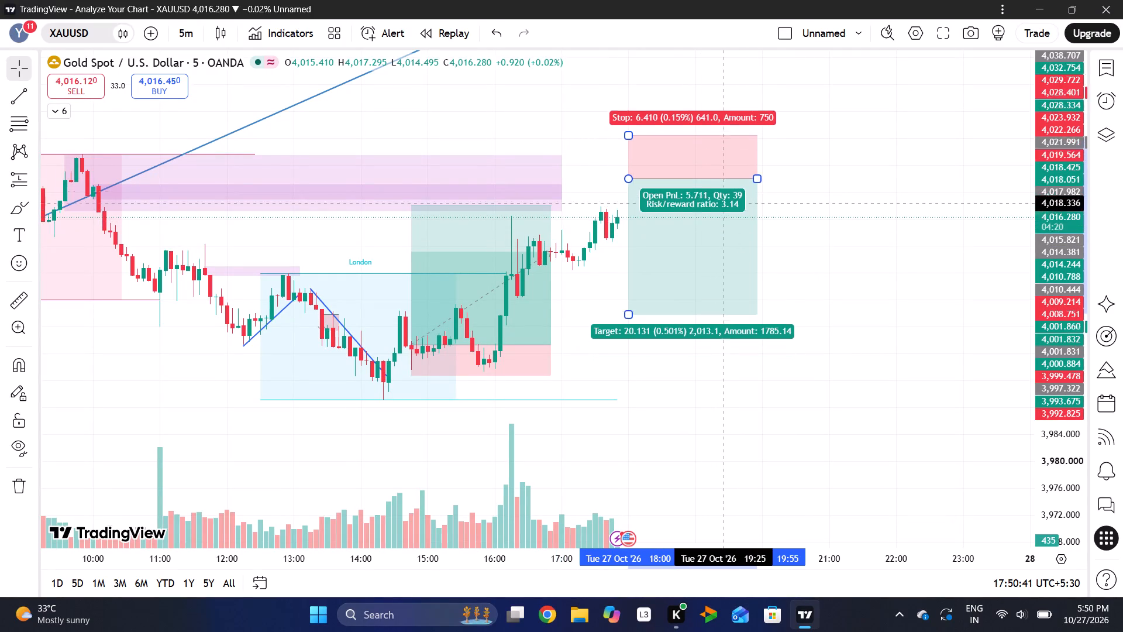
Draw a trend line beneath the latest rising candles, from about 4,006.45 at 17:05 to about 4,019.83 at 18:20.
left_click(615, 264)
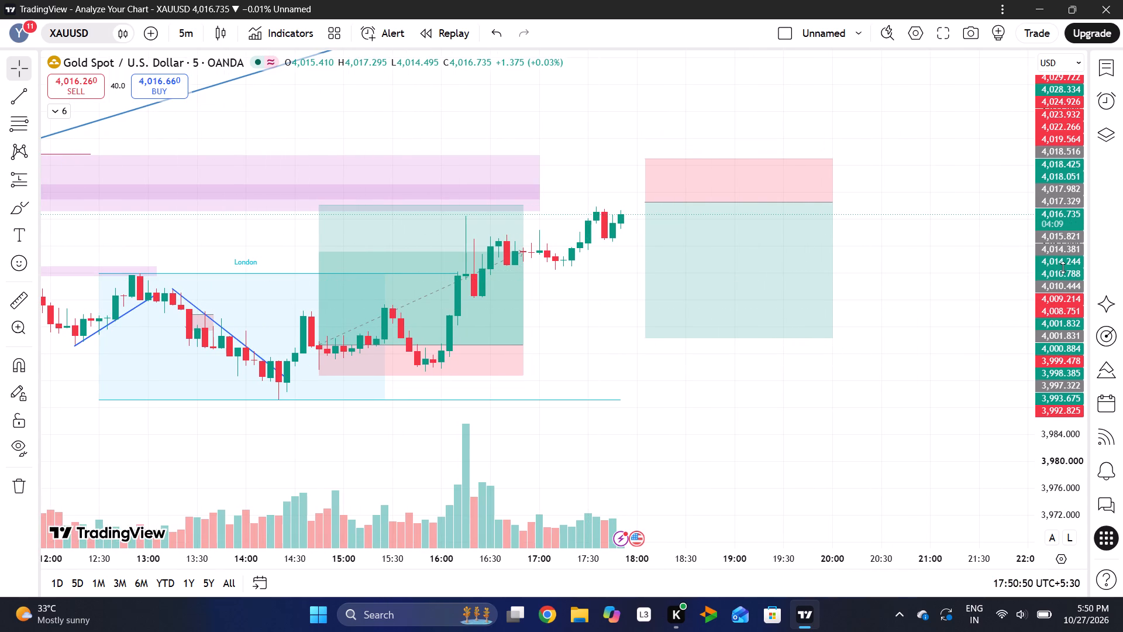
left_click_drag(1048, 331, 1086, 103)
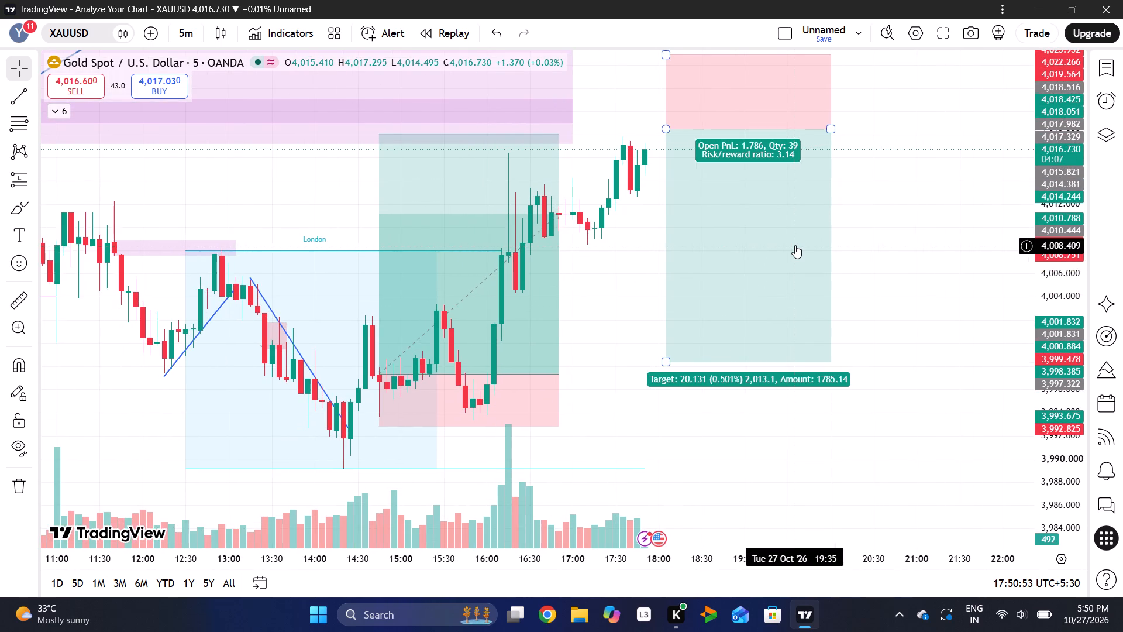
left_click(9, 94)
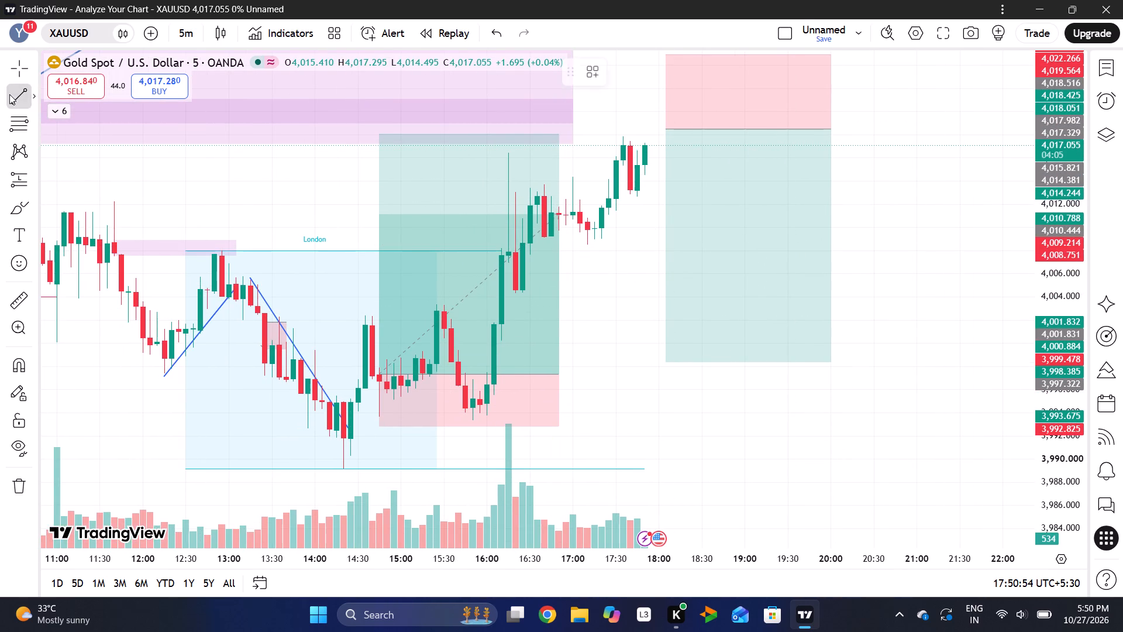
left_click_drag(657, 152, 578, 242)
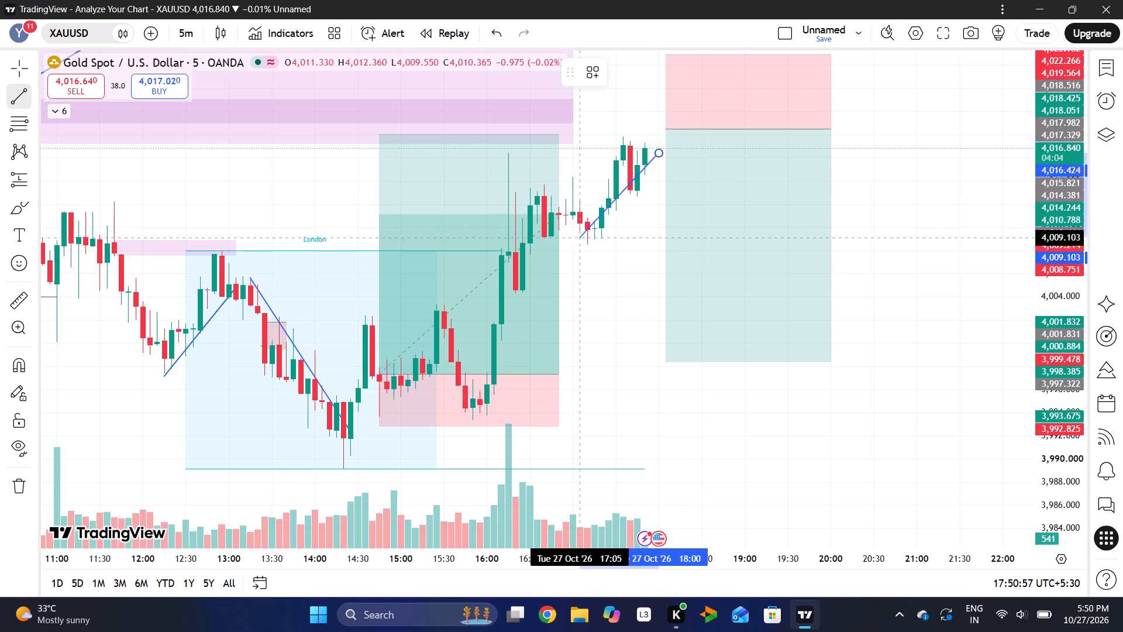
left_click_drag(578, 242, 578, 268)
left_click_drag(578, 268, 658, 159)
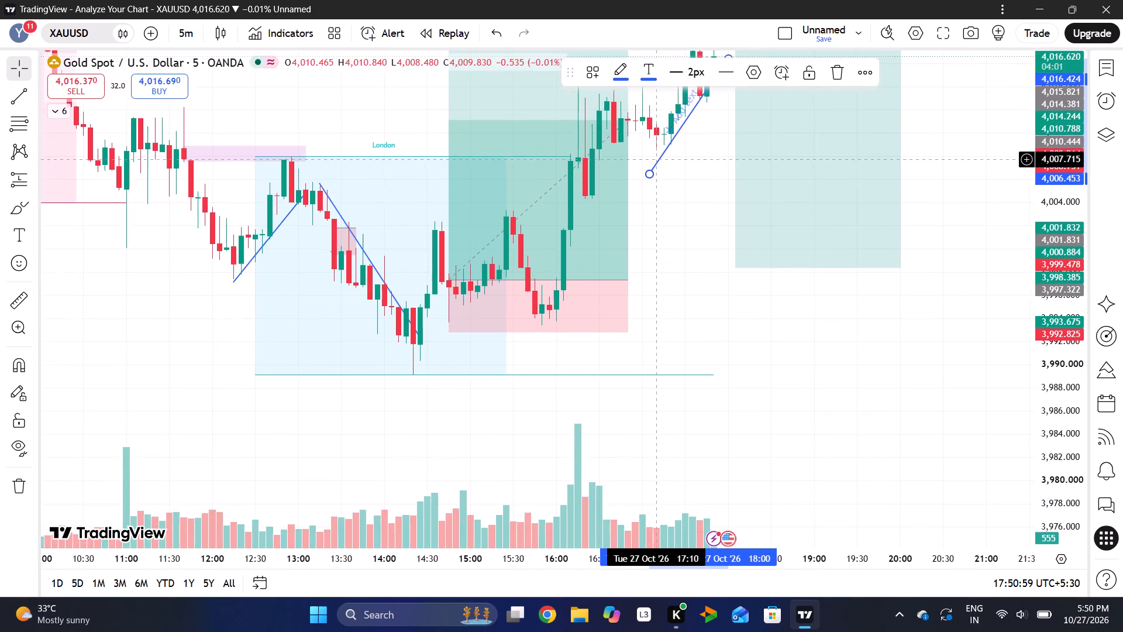
left_click_drag(658, 159, 566, 275)
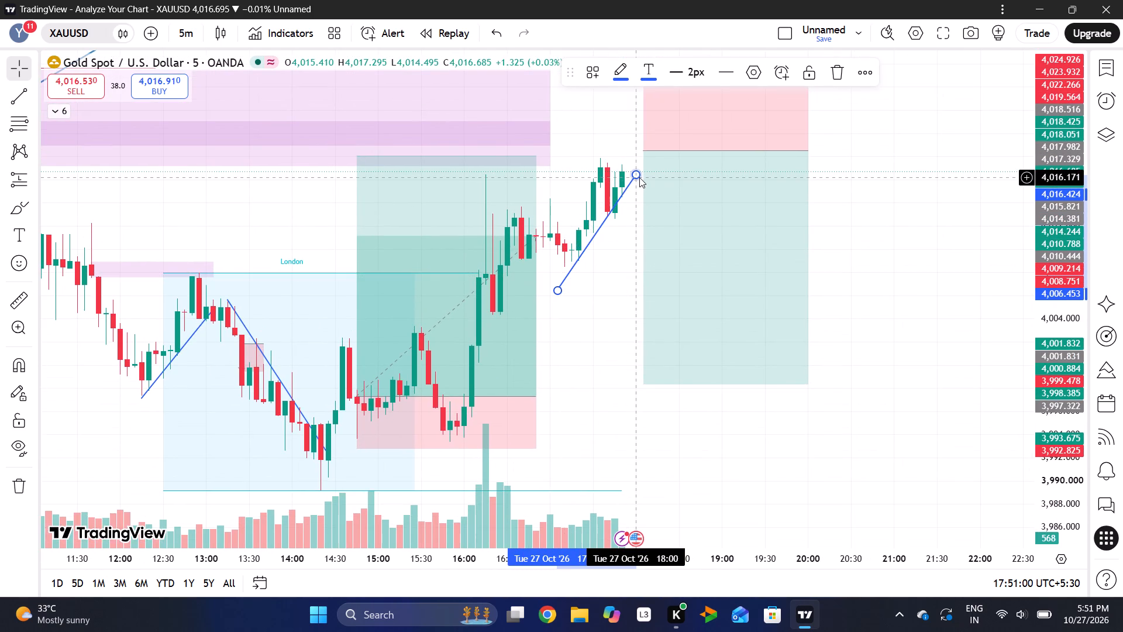
left_click_drag(633, 171, 666, 147)
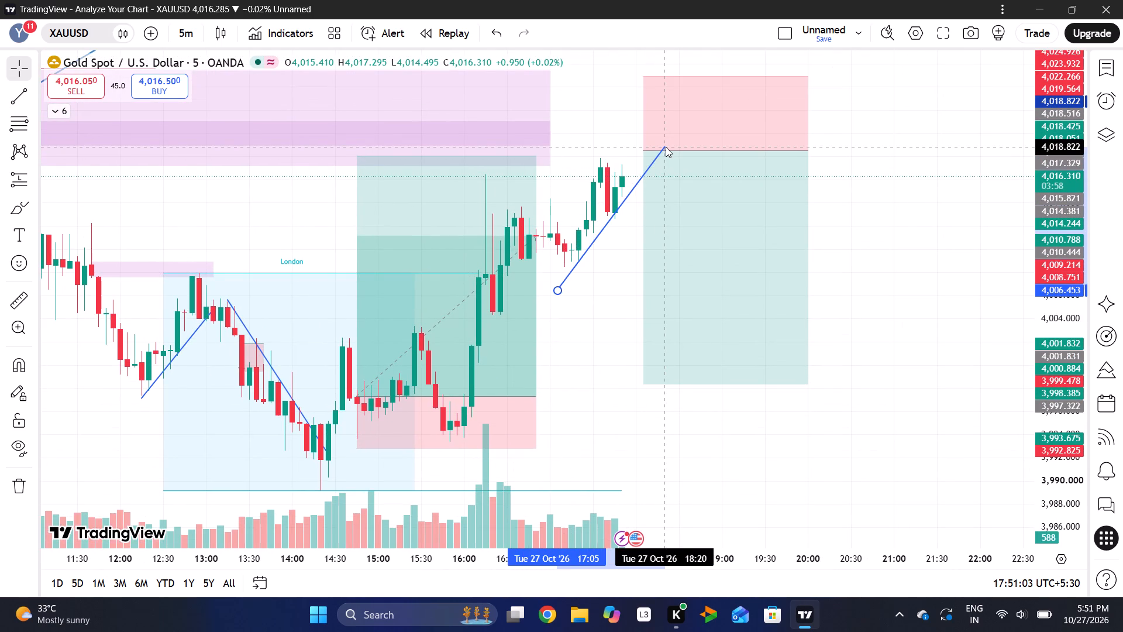
left_click_drag(666, 147, 664, 135)
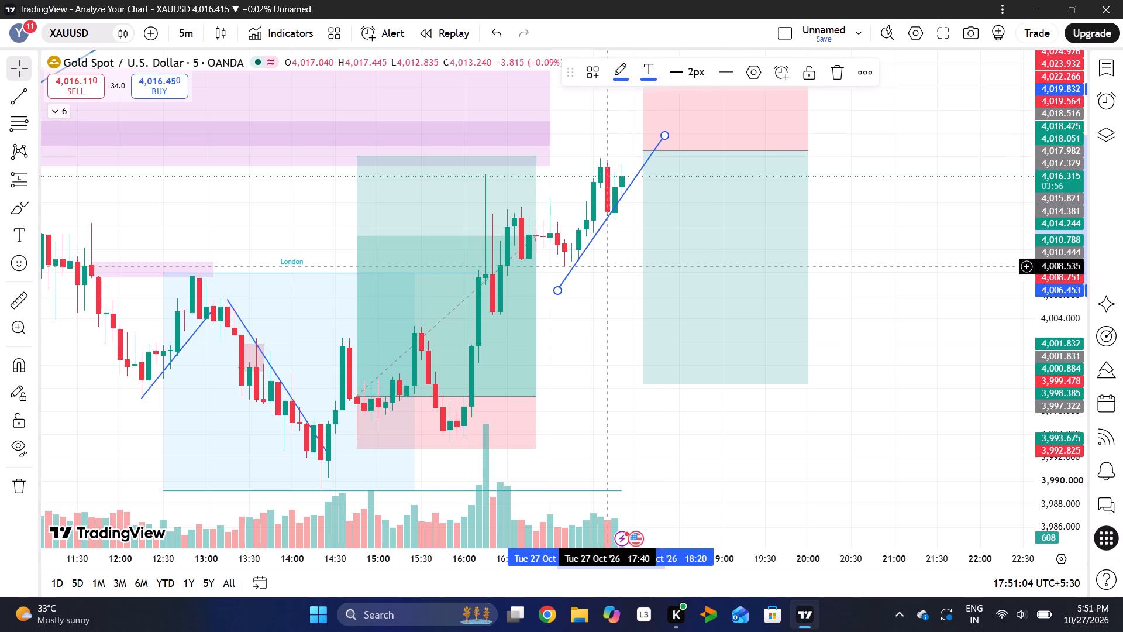
left_click(596, 297)
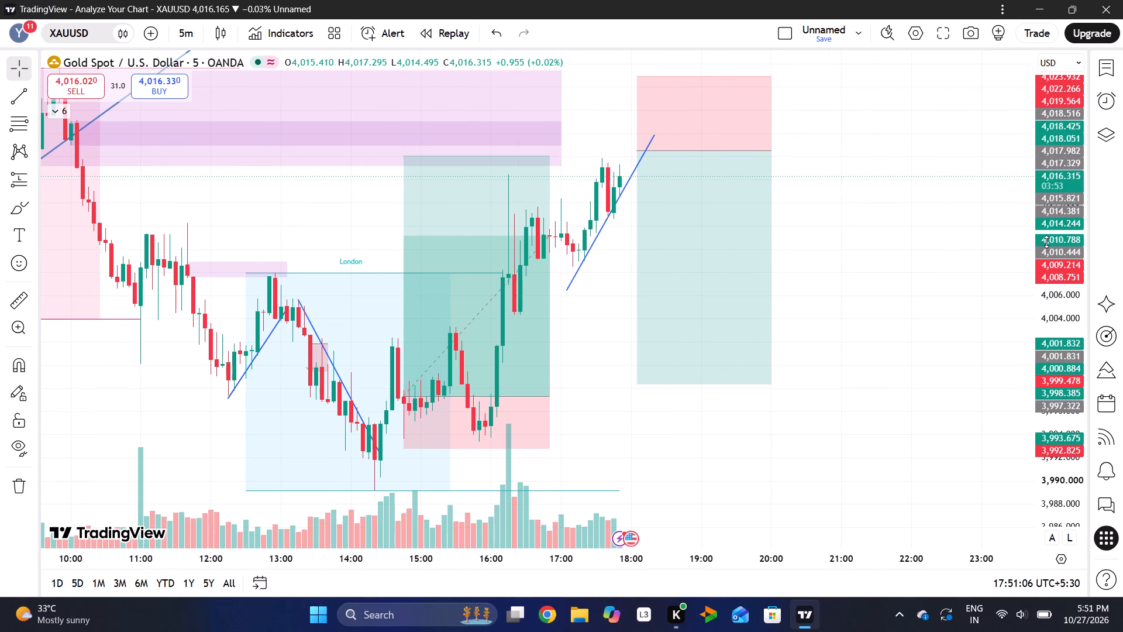
Adjust the new trend line, moving its lower end to about 4,008.15 at 17:15 and extending its upper end to about 18:30.
left_click_drag(1059, 199, 1021, 376)
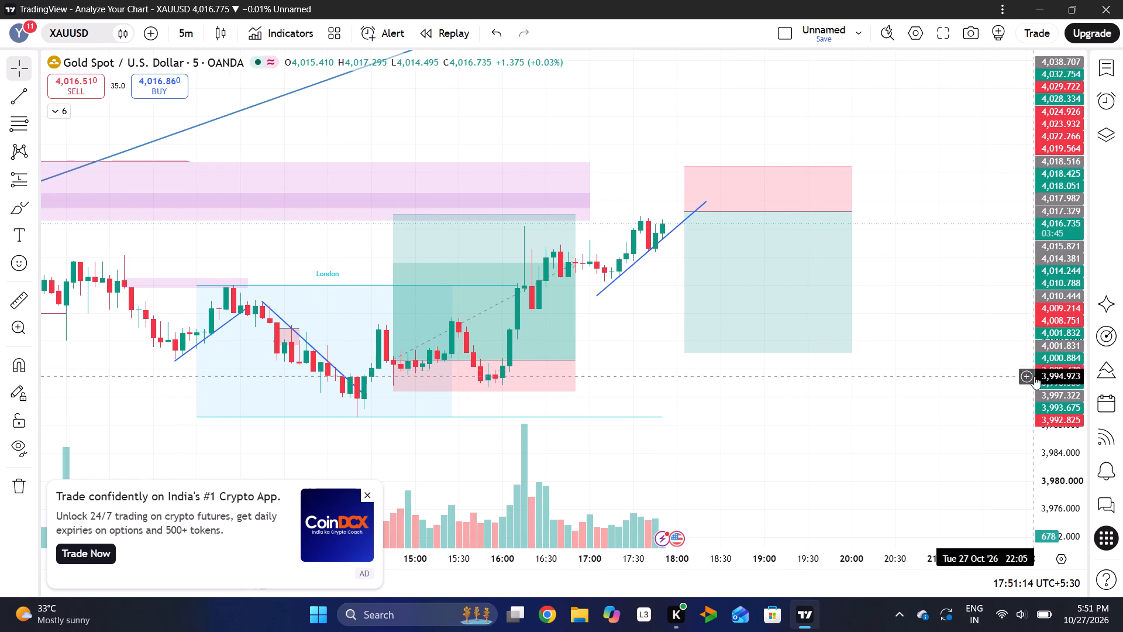
left_click(1047, 376)
left_click_drag(1047, 376, 1042, 228)
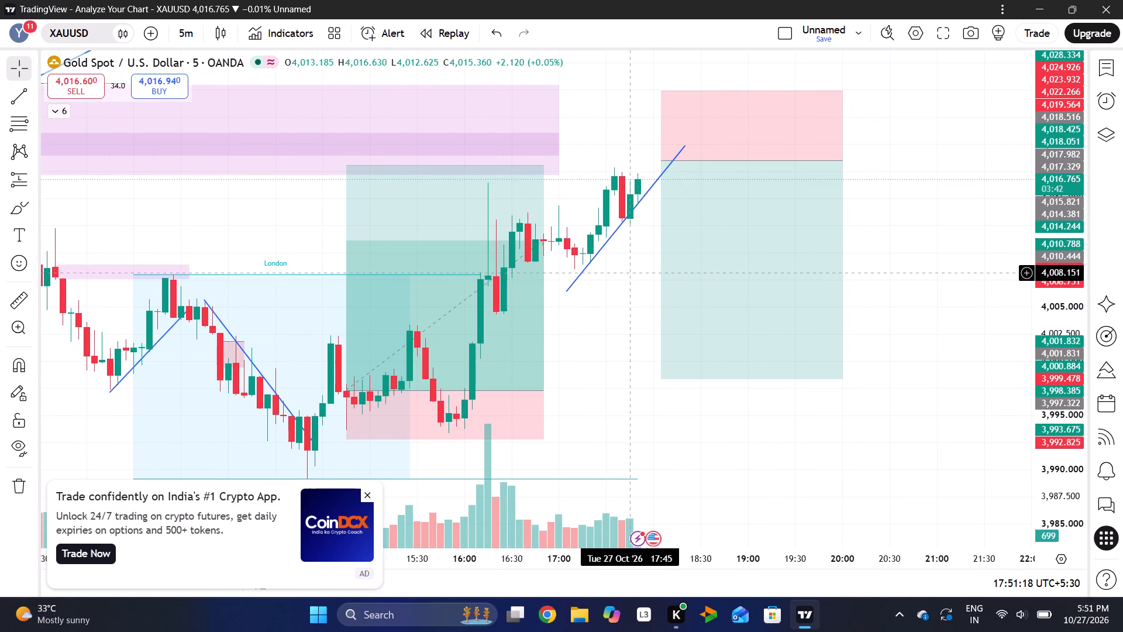
left_click_drag(566, 294, 584, 281)
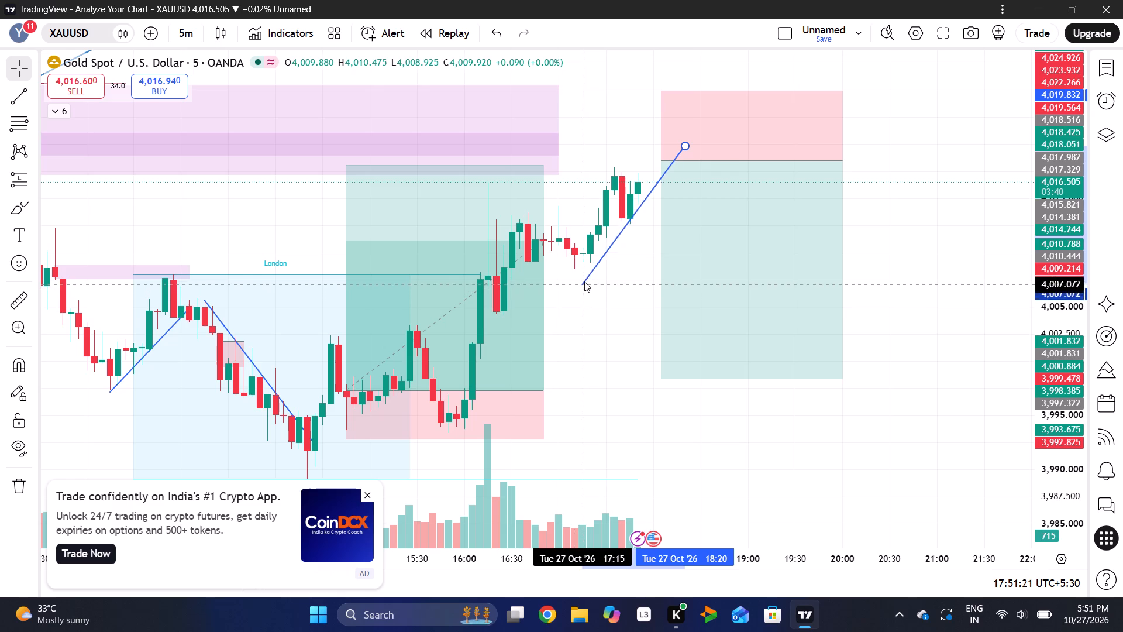
left_click_drag(584, 281, 582, 272)
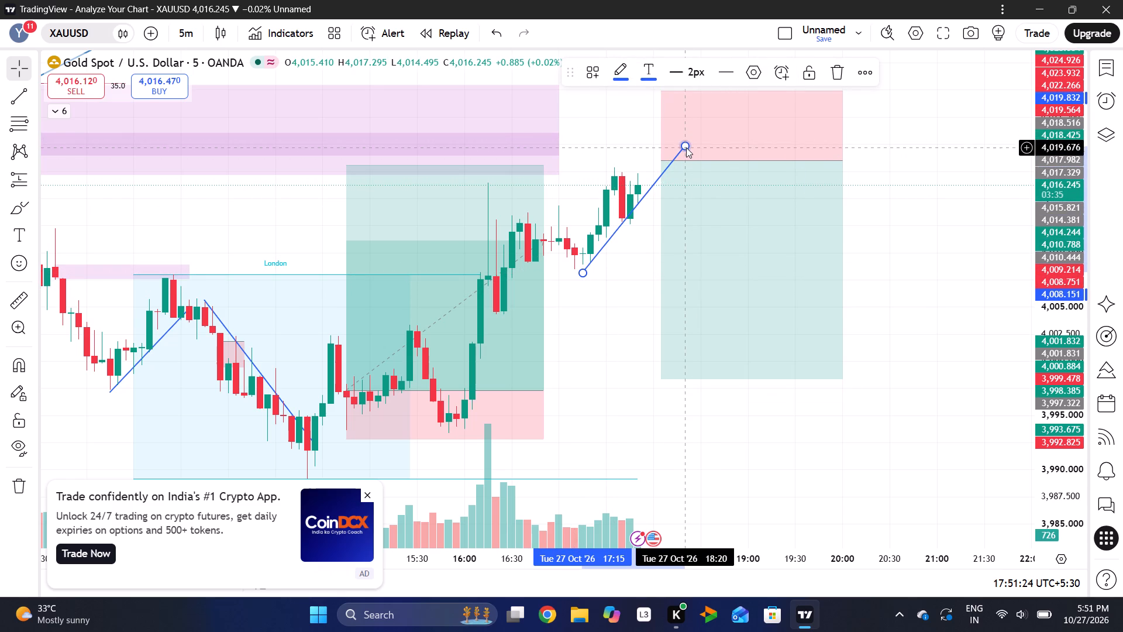
left_click_drag(686, 147, 697, 128)
left_click(630, 259)
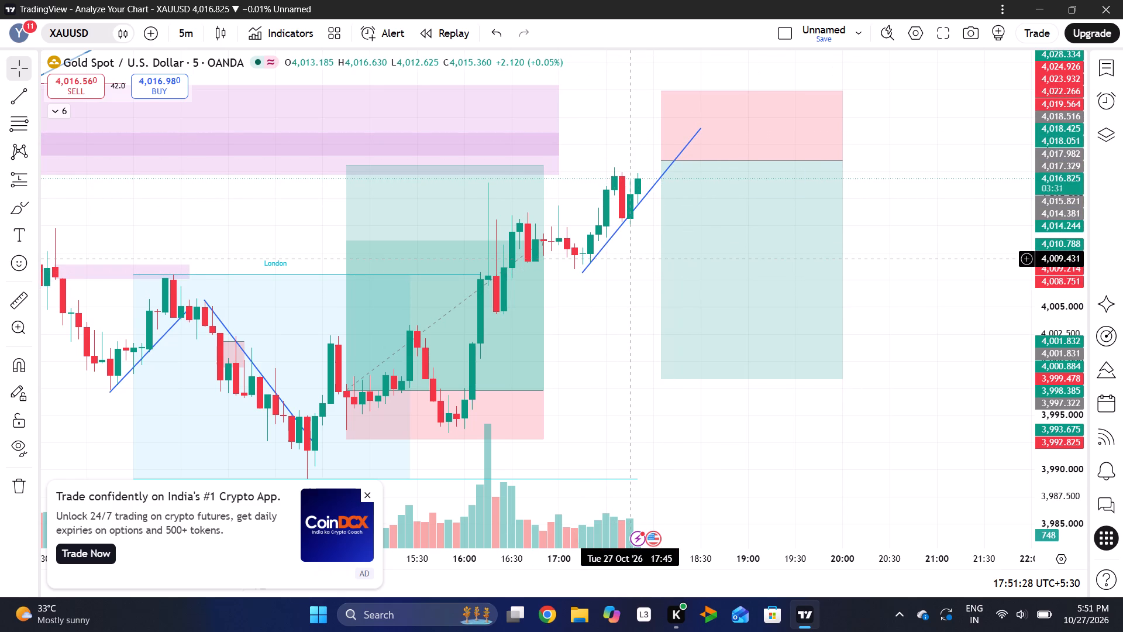
Switch the chart to the 15-minute interval.
left_click(182, 30)
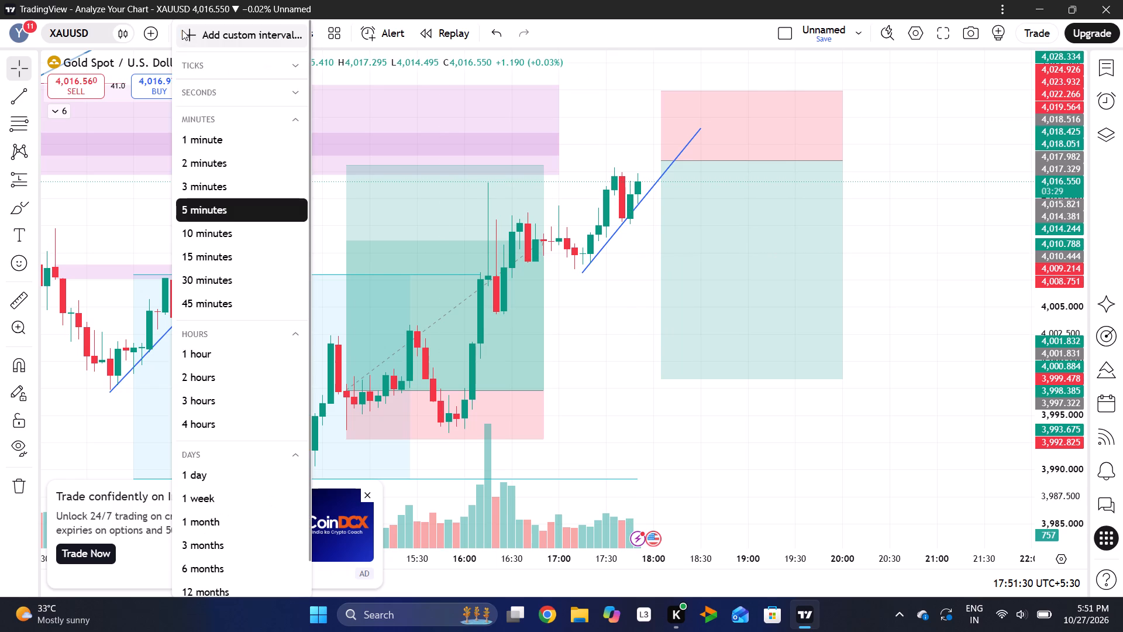
left_click(228, 248)
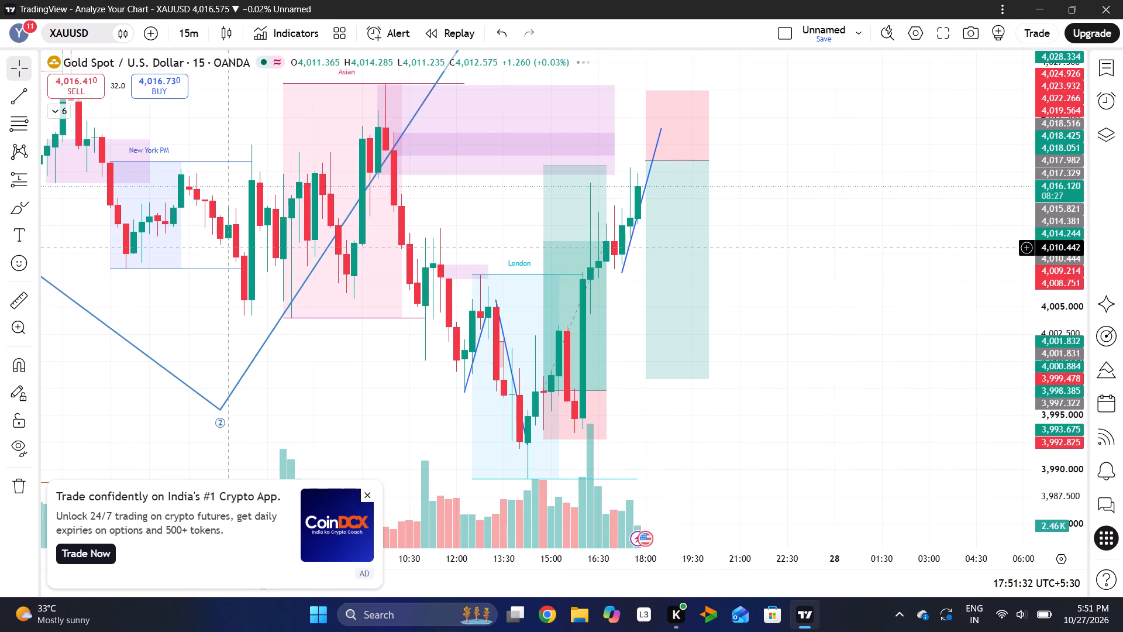
Extend the narrow, darker purple zone's end to 18:15 and move its start one candle earlier, near the Asian session high.
left_click_drag(1049, 189, 1018, 362)
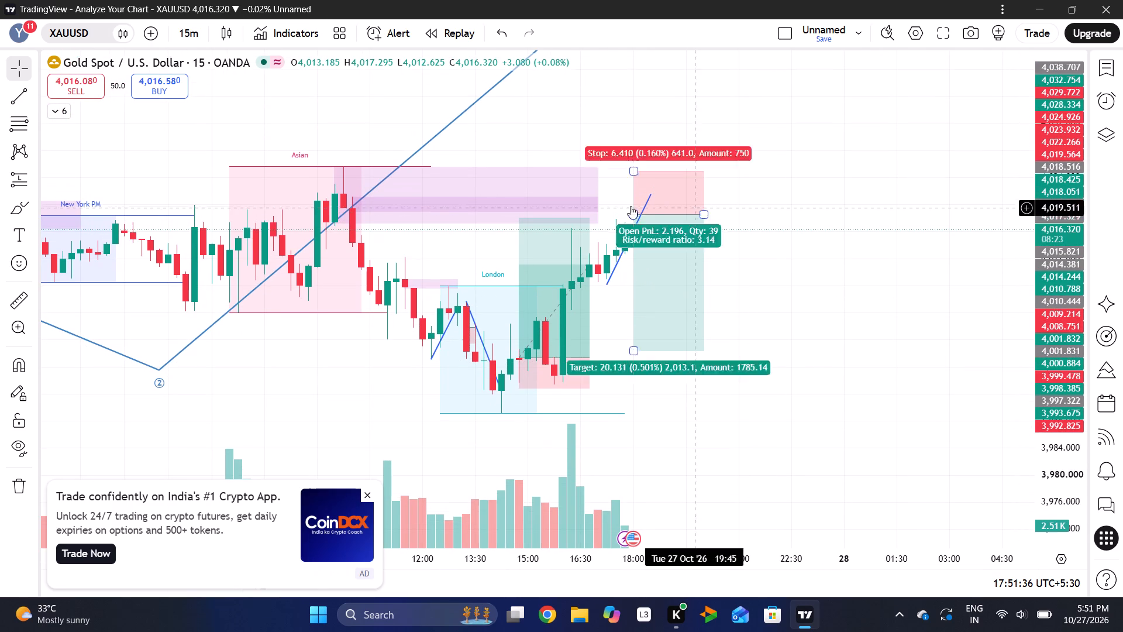
left_click_drag(597, 204, 641, 204)
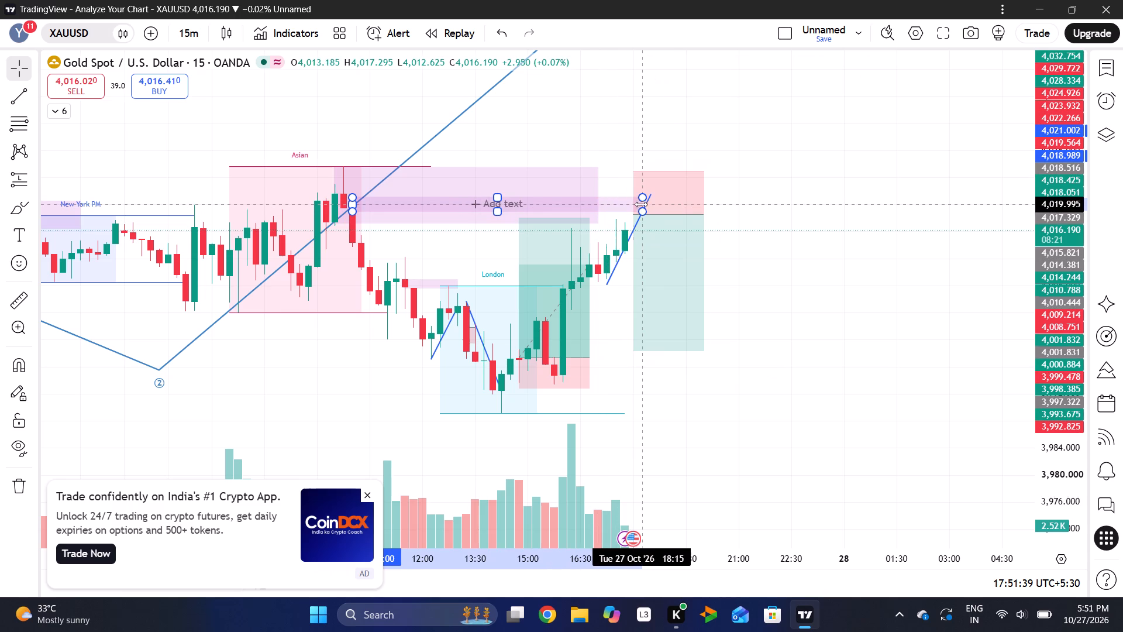
left_click_drag(641, 204, 645, 205)
left_click(752, 221)
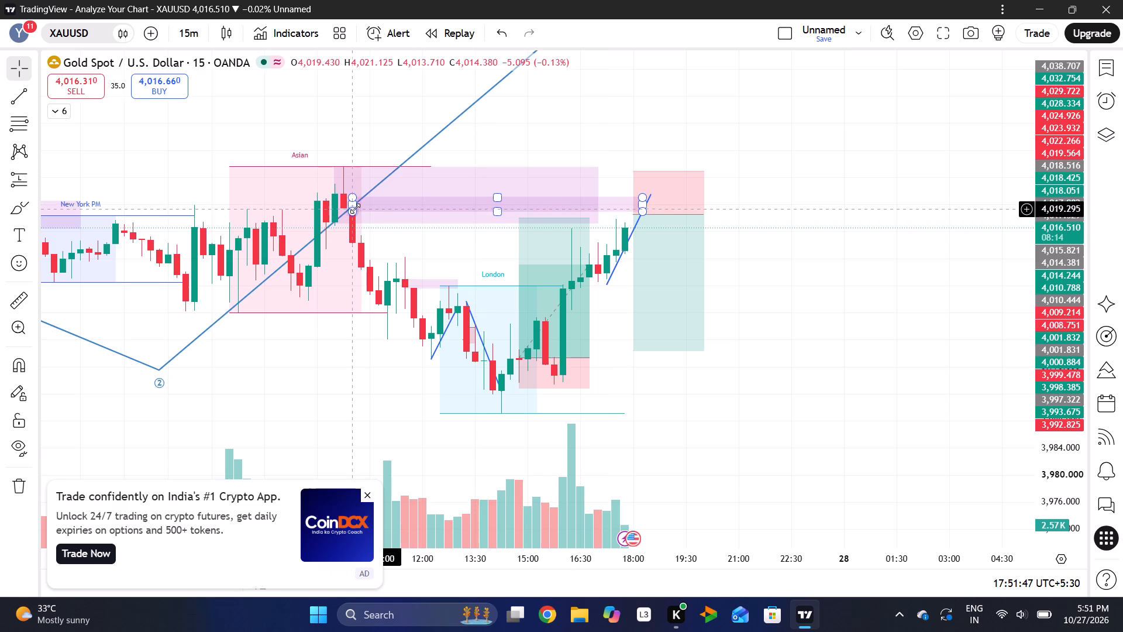
left_click_drag(353, 208, 335, 207)
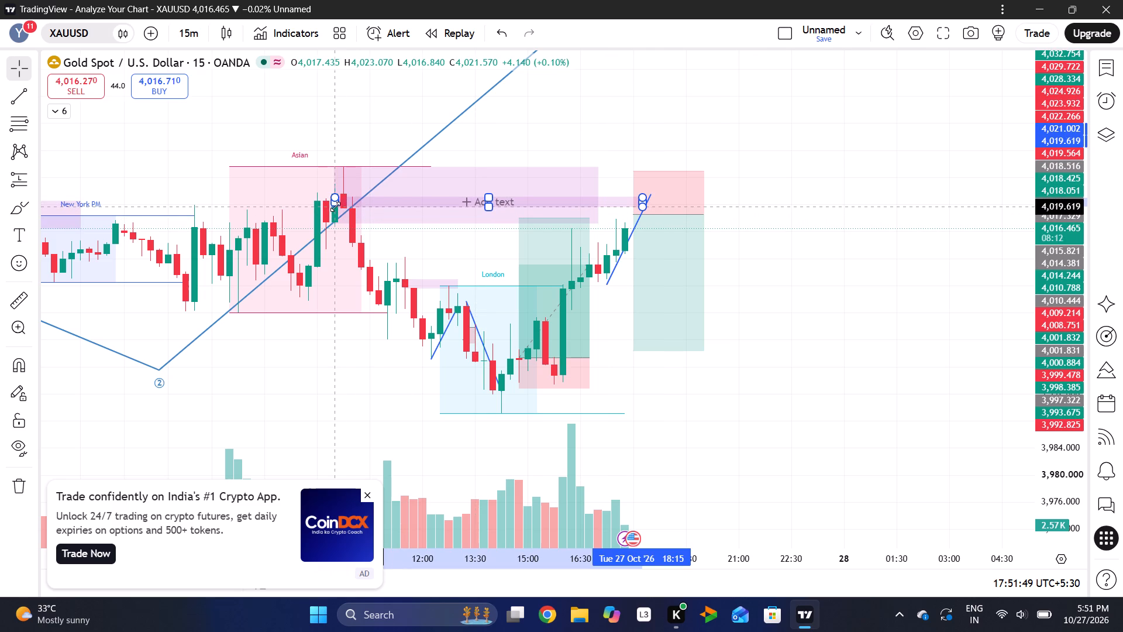
left_click_drag(335, 207, 340, 208)
left_click(752, 244)
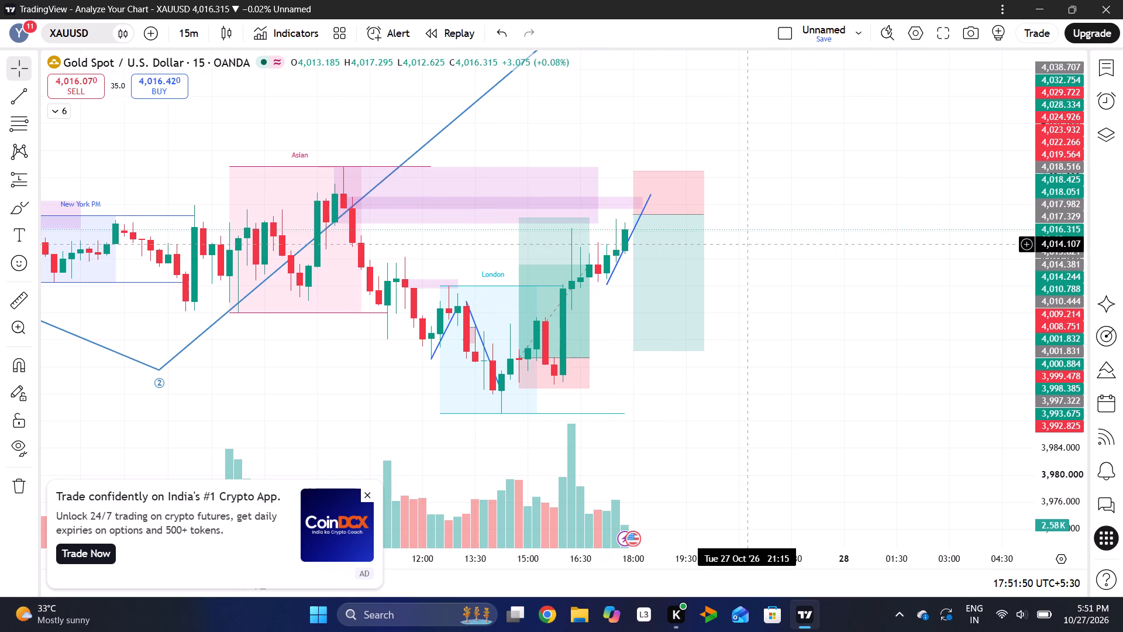
Switch the chart back to the 5-minute interval.
left_click(190, 27)
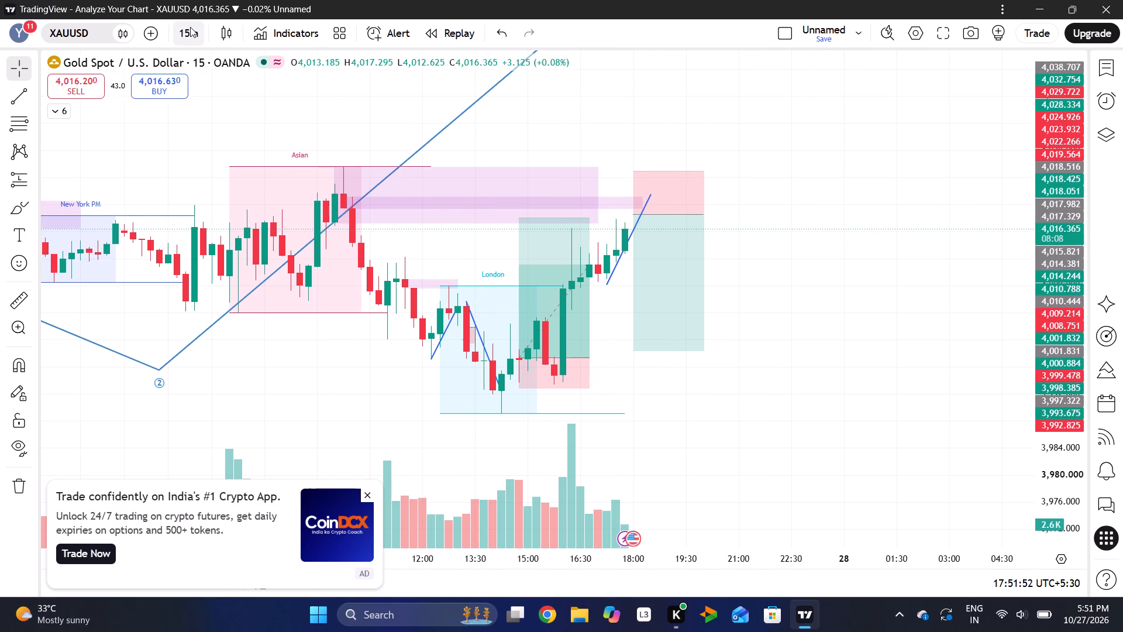
left_click(208, 211)
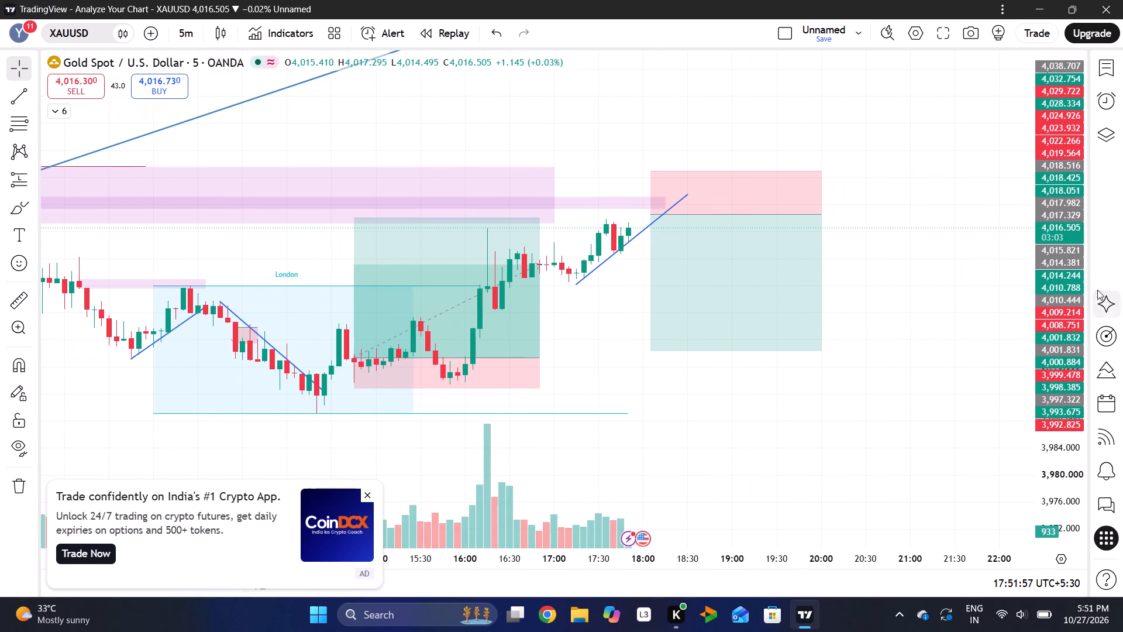
Reposition the short position so that it starts at 18:10 with its entry at about 4,017.47.
left_click_drag(1060, 312, 1080, 130)
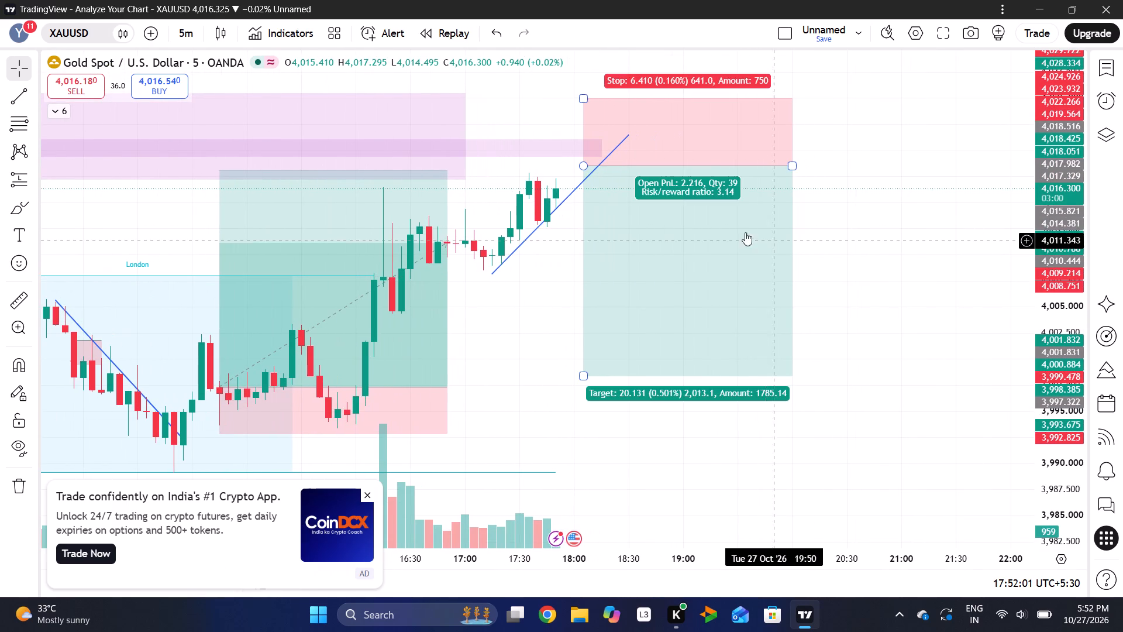
left_click_drag(739, 228, 732, 222)
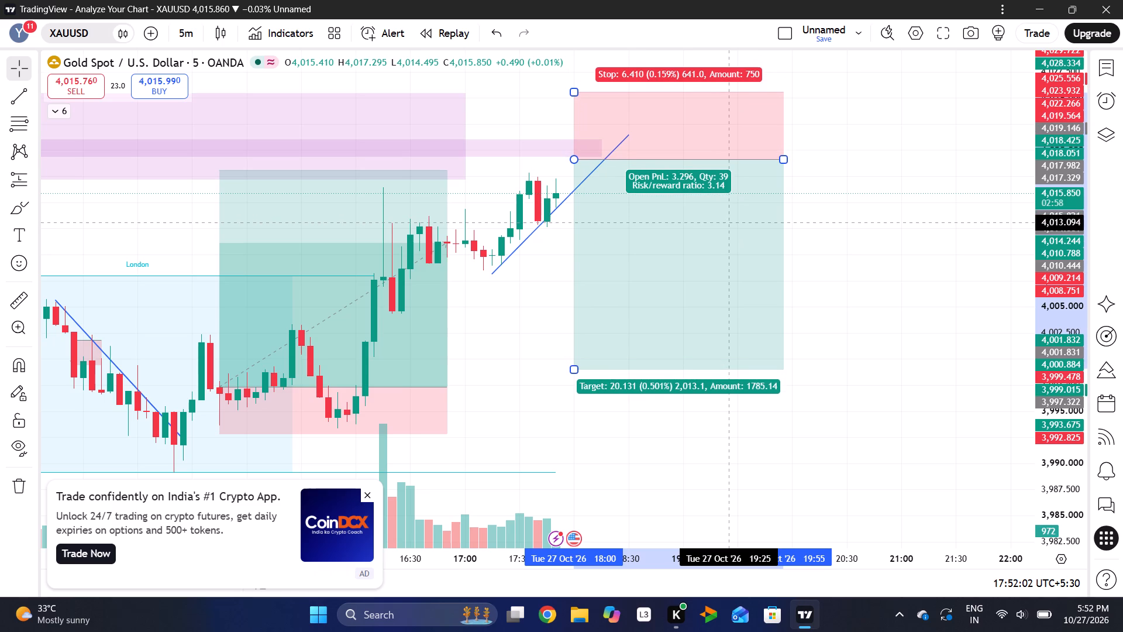
left_click_drag(732, 222, 732, 222)
left_click(850, 256)
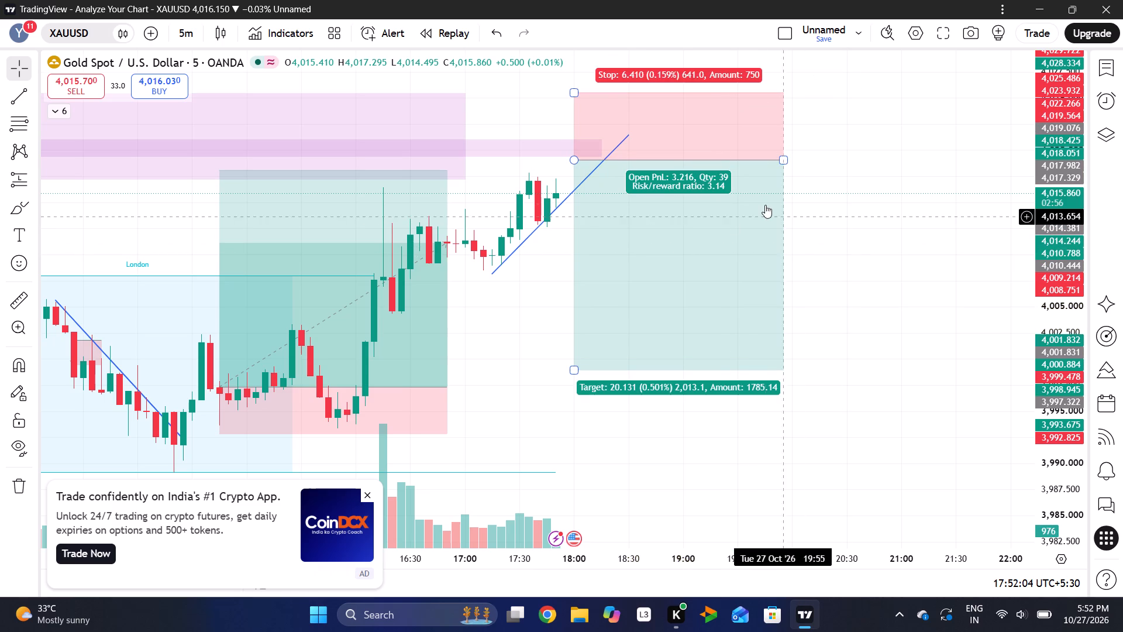
left_click_drag(719, 197, 738, 212)
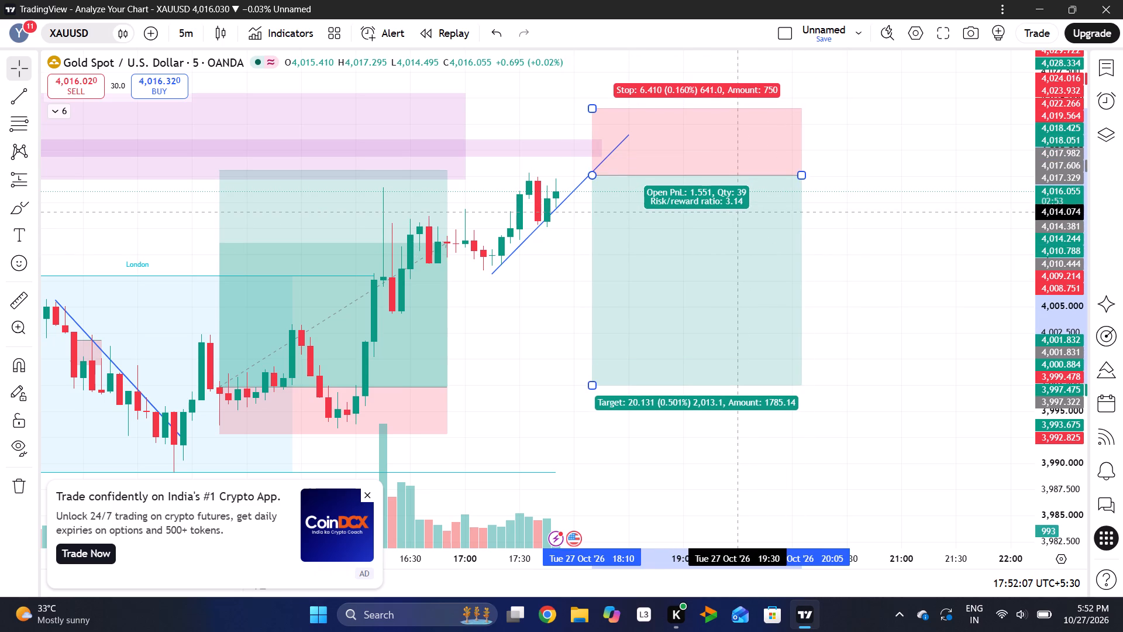
left_click_drag(738, 212, 742, 213)
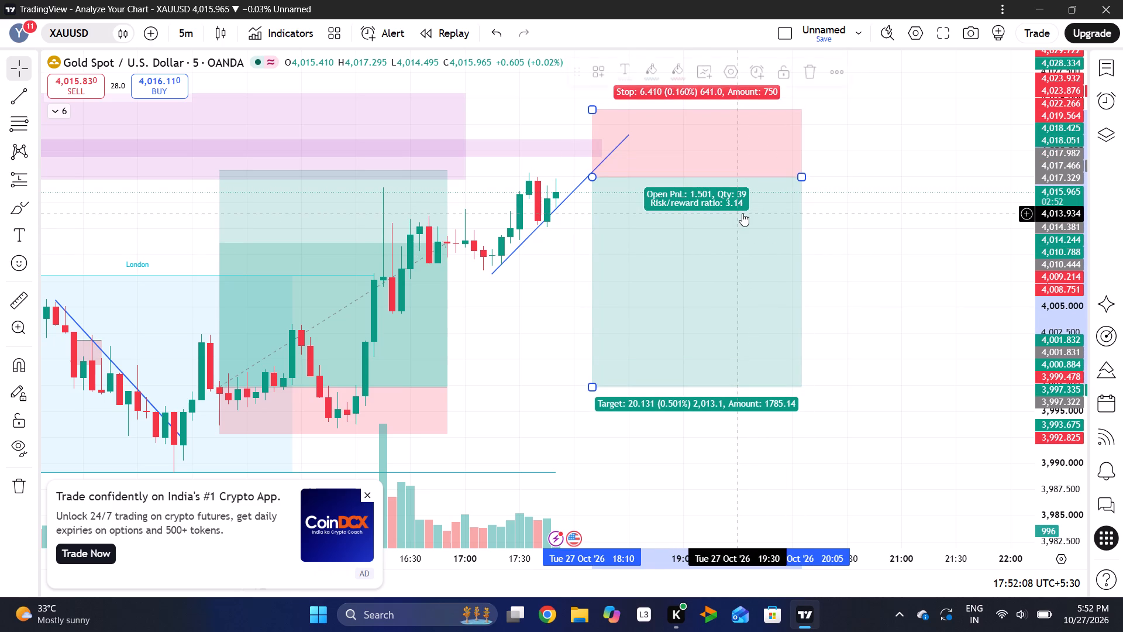
left_click(859, 250)
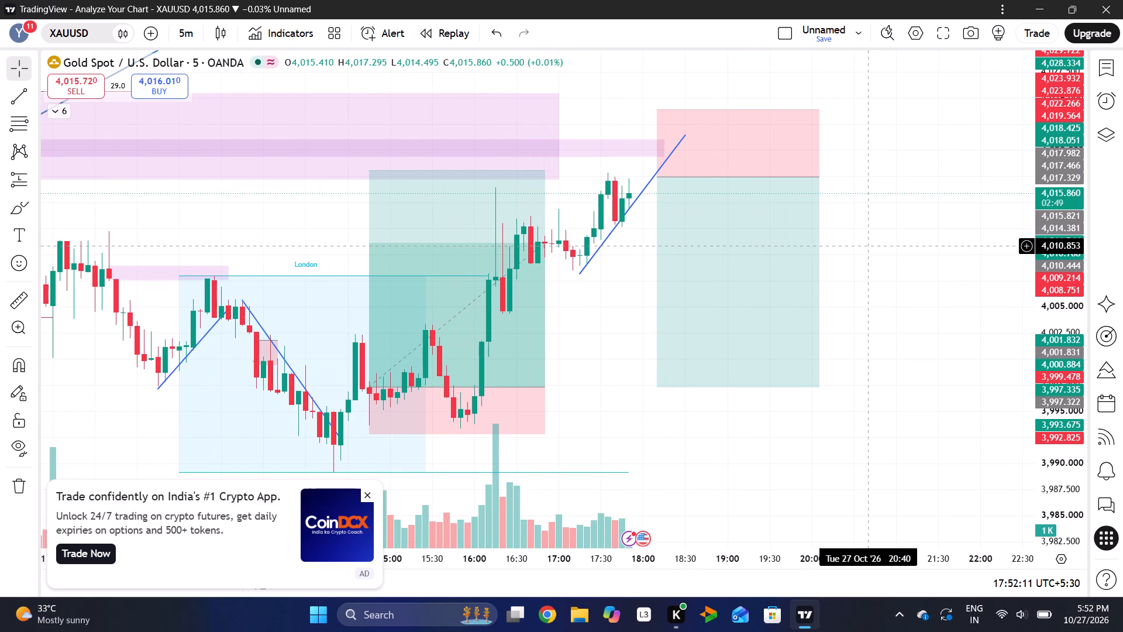
Dismiss the advertisement covering the chart.
left_click(364, 492)
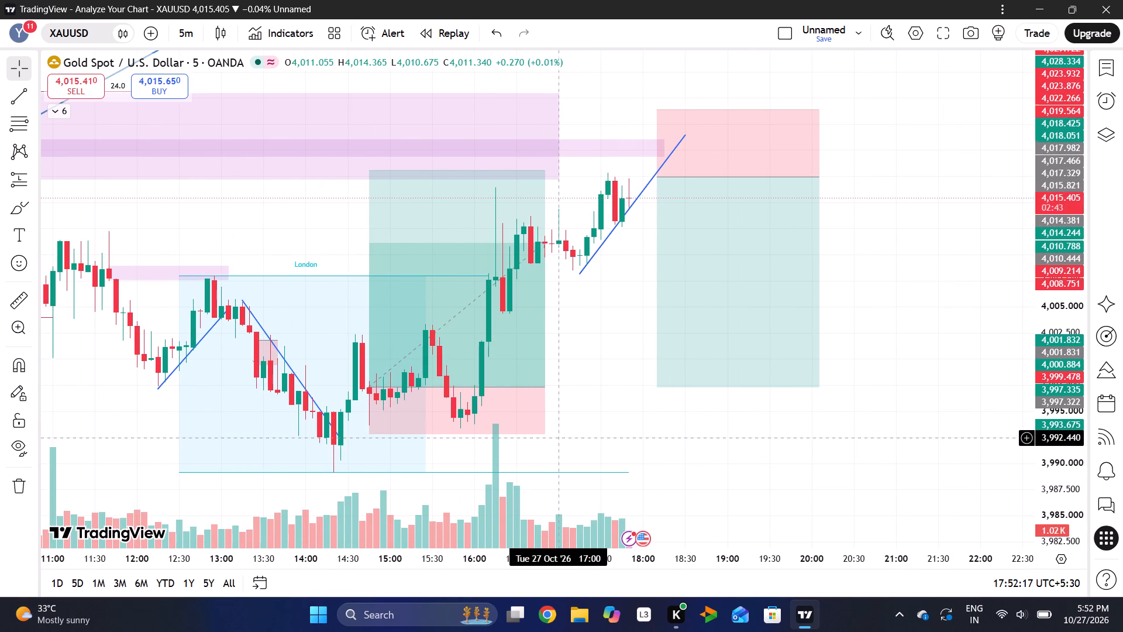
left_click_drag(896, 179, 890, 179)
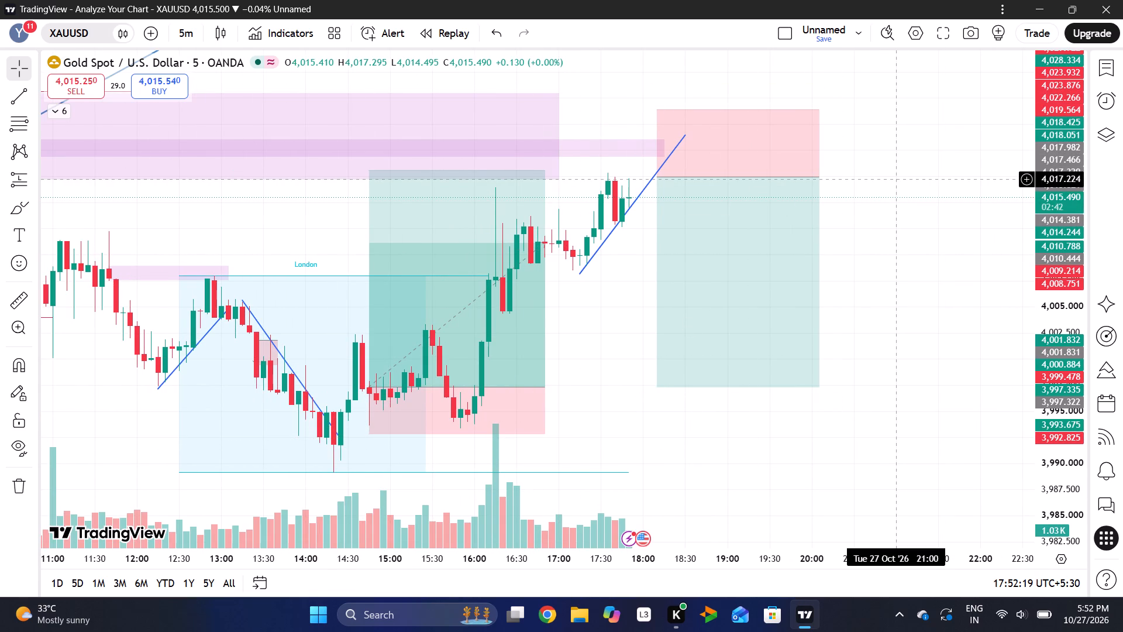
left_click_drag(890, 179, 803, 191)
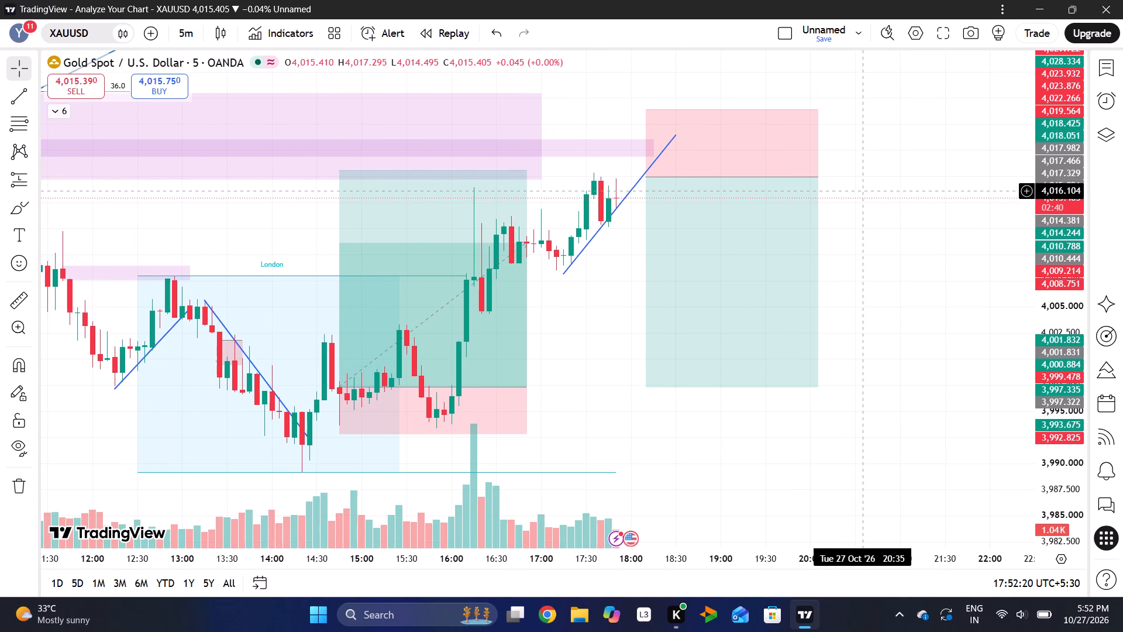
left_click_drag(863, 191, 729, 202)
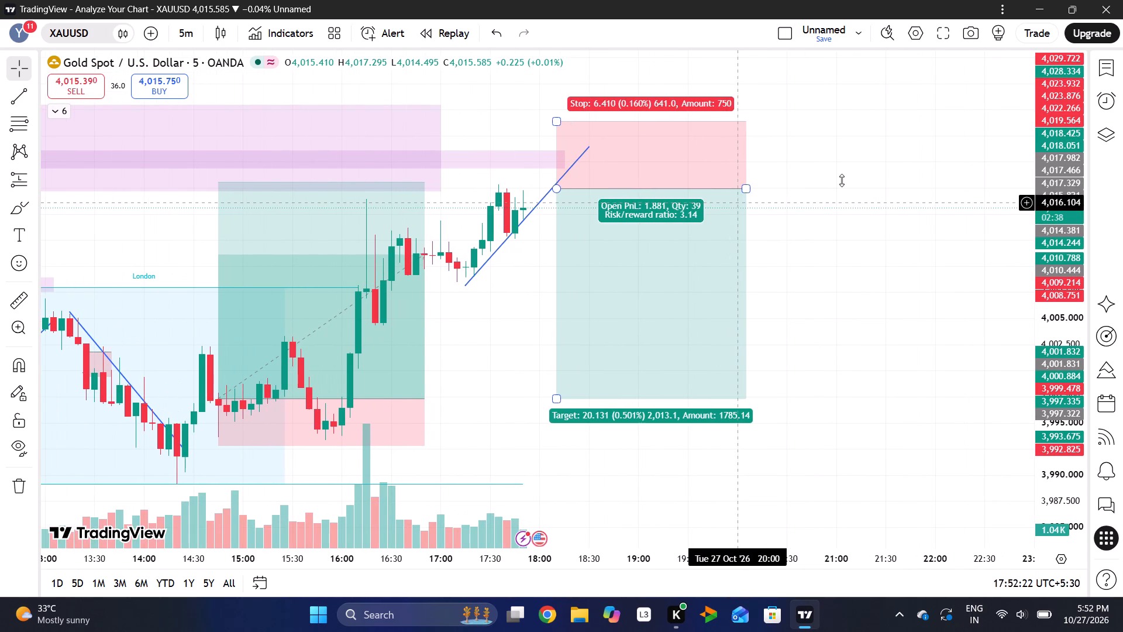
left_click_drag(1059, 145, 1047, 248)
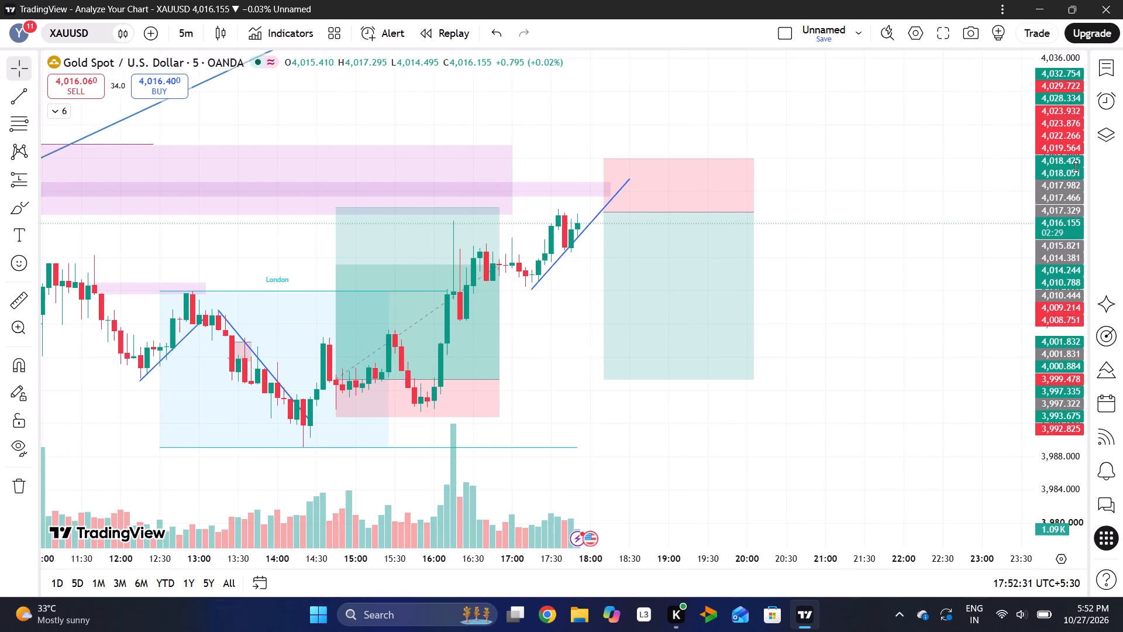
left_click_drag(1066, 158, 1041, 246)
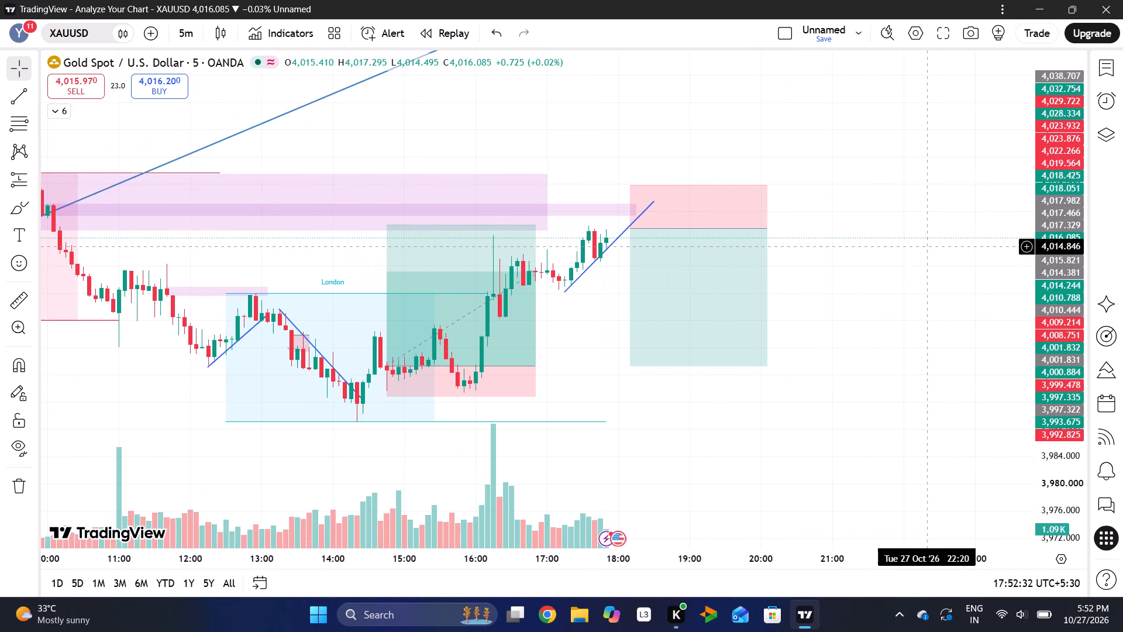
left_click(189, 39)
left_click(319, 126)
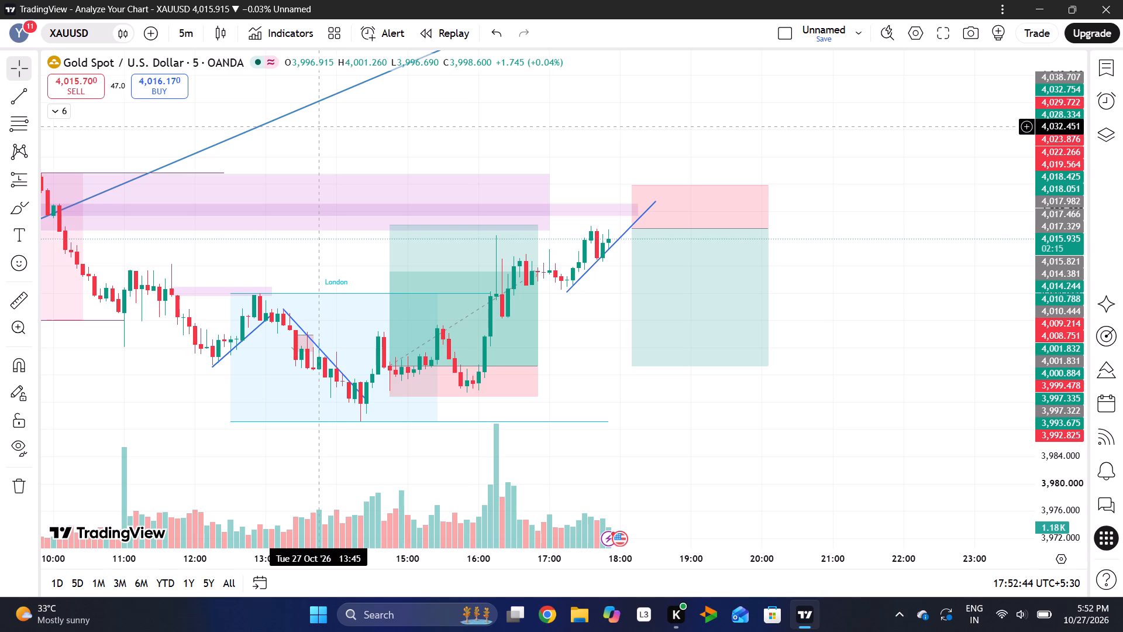
Switch the chart to the BTCUSD Bitcoin spot crypto symbol and review its recent price action.
left_click(82, 26)
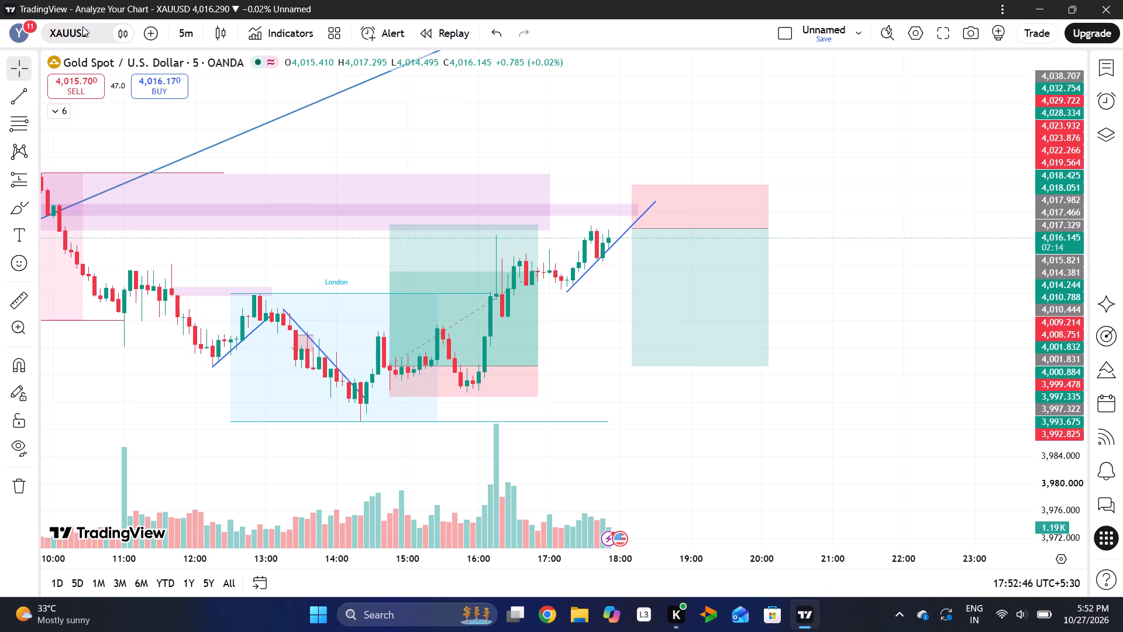
key("space")
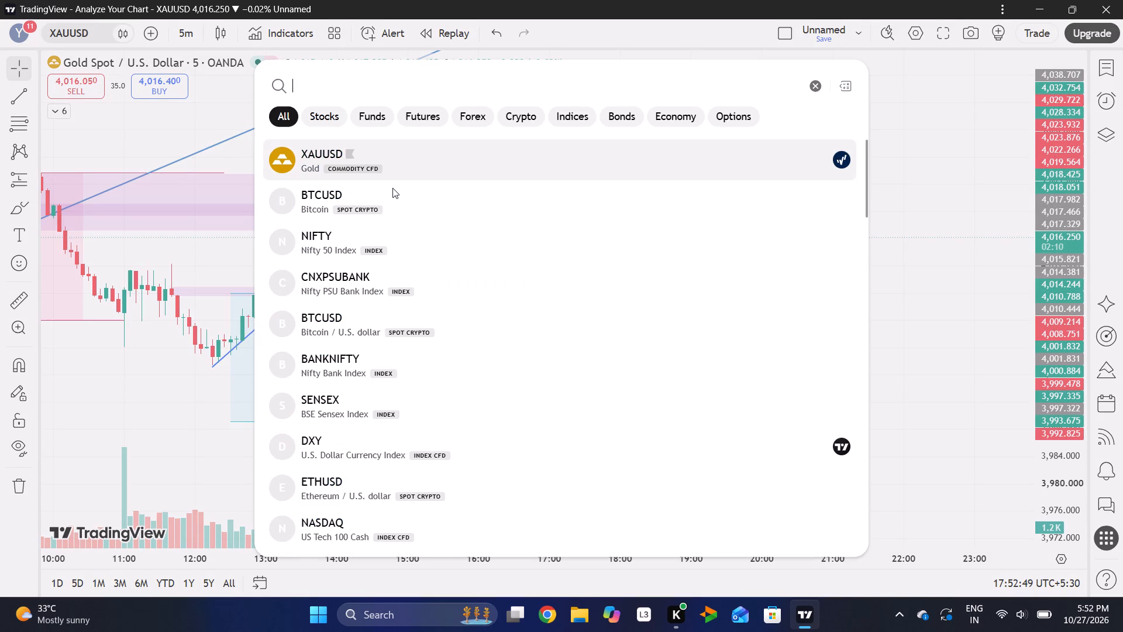
left_click(397, 197)
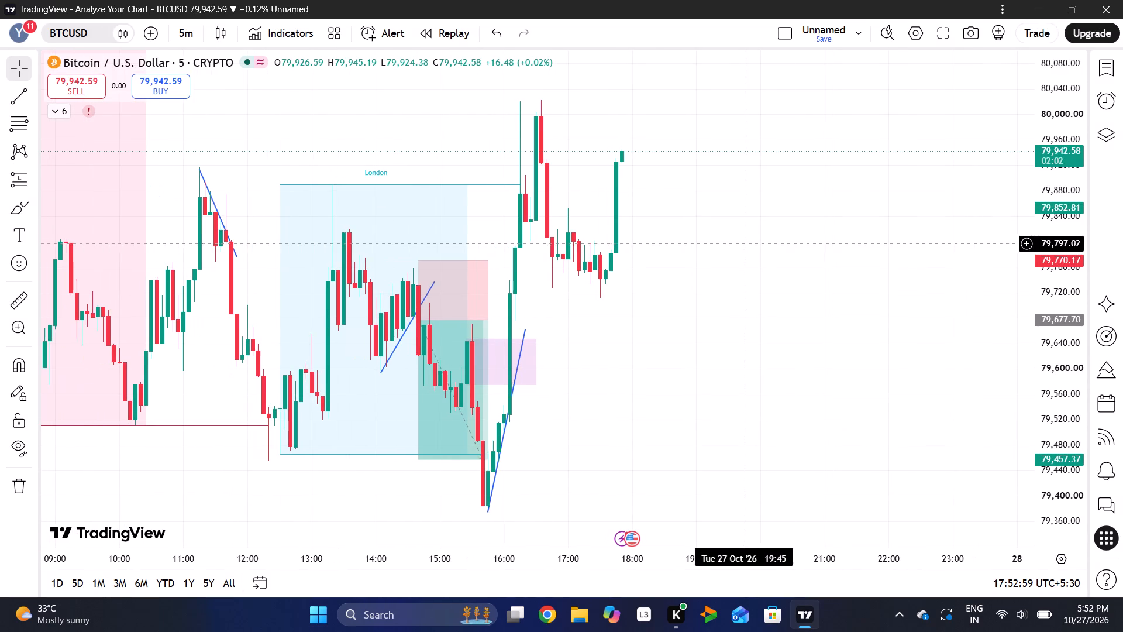
left_click_drag(1061, 202, 1007, 369)
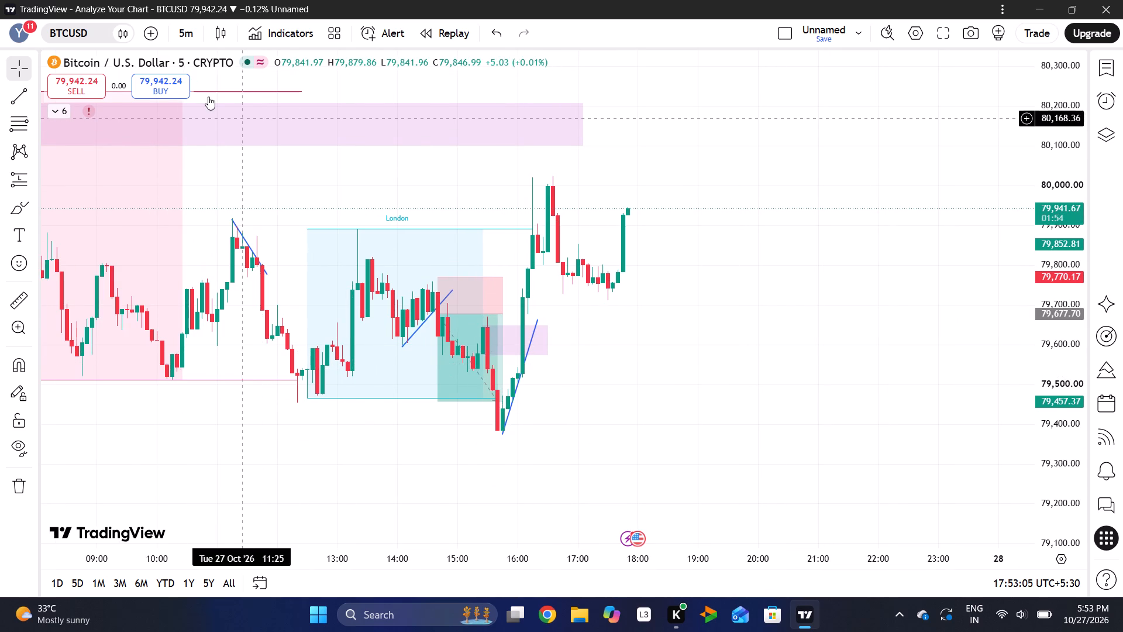
Switch the chart to GIFT NIFTY 50 INDEX FUTURES from the recent symbols to view its price action.
left_click(59, 26)
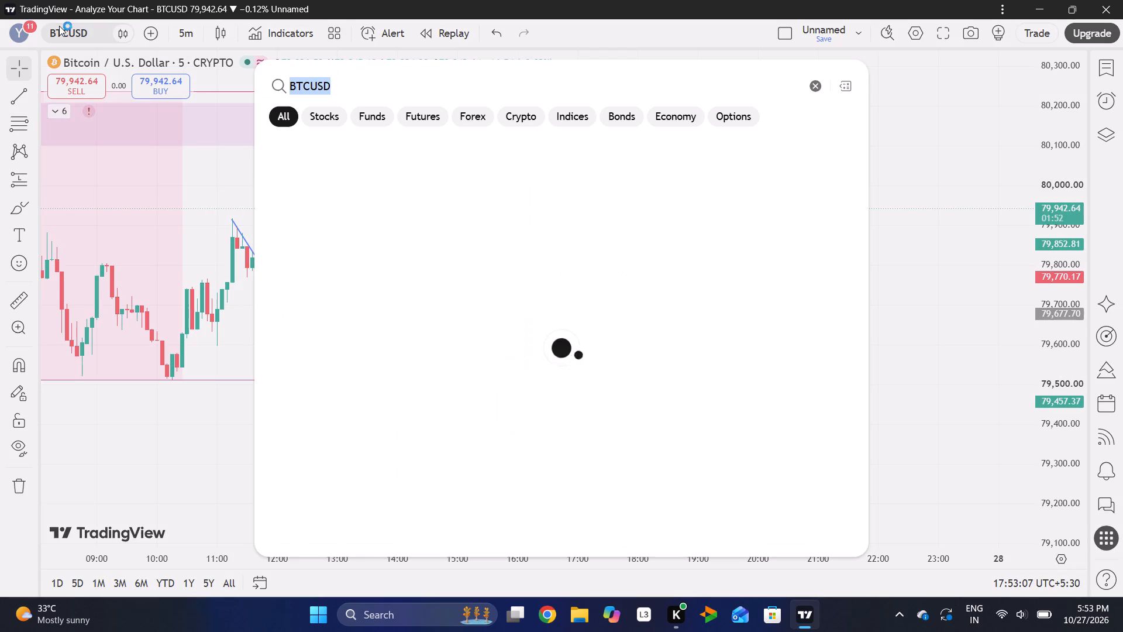
key("space")
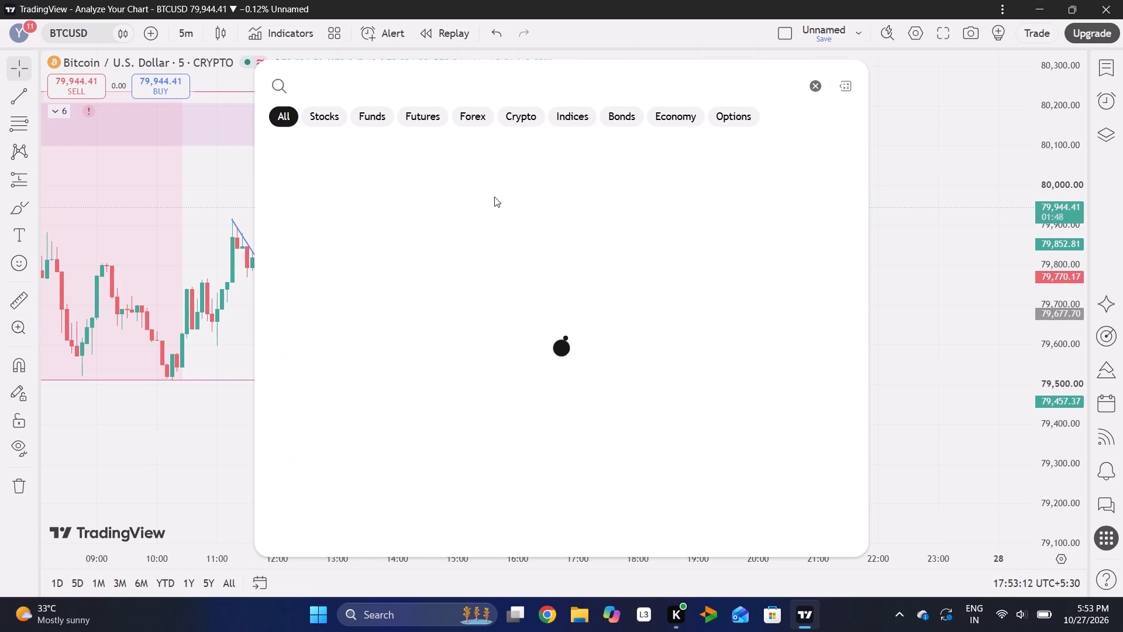
scroll(459, 356, "down", 1)
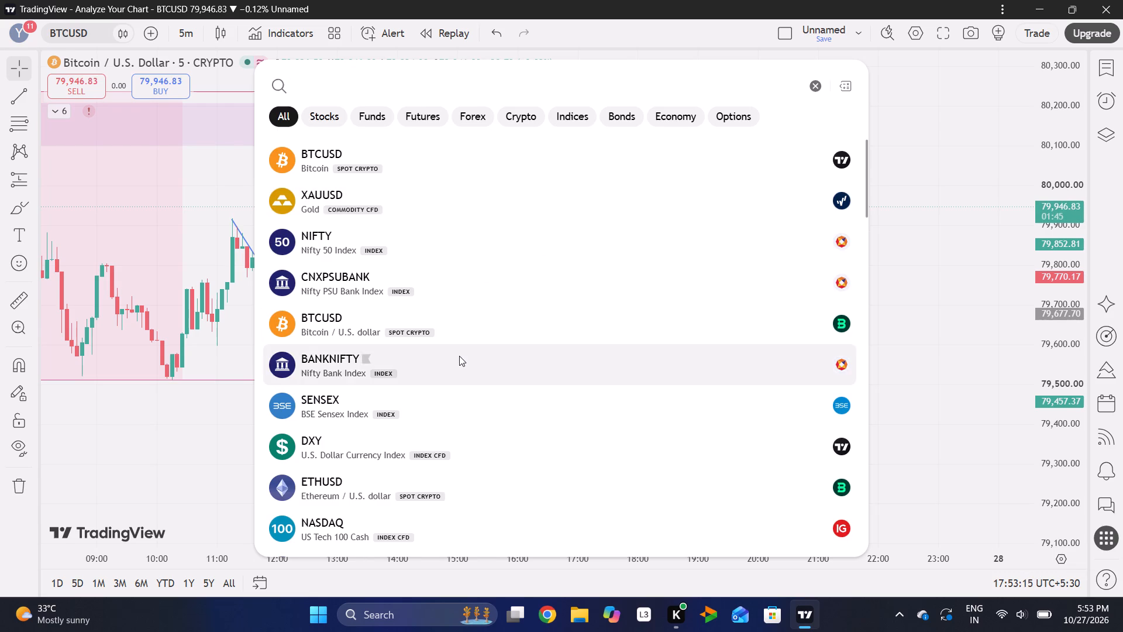
scroll(459, 356, "down", 3)
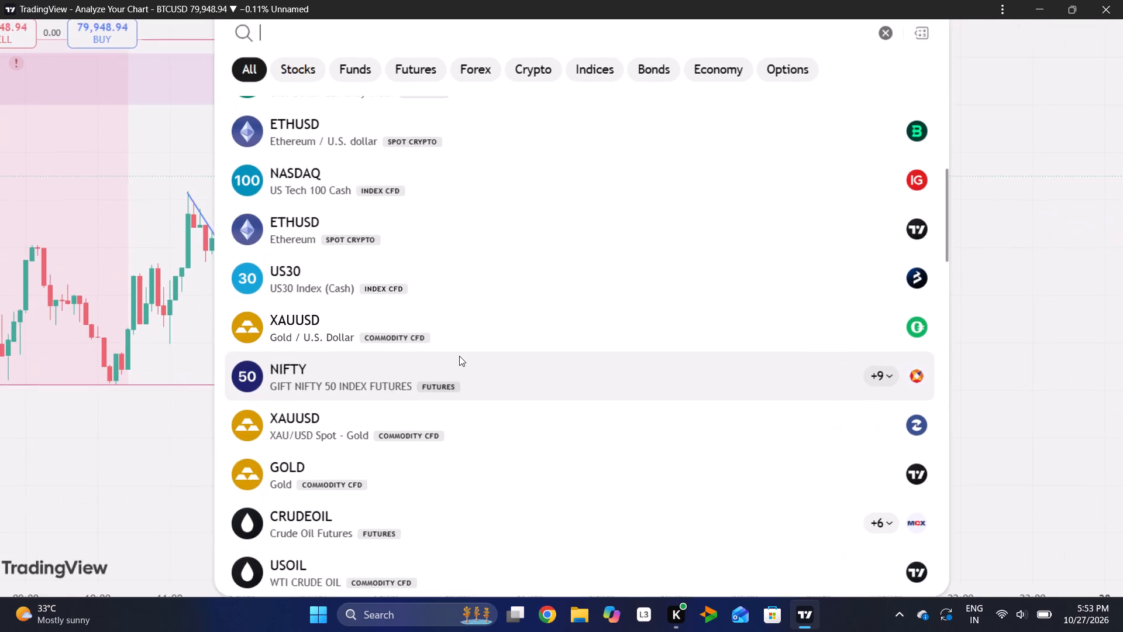
left_click(459, 356)
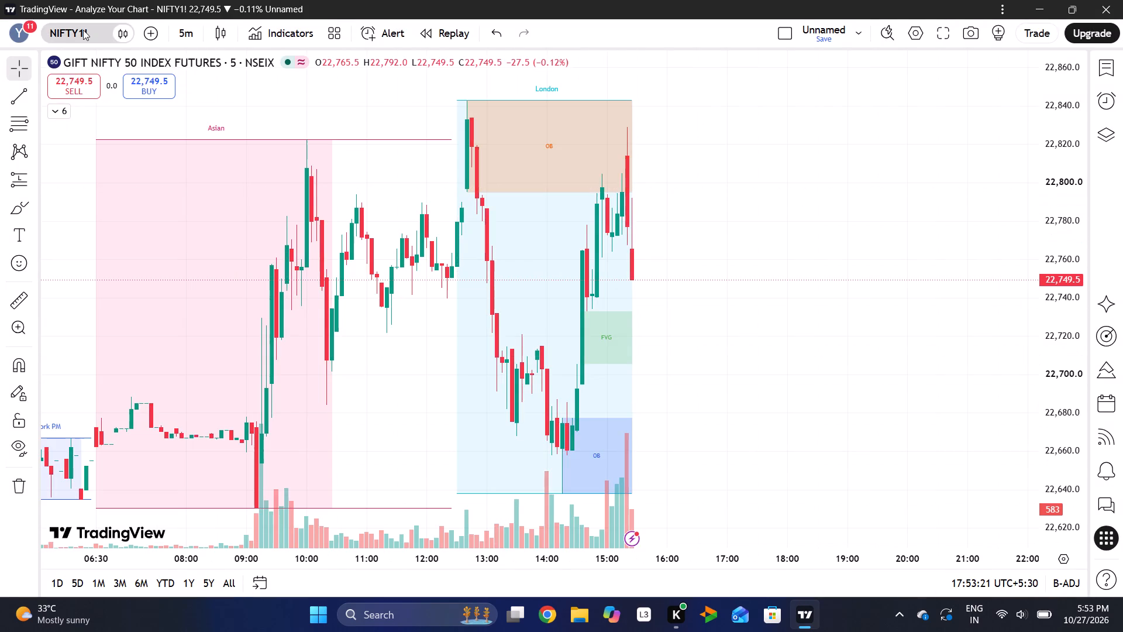
Switch the chart back to the XAUUSD Gold commodity CFD from the recent symbols.
left_click(83, 30)
key("space")
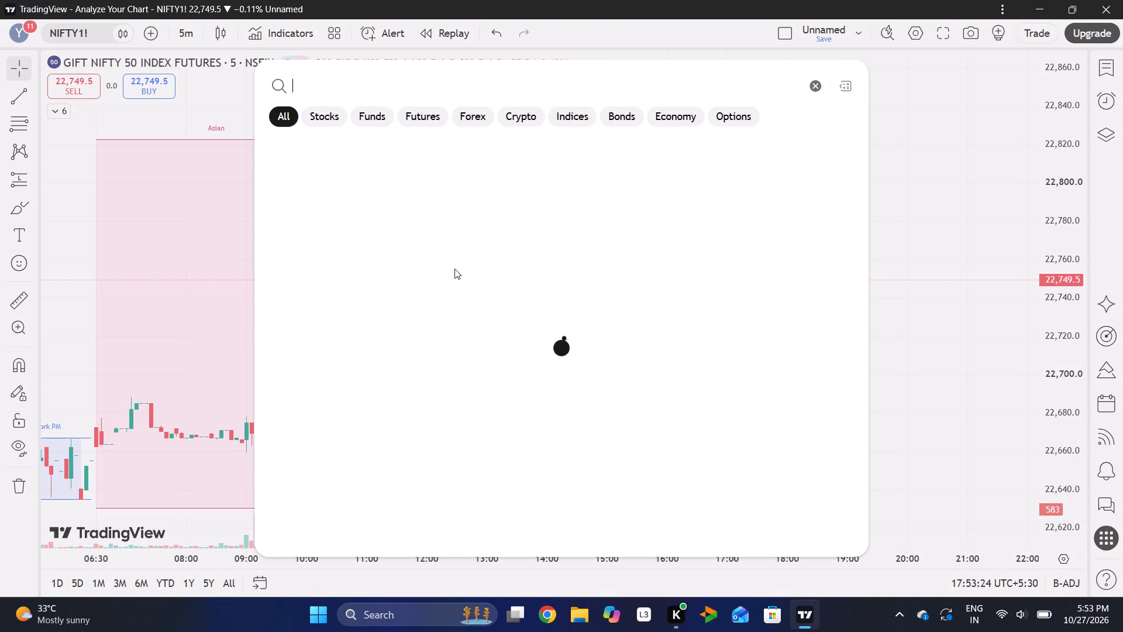
scroll(427, 339, "down", 1)
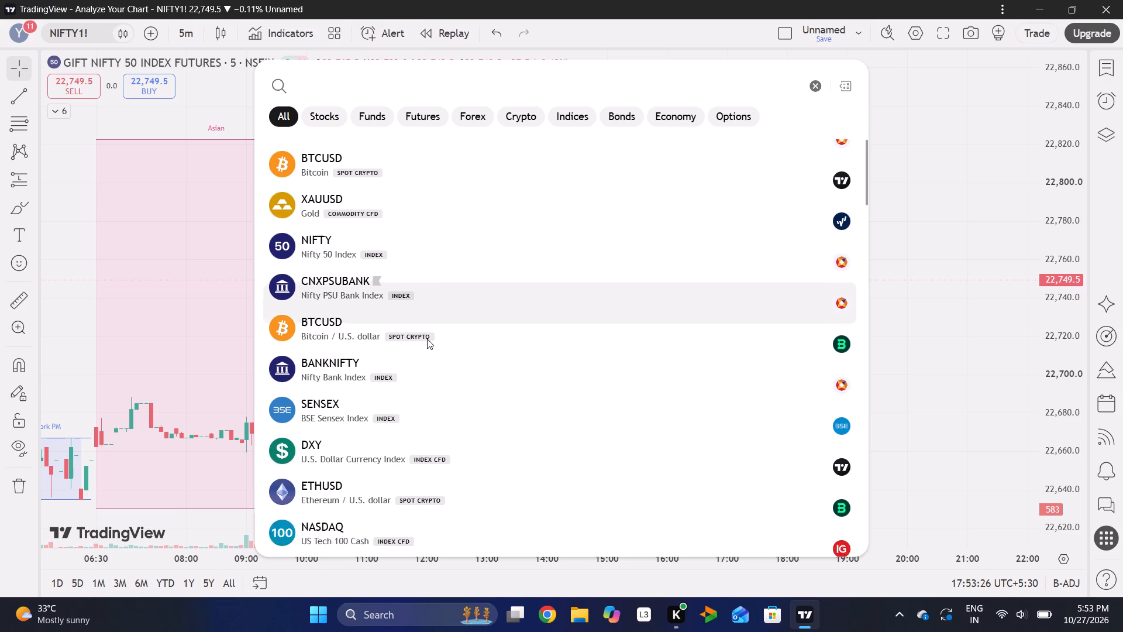
scroll(427, 339, "down", 1)
scroll(427, 339, "up", 2)
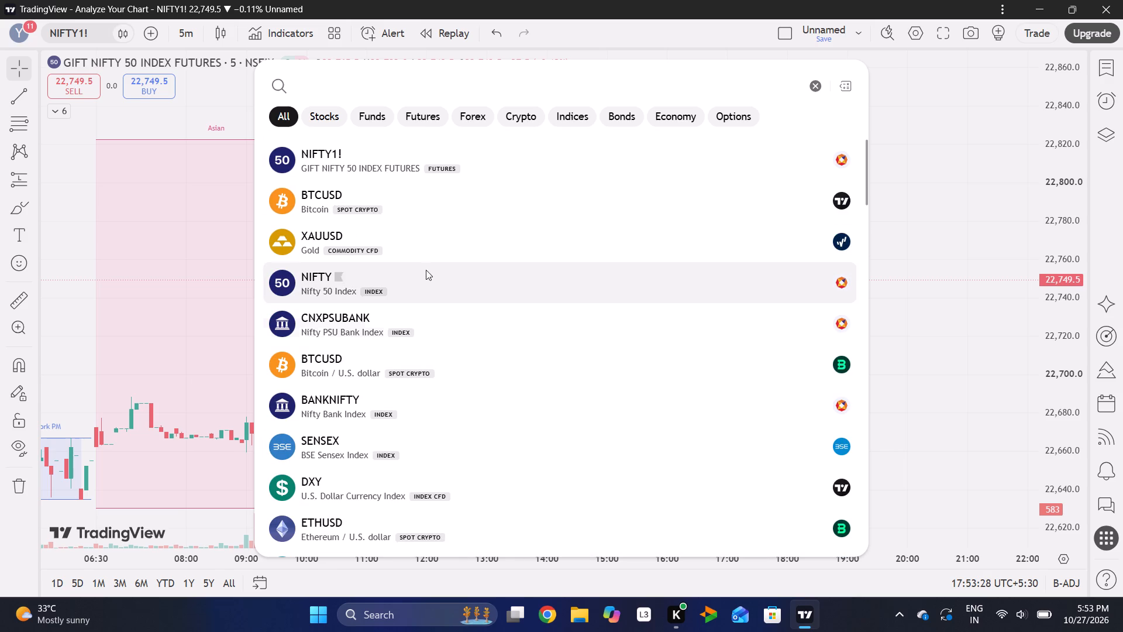
left_click(426, 241)
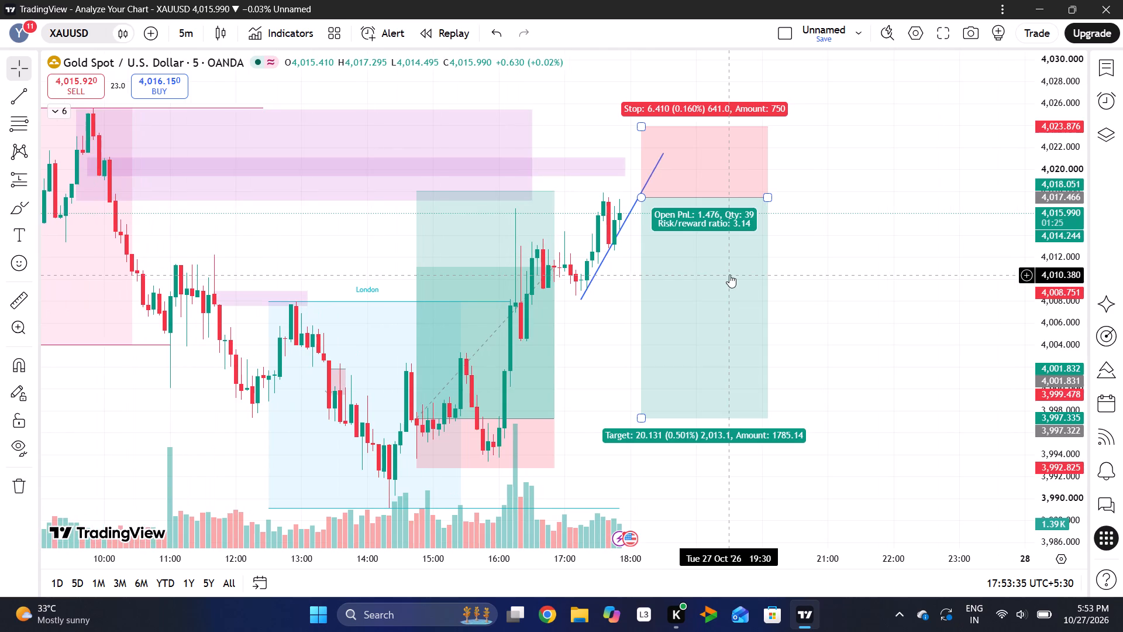
Move the short position up so its entry is at about 4,018.59 and its stop at about 4,025.00, starting at 18:10.
left_click(845, 254)
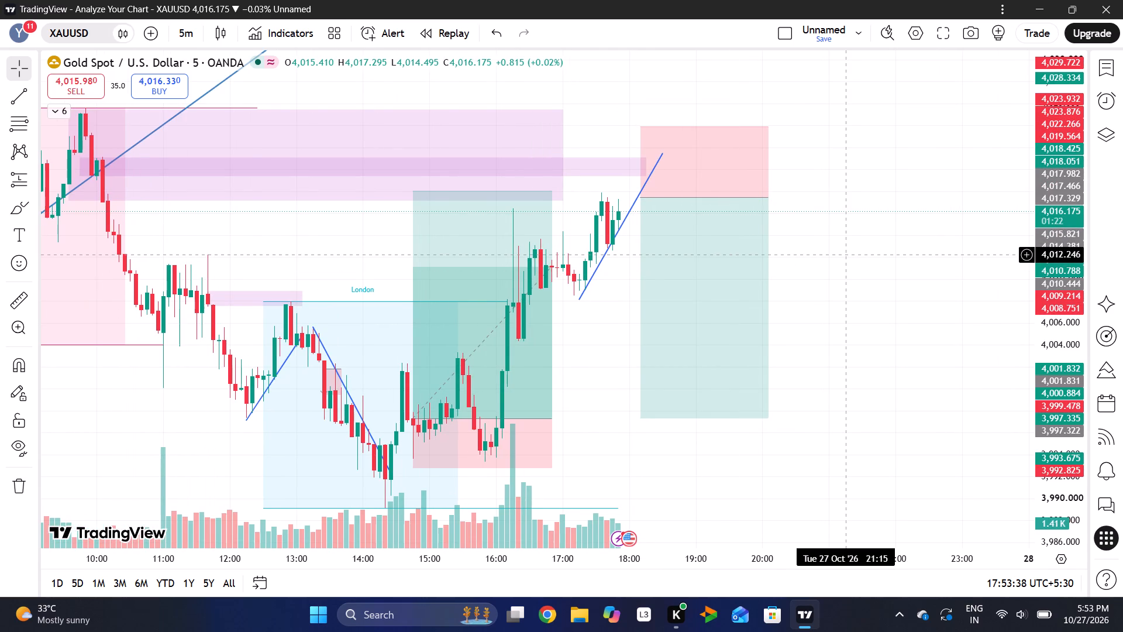
left_click_drag(1075, 202, 1063, 357)
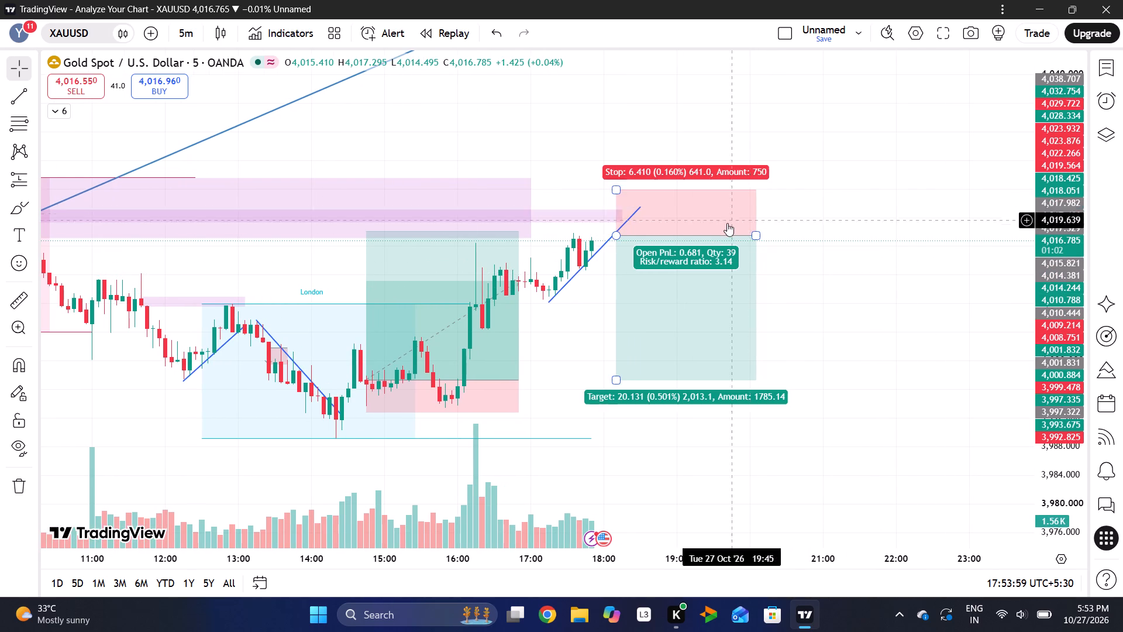
left_click_drag(726, 224, 731, 219)
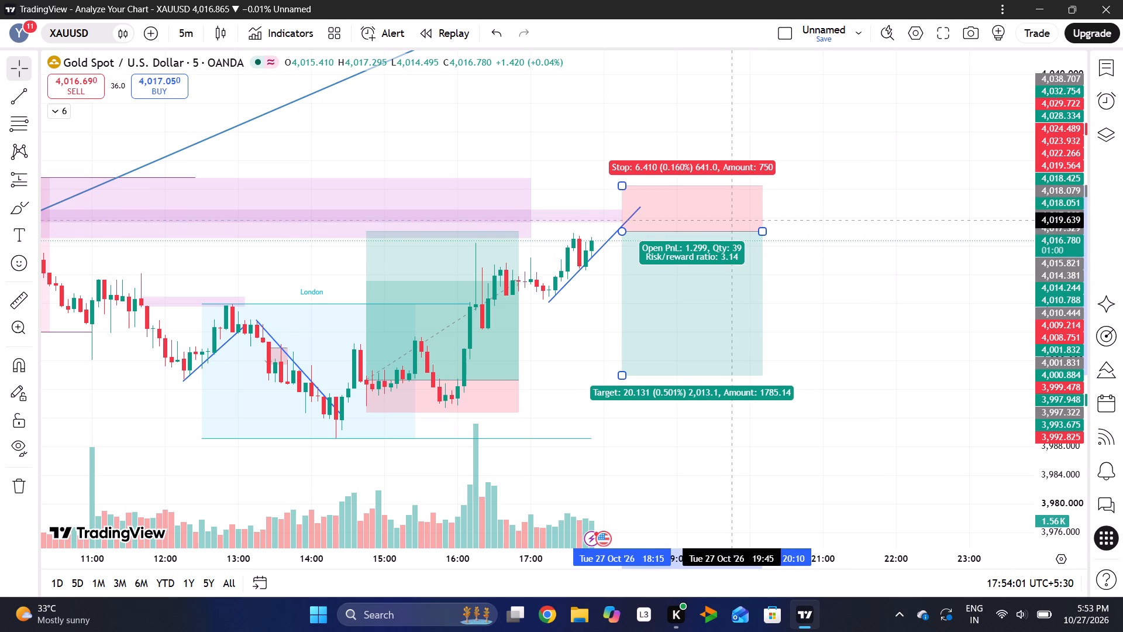
left_click_drag(731, 219, 713, 214)
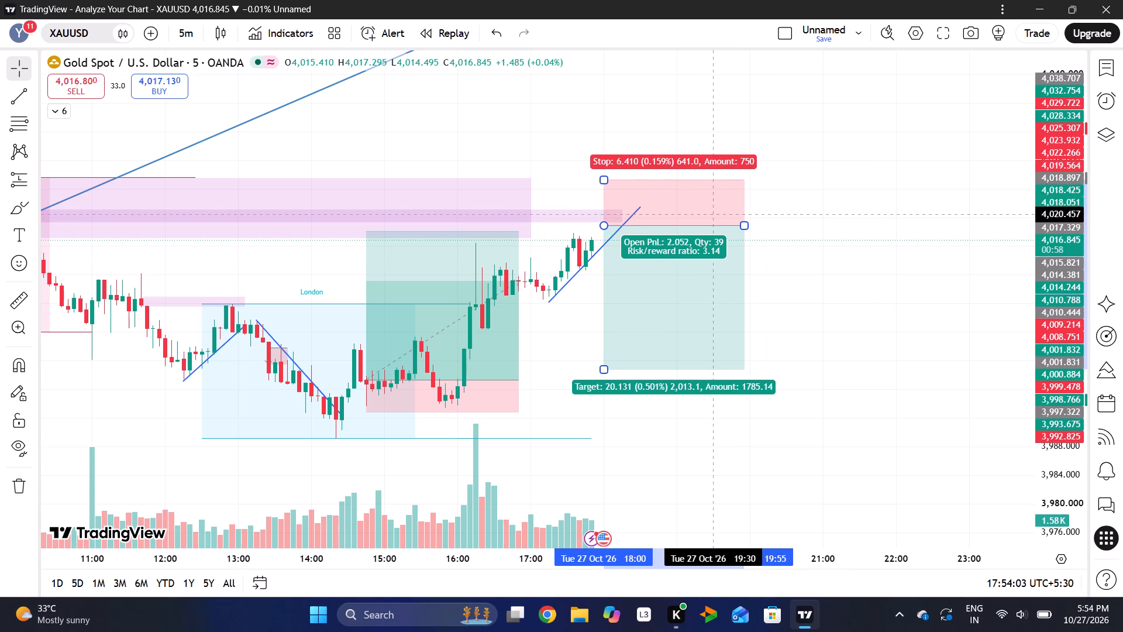
left_click_drag(713, 214, 728, 215)
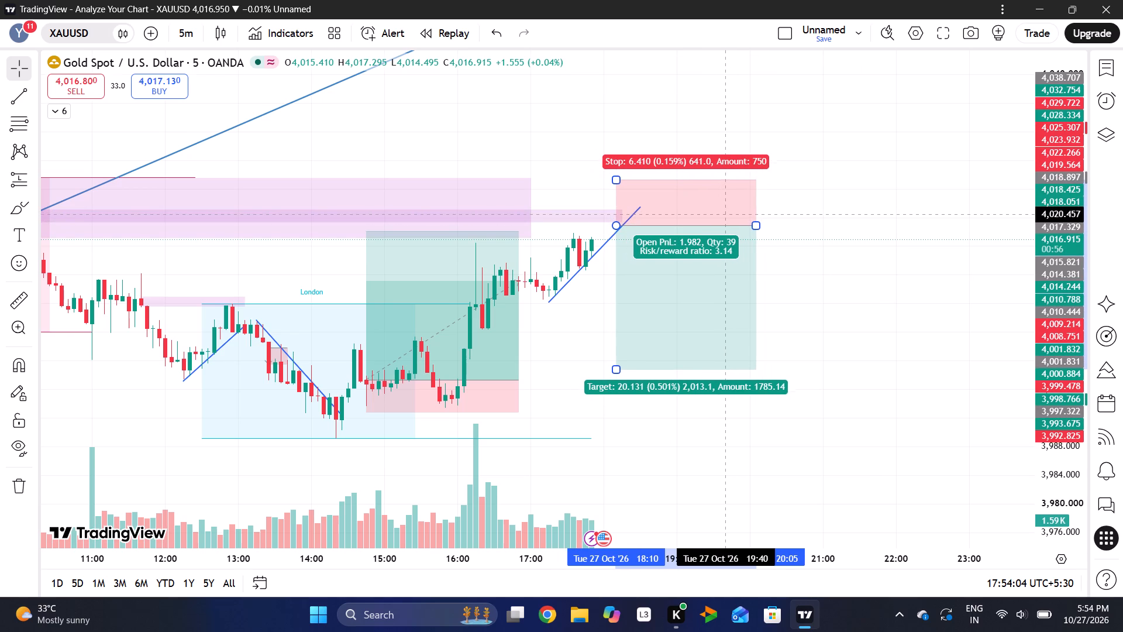
left_click_drag(728, 215, 728, 216)
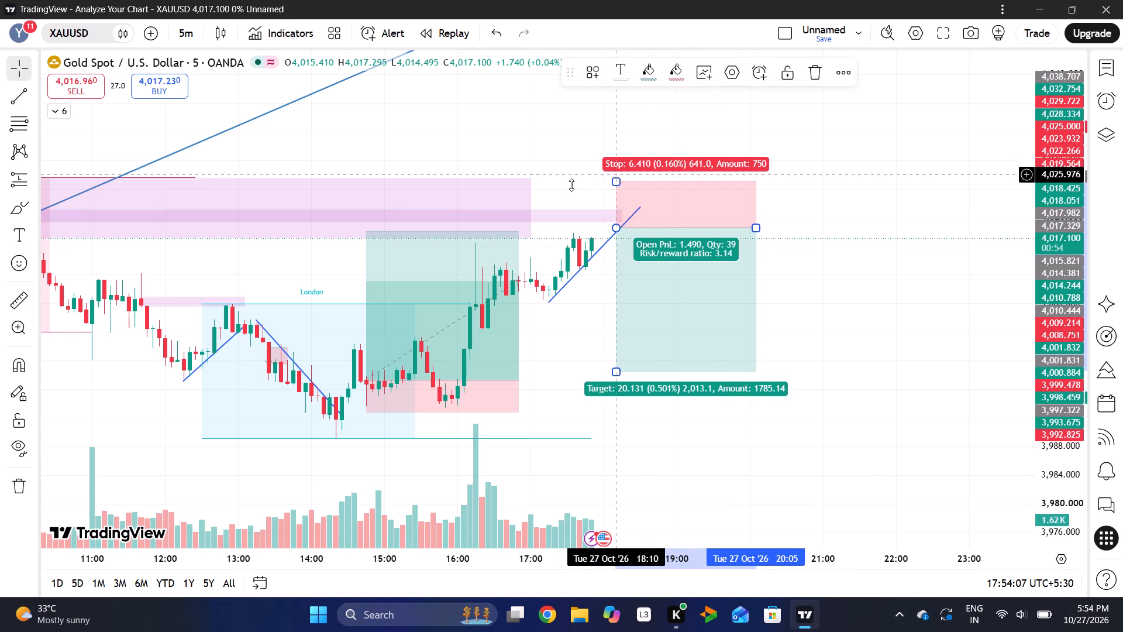
Examine the XAUUSD price action around the short position and back through the London, Asian and New York PM sessions.
left_click_drag(565, 188, 685, 181)
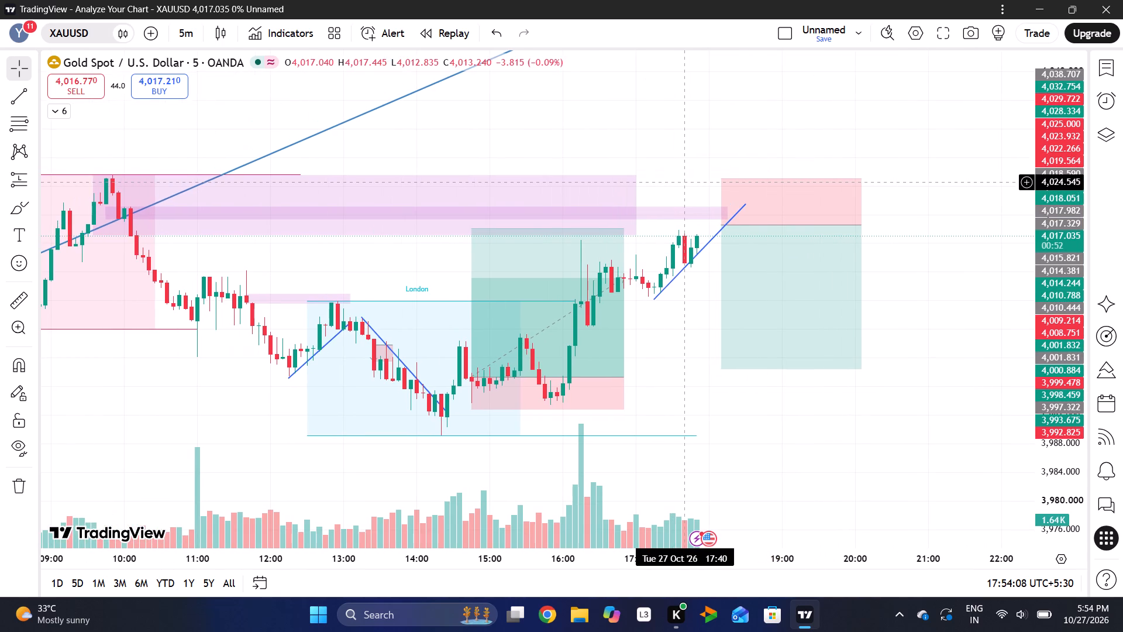
left_click_drag(685, 181, 633, 174)
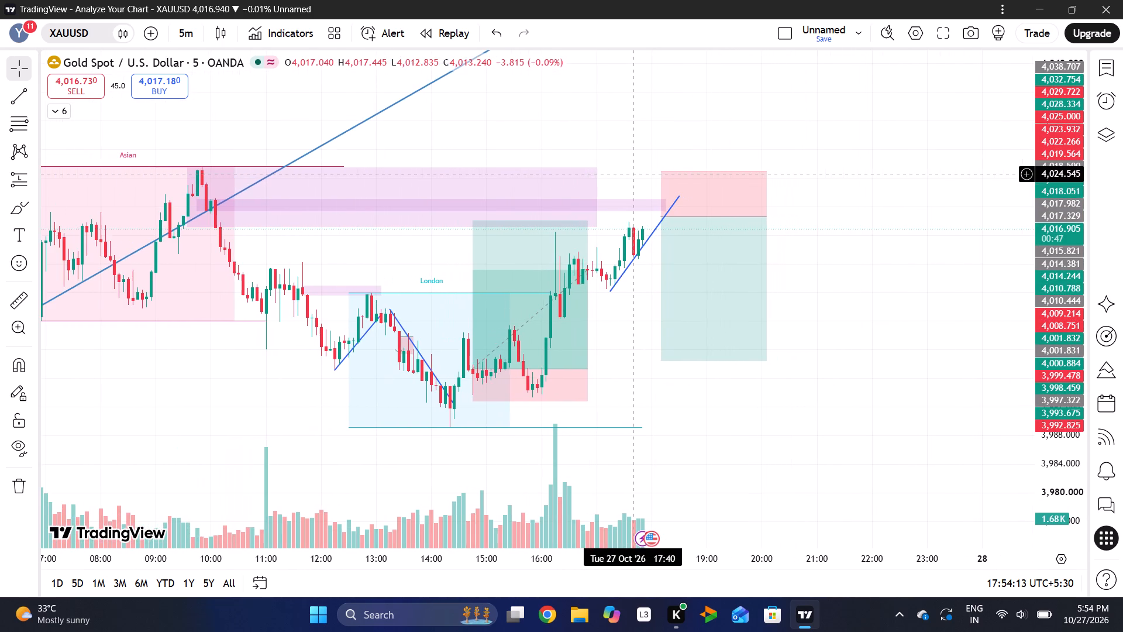
left_click_drag(1056, 186, 1045, 275)
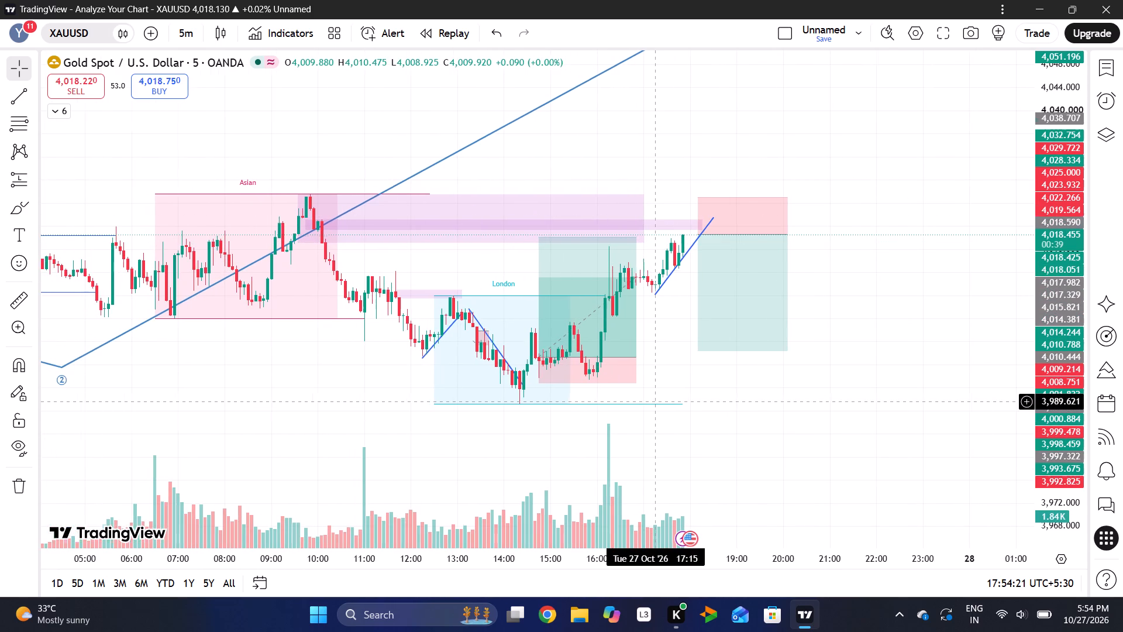
left_click_drag(656, 401, 701, 410)
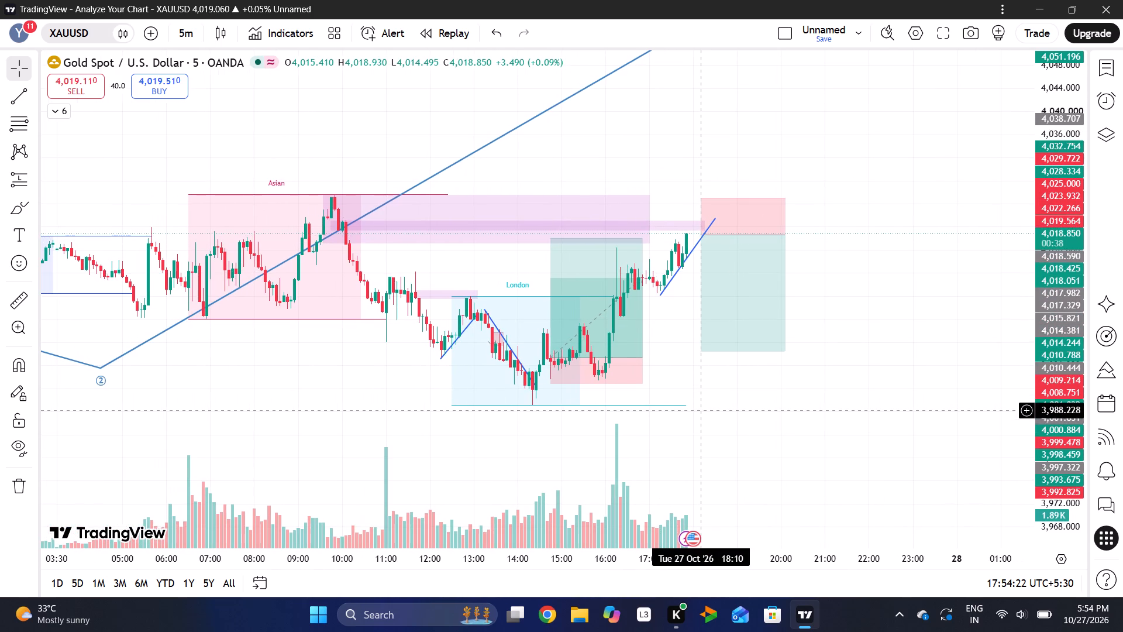
scroll(701, 410, "right", 1)
scroll(701, 410, "left", 1)
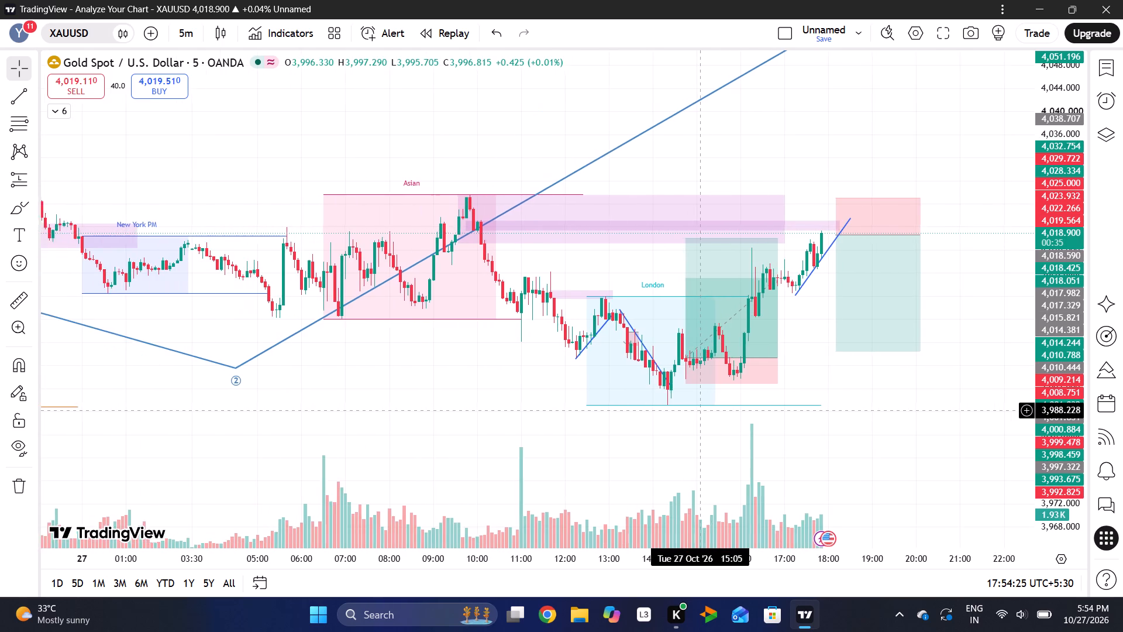
scroll(701, 410, "left", 2)
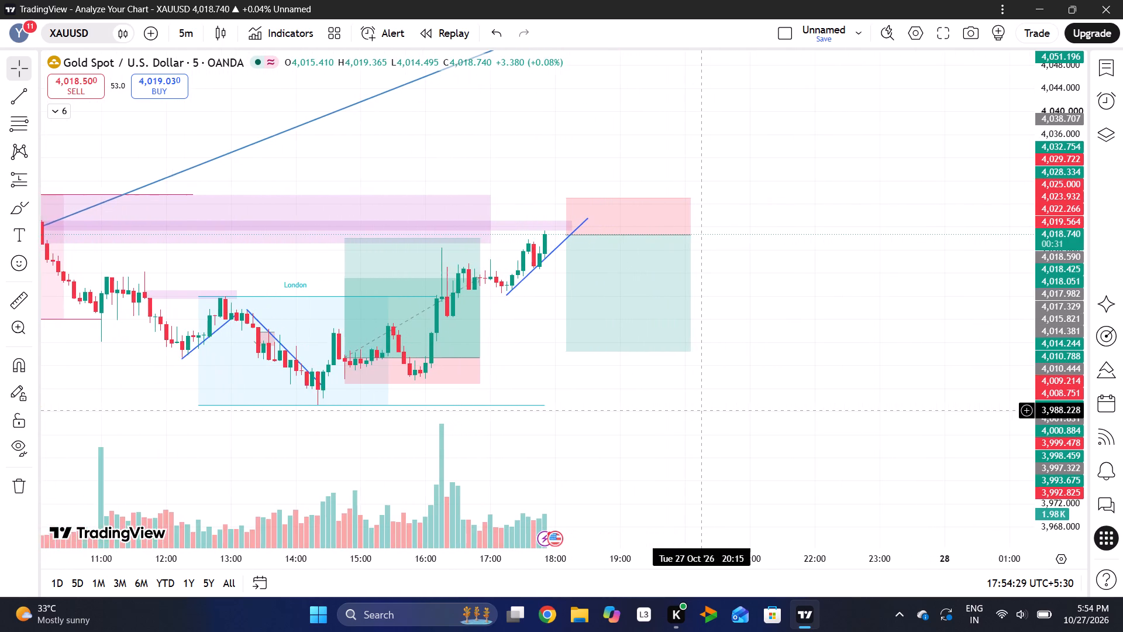
left_click_drag(1038, 456, 1044, 396)
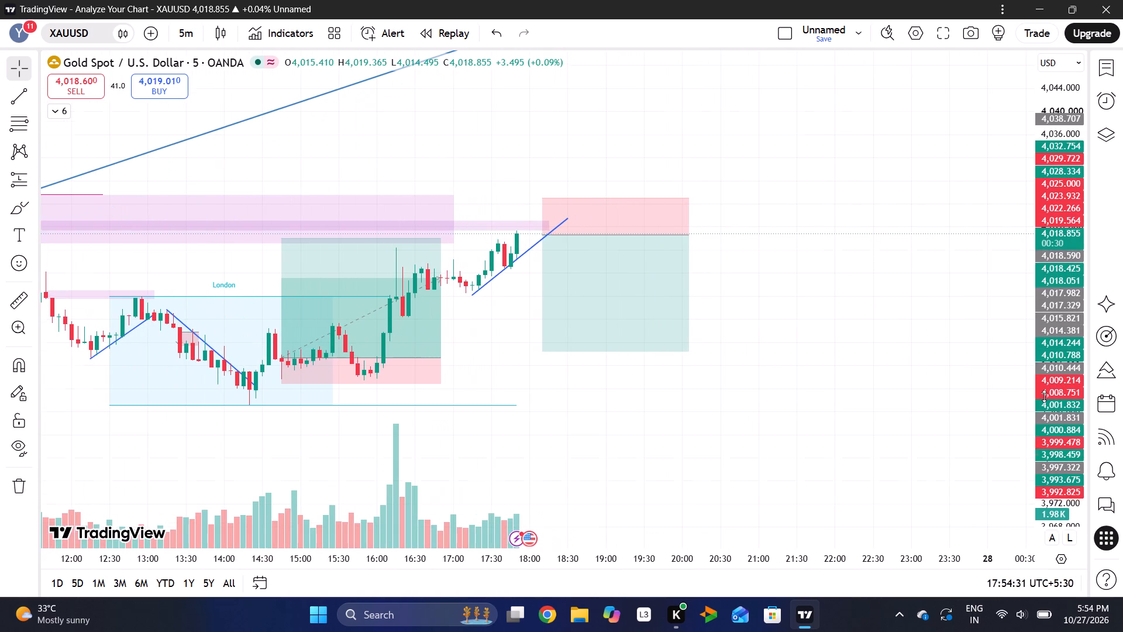
left_click_drag(1044, 396, 1039, 338)
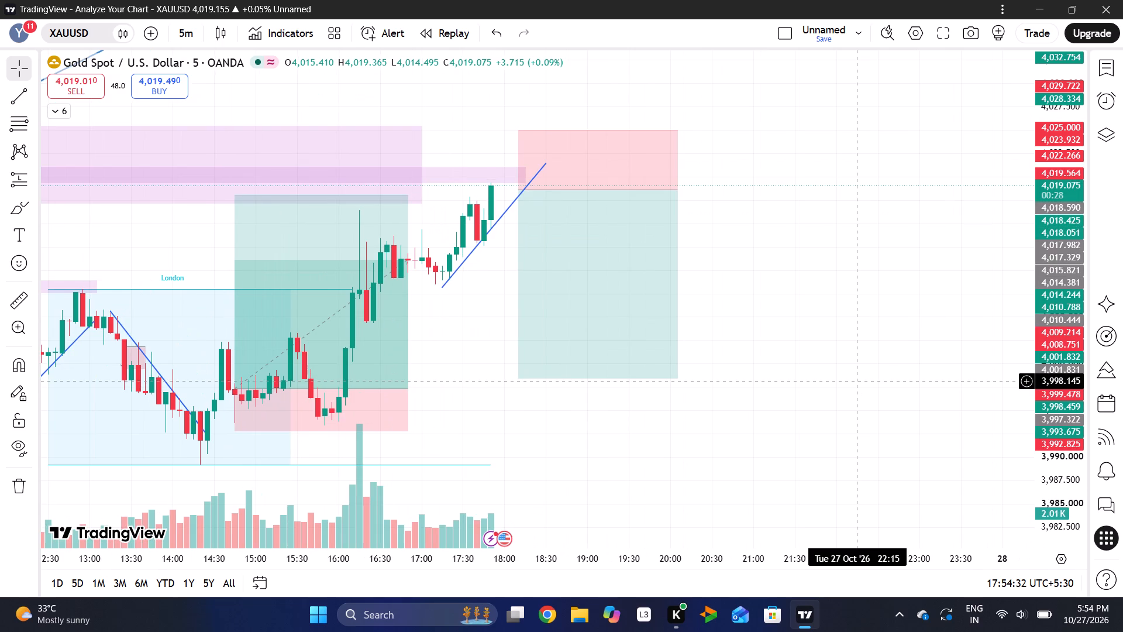
Switch to the Delta Exchange app and open its futures trading page.
left_click(698, 628)
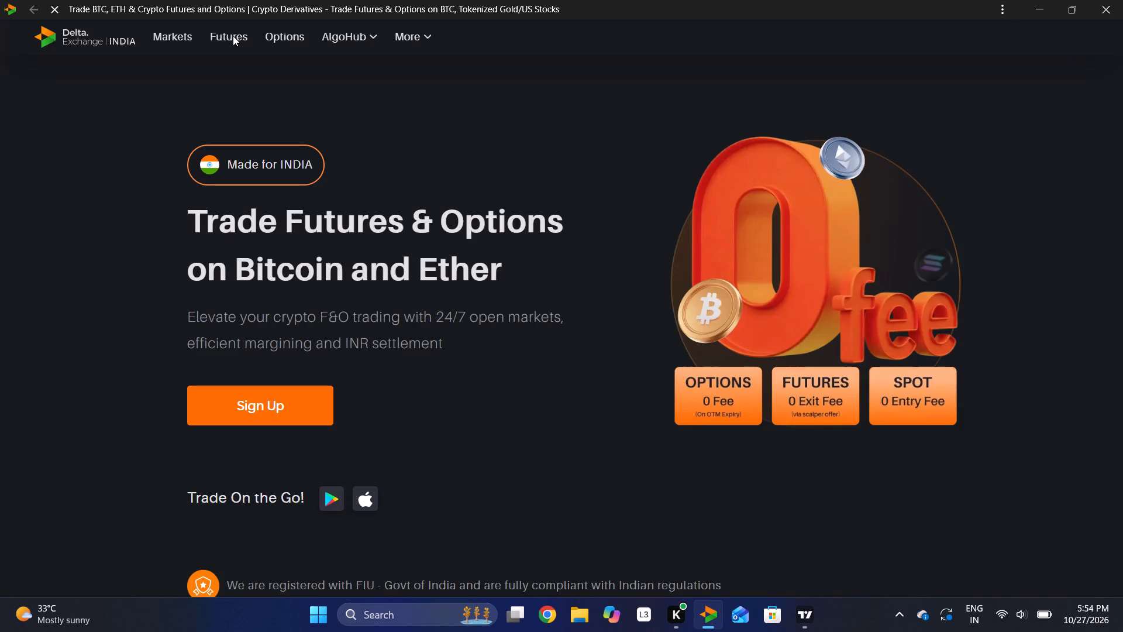
left_click(227, 39)
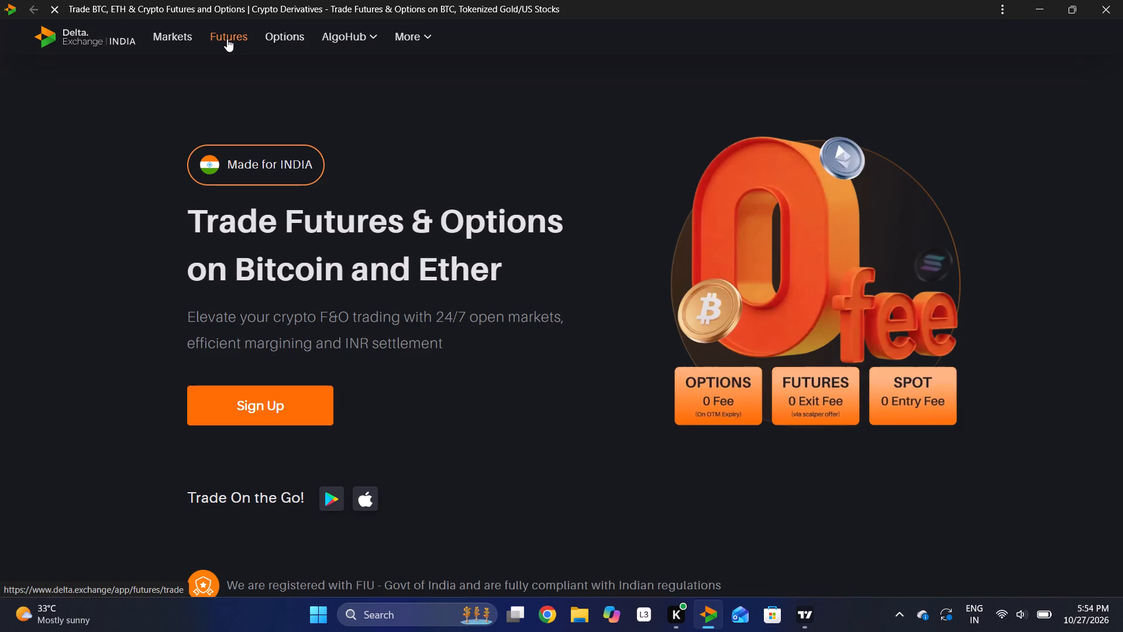
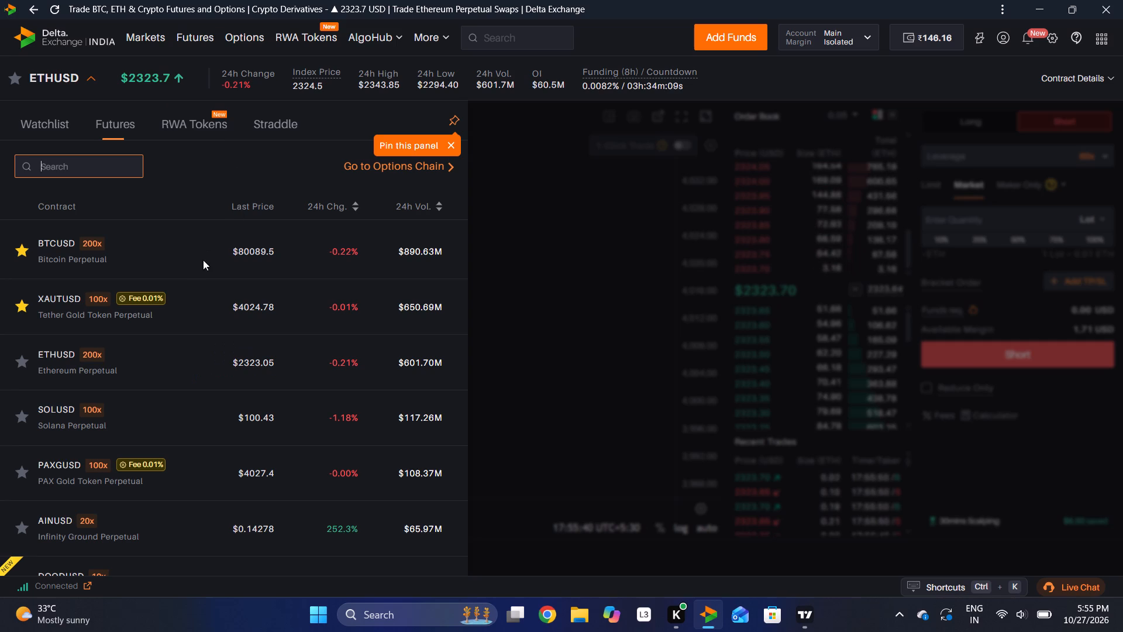
Open the XAUTUSD Tether Gold Token perpetual contract from the futures list.
left_click(195, 306)
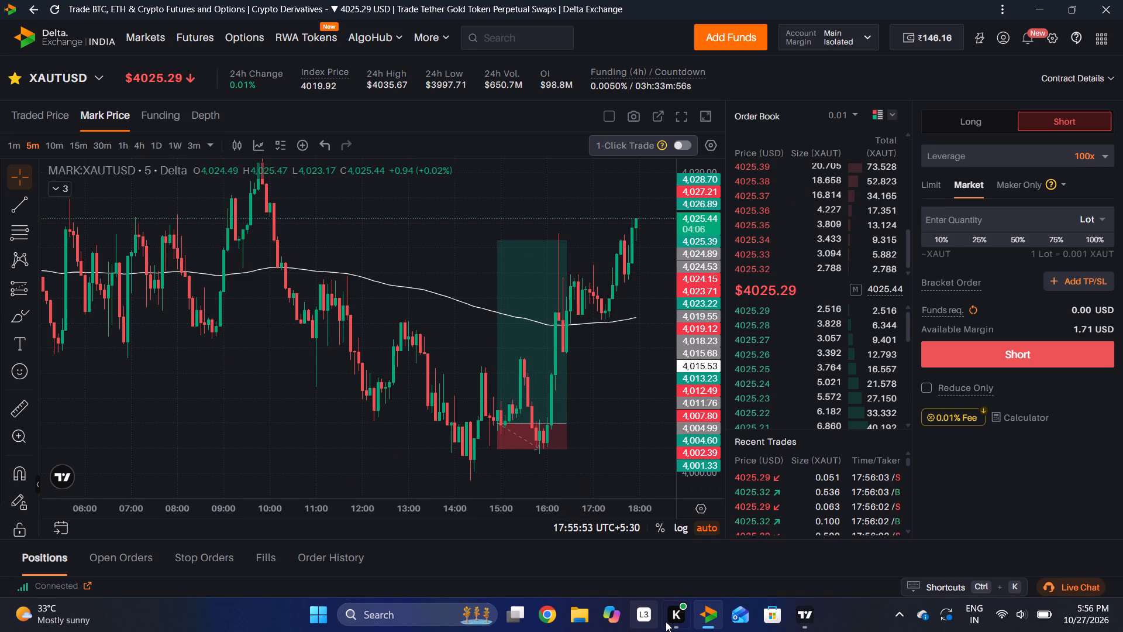
Switch to TradingView and examine the XAUUSD price action around the planned short position and the purple supply zones.
left_click(815, 631)
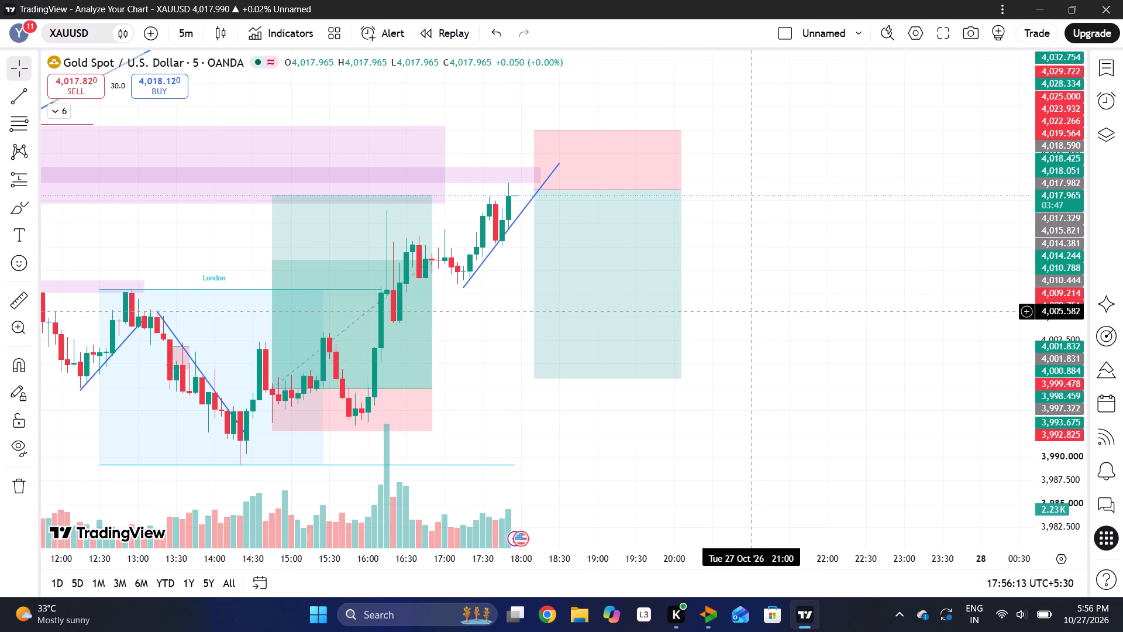
left_click_drag(506, 387, 672, 448)
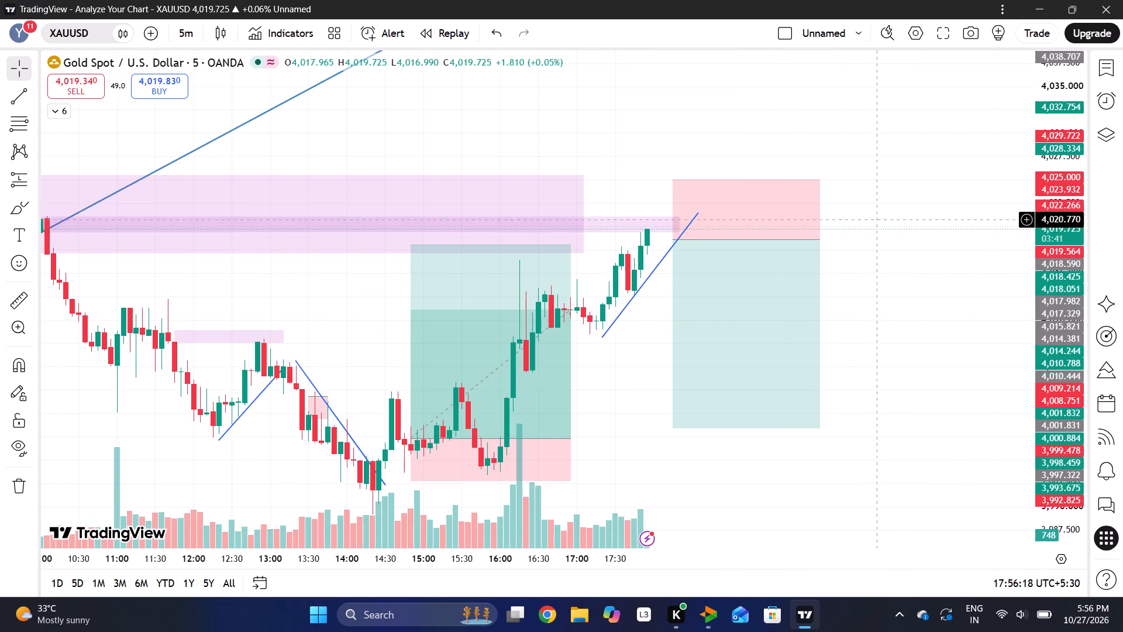
left_click_drag(905, 263, 850, 252)
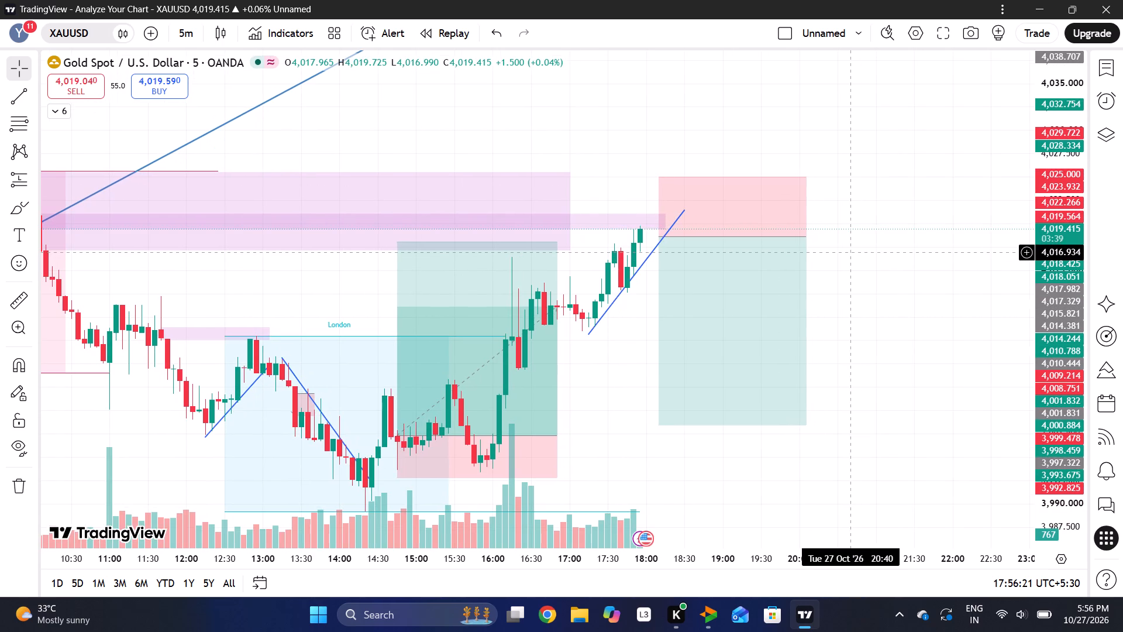
left_click_drag(900, 243, 885, 241)
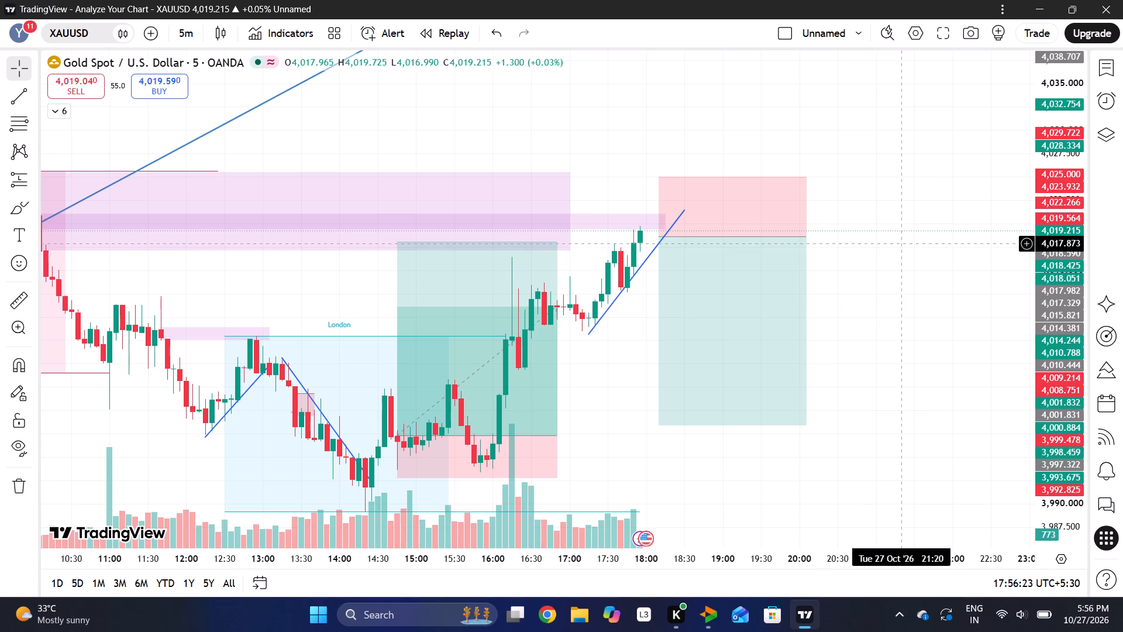
left_click_drag(885, 241, 854, 238)
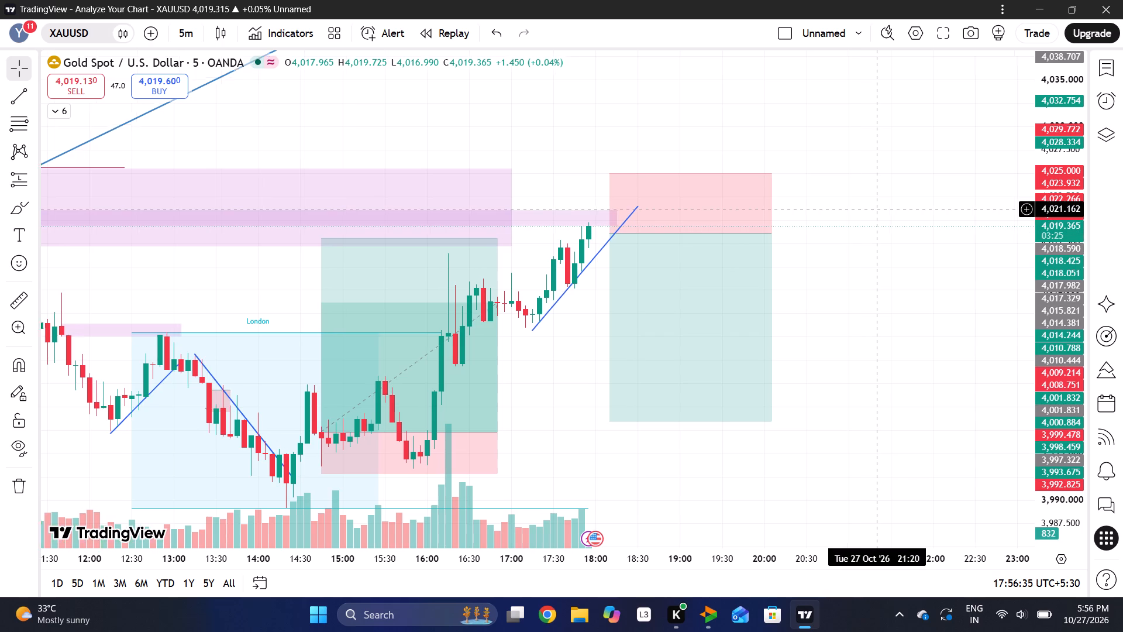
left_click_drag(1046, 296, 993, 184)
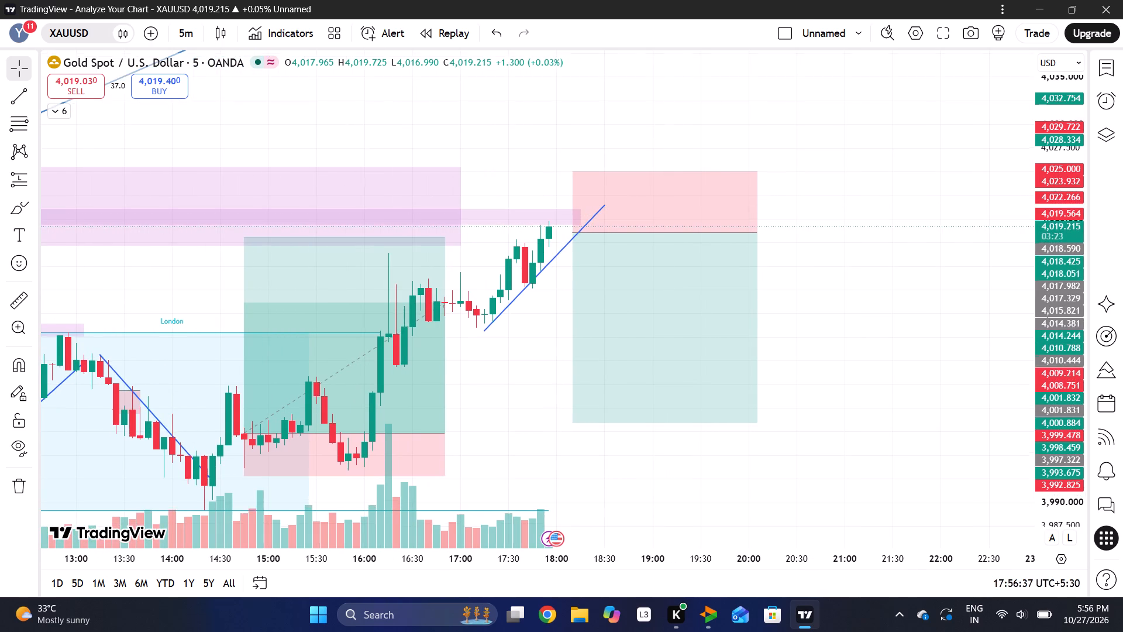
left_click_drag(993, 184, 962, 109)
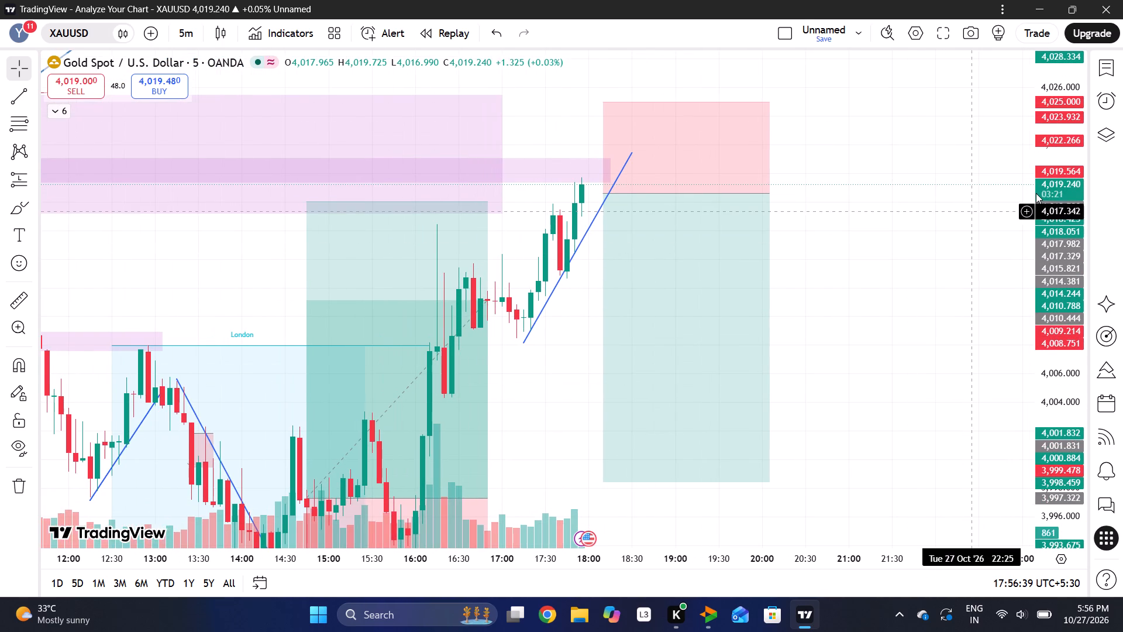
left_click_drag(1041, 190, 1029, 297)
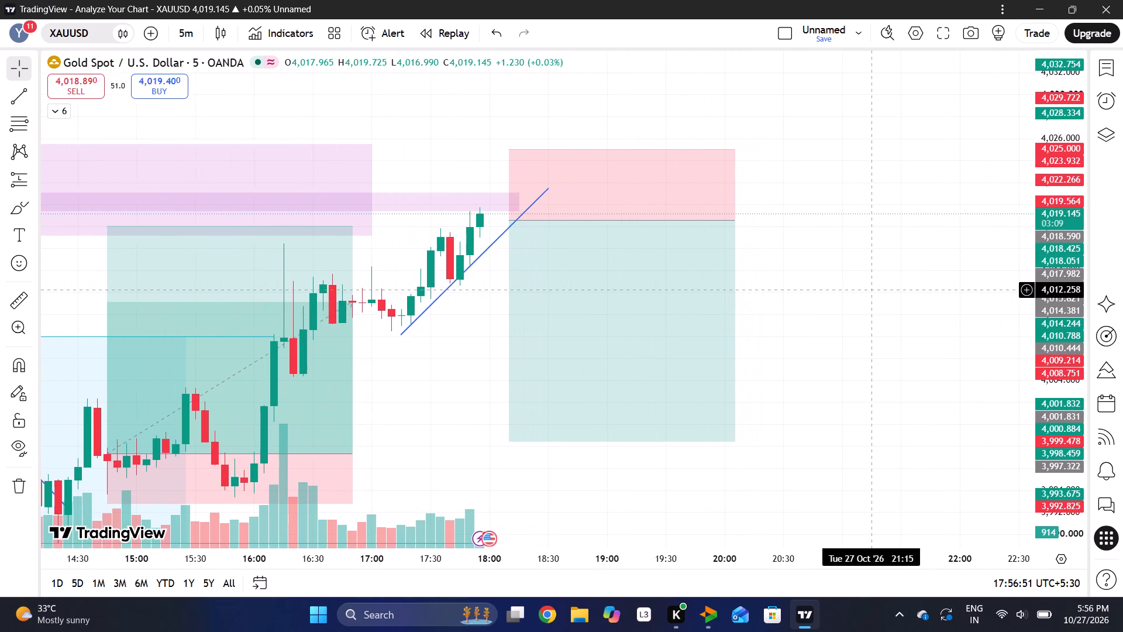
left_click_drag(1050, 279, 1042, 189)
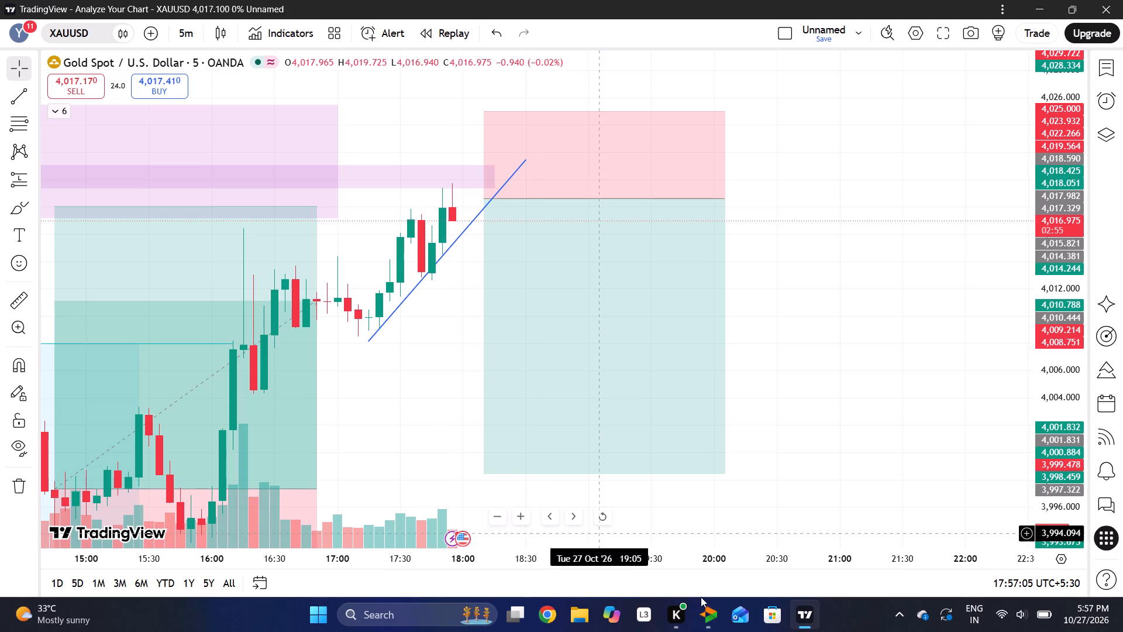
Switch to Delta Exchange and place a market short order for 20 lots of XAUTUSD at 100x leverage.
left_click(713, 623)
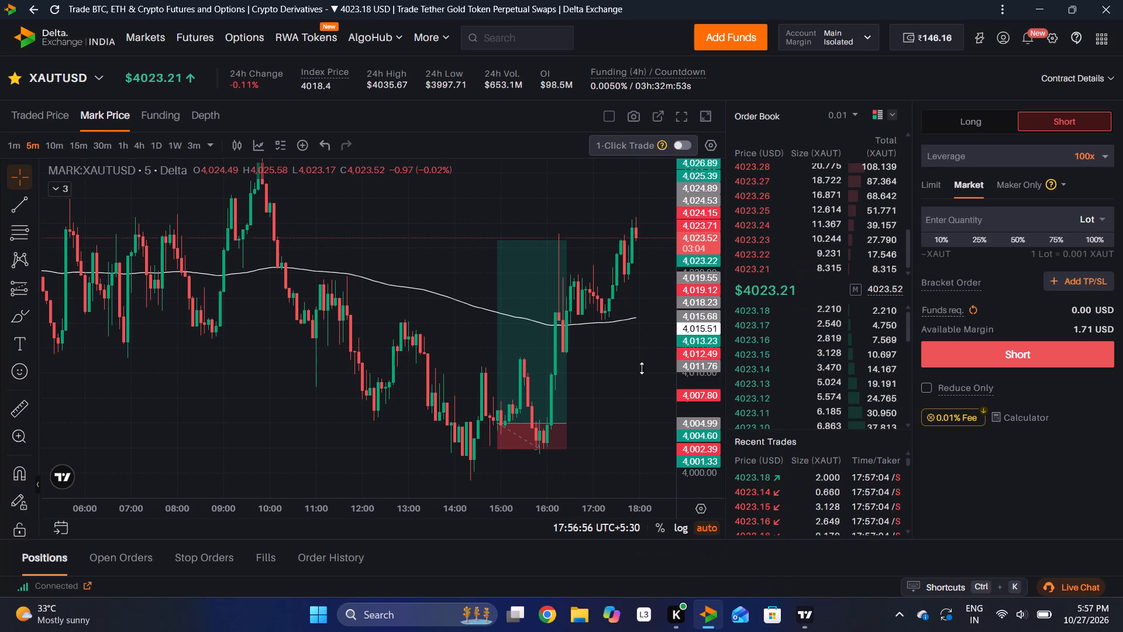
left_click(957, 215)
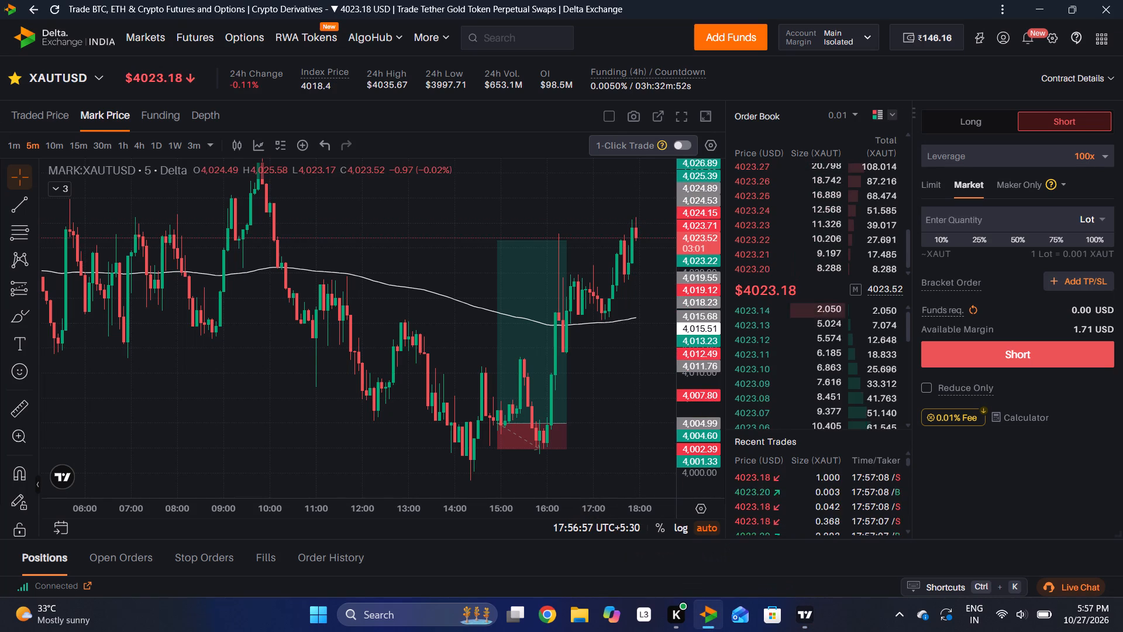
type("20")
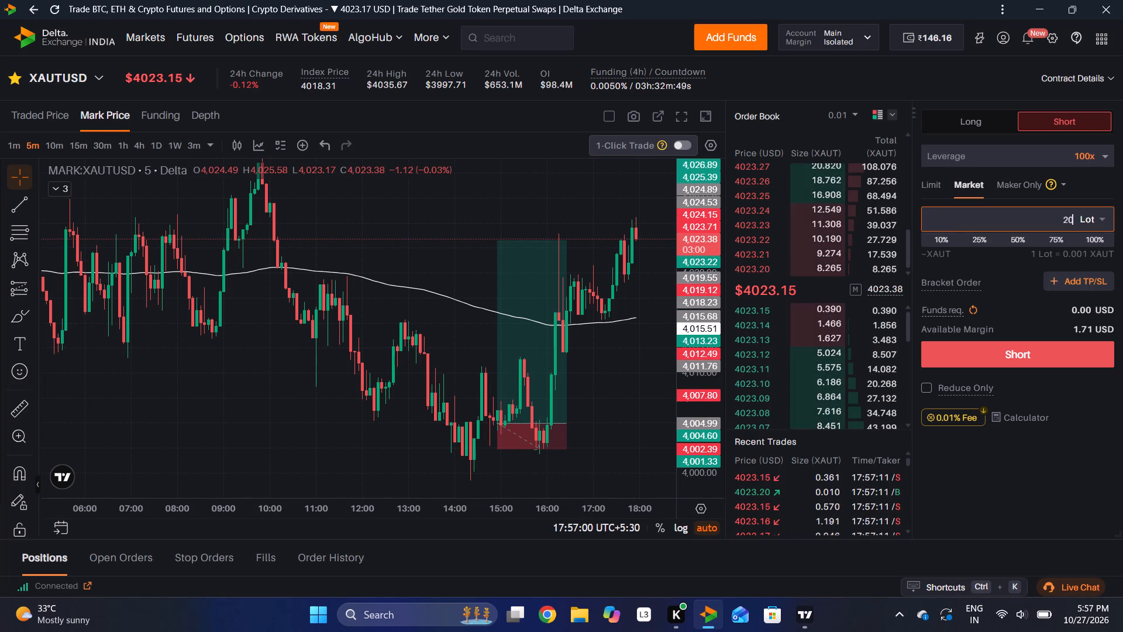
left_click(952, 339)
left_click(966, 351)
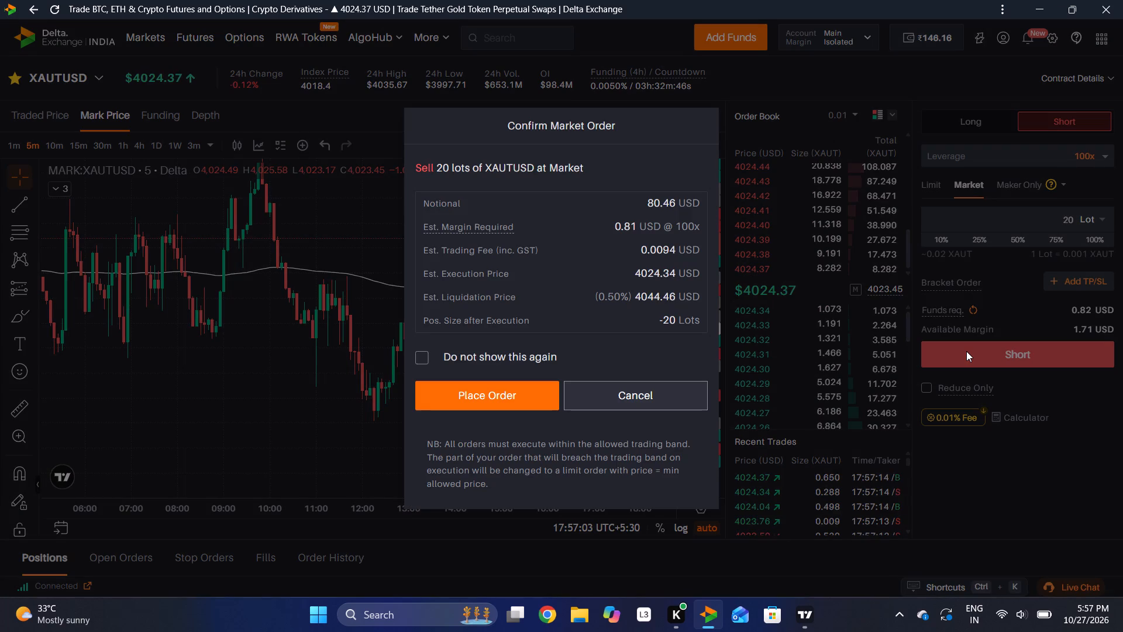
left_click(509, 392)
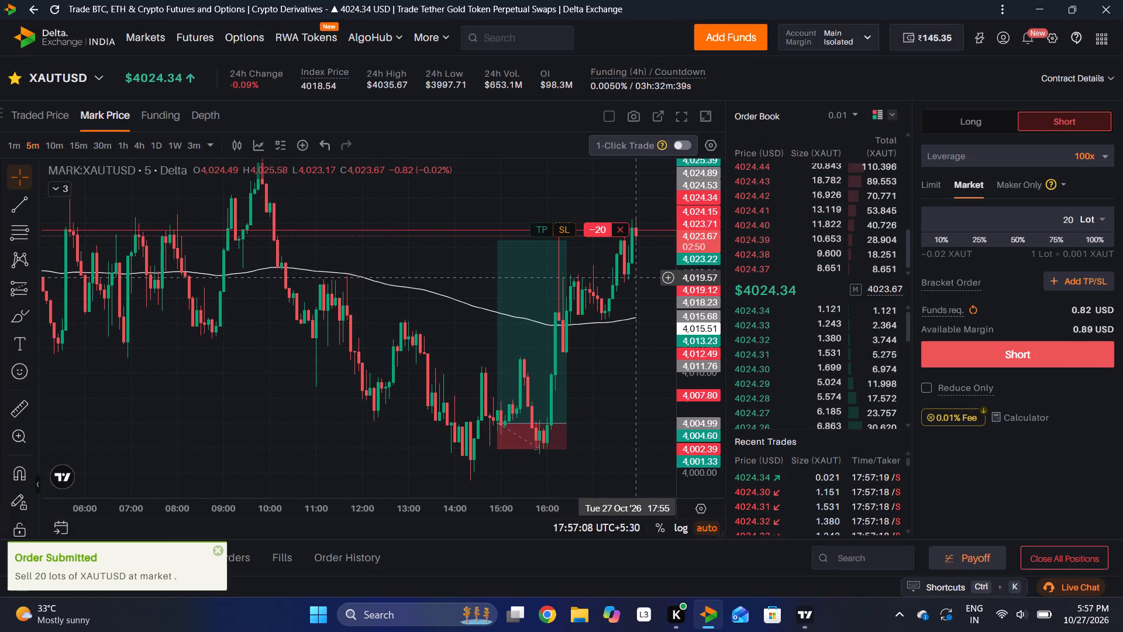
Add a stop loss to the 20-lot XAUTUSD short on the chart at about 4,027.18.
left_click_drag(646, 264, 556, 270)
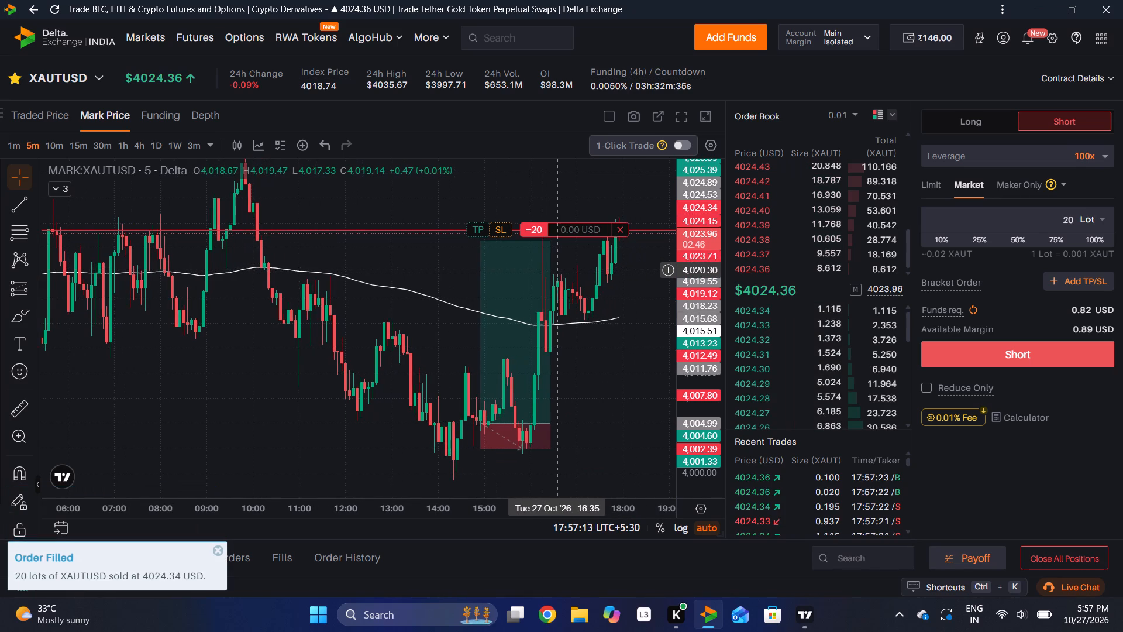
left_click_drag(636, 265, 538, 274)
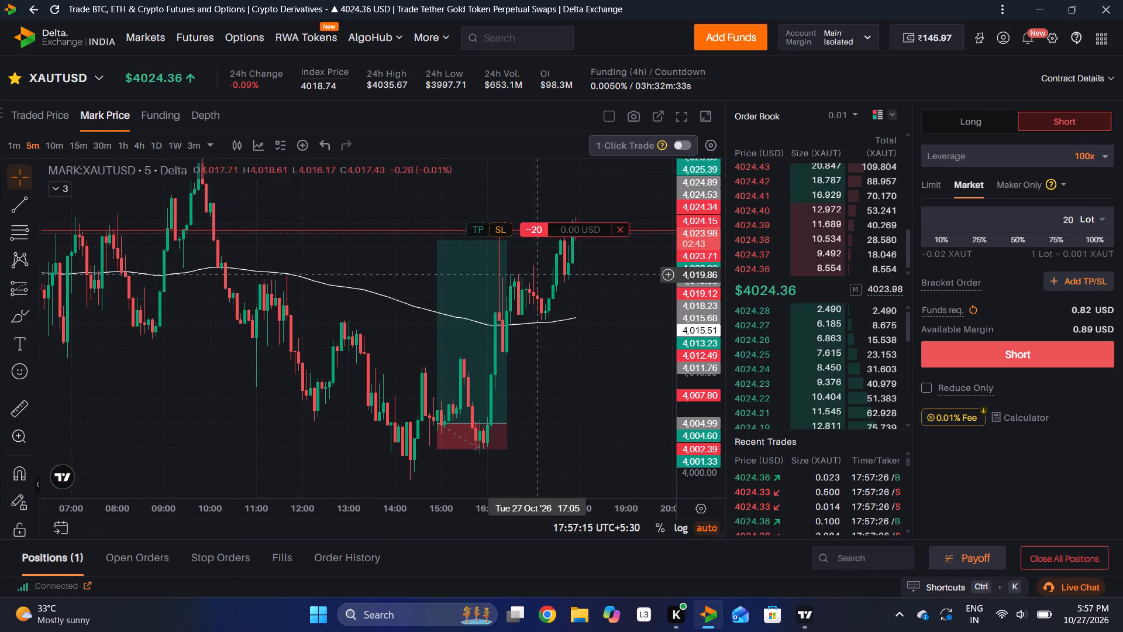
left_click_drag(496, 231, 515, 221)
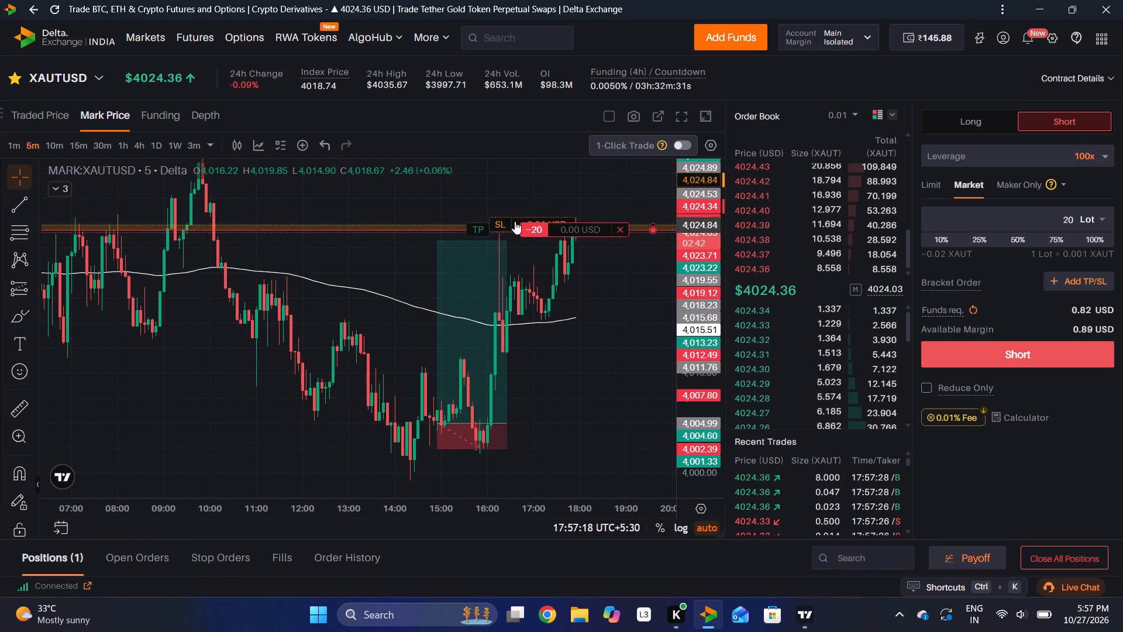
left_click_drag(515, 221, 534, 204)
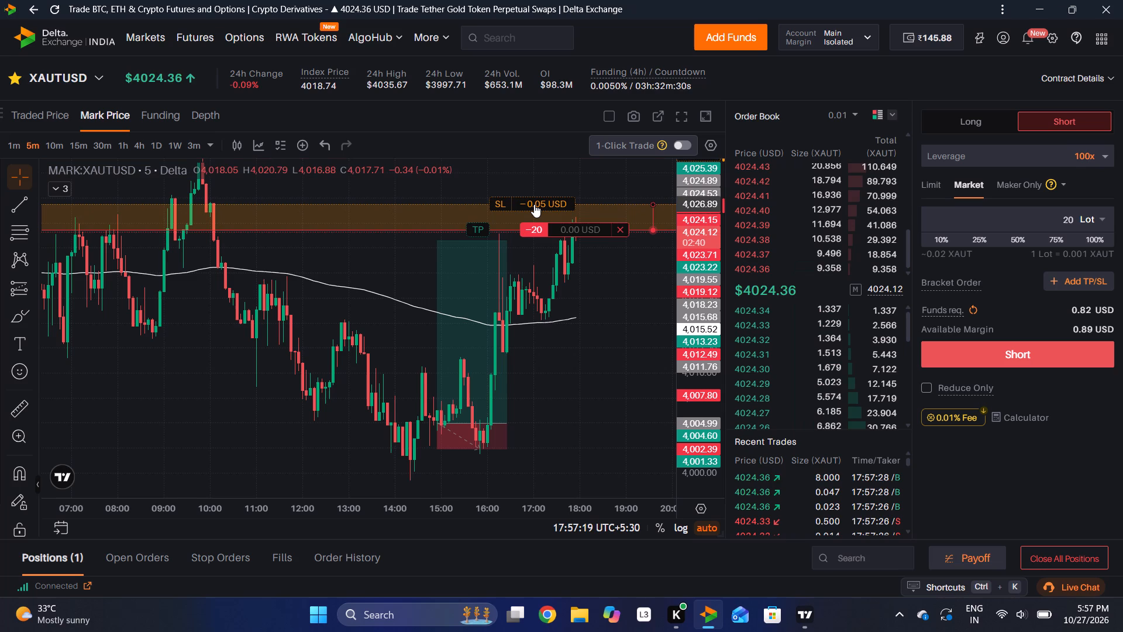
left_click_drag(534, 204, 539, 201)
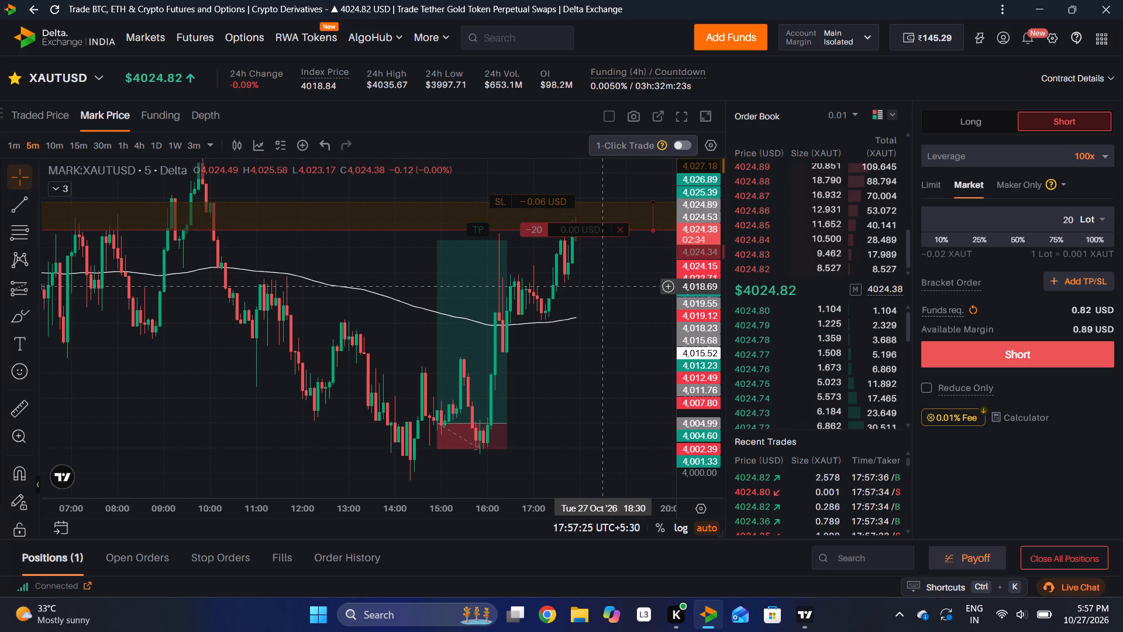
Check the XAUUSD chart in TradingView, and back on Delta Exchange raise the XAUTUSD short's stop loss to about 4,031.97.
left_click_drag(603, 286, 564, 297)
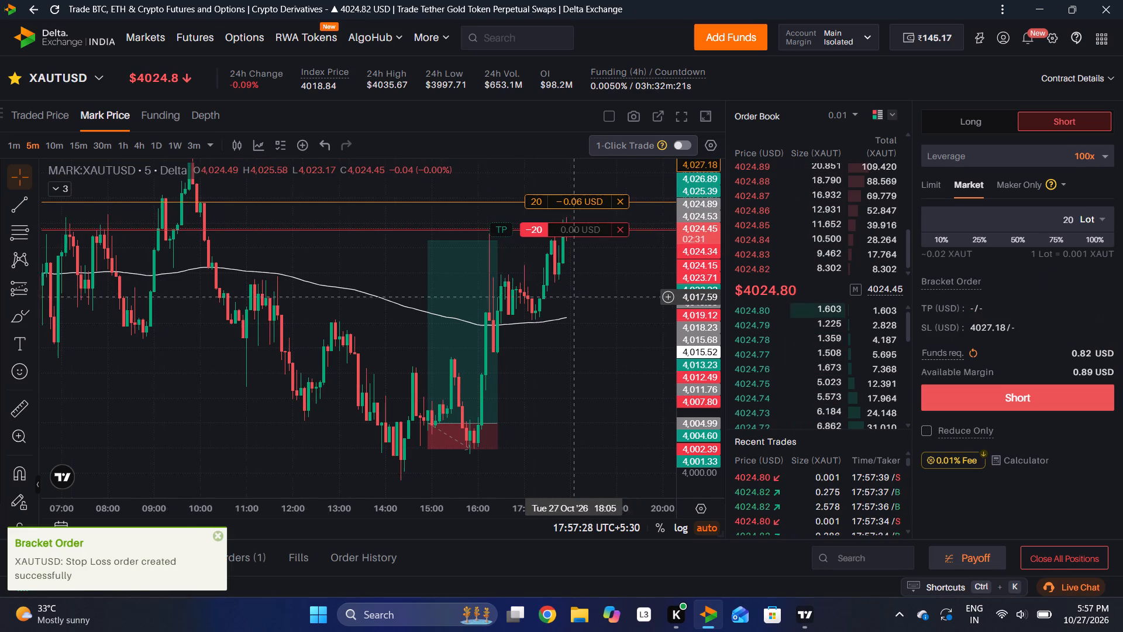
left_click_drag(564, 297, 504, 294)
left_click_drag(504, 294, 456, 294)
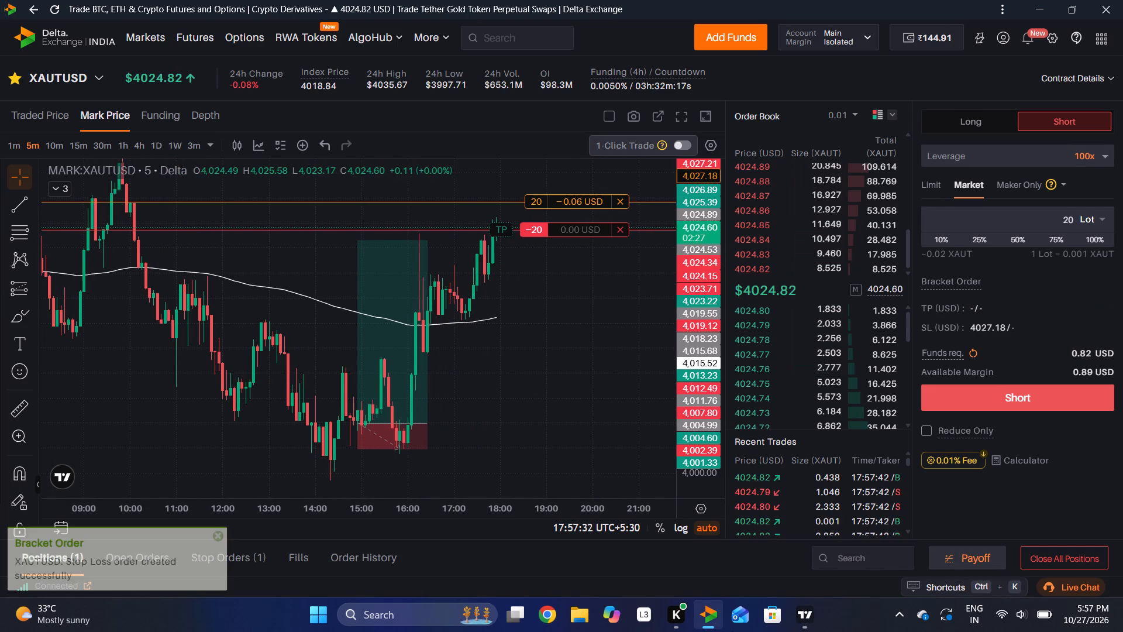
left_click(800, 631)
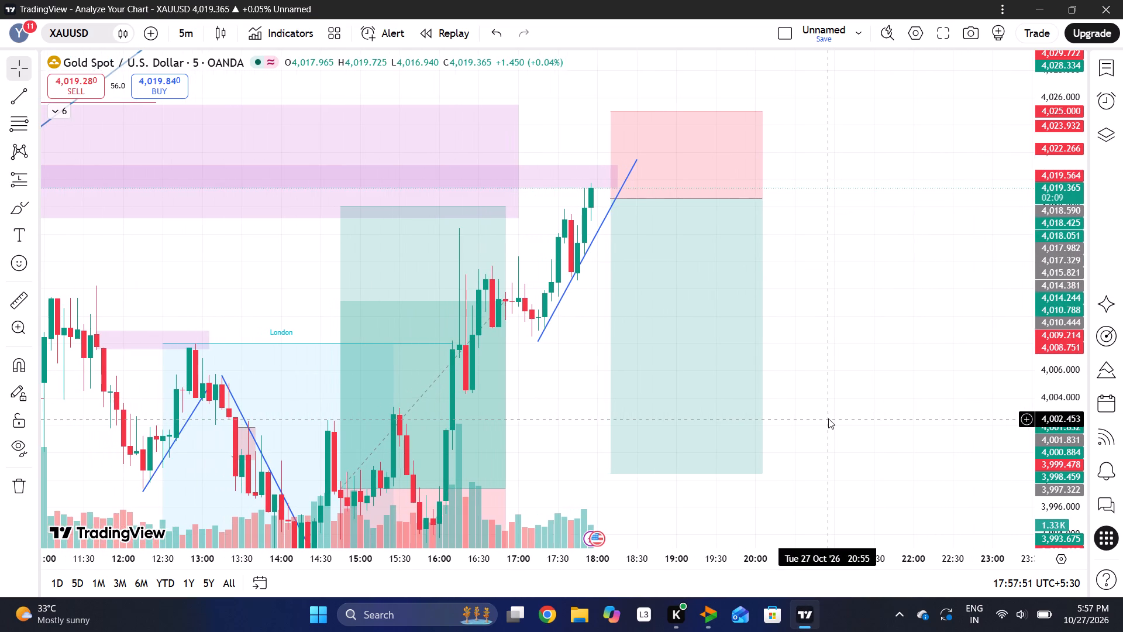
left_click(703, 612)
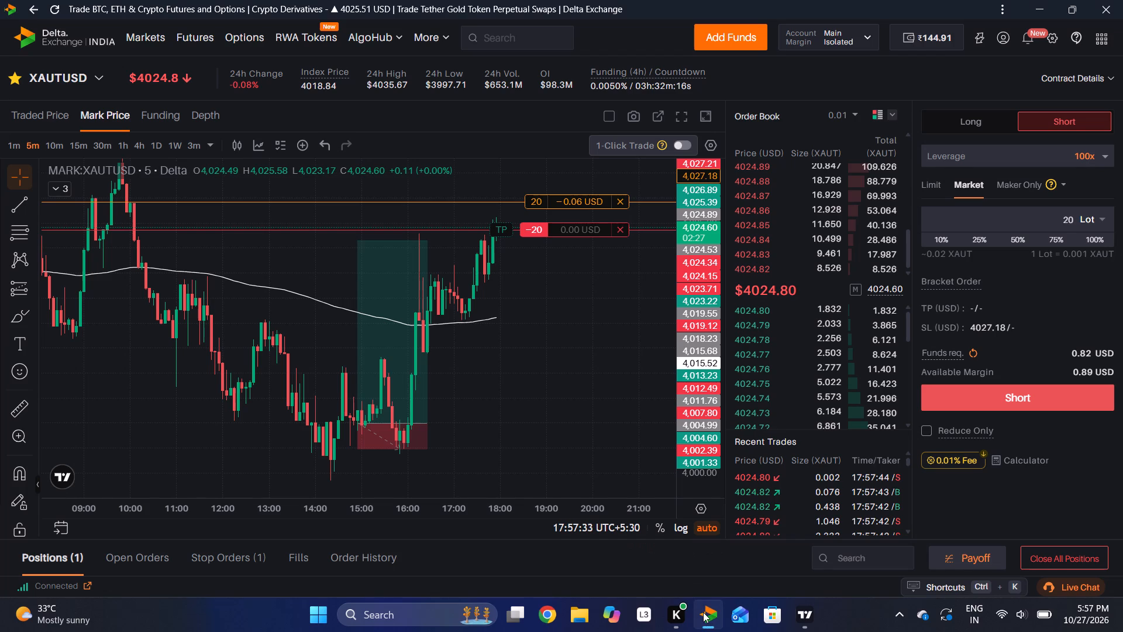
left_click_drag(704, 341, 697, 427)
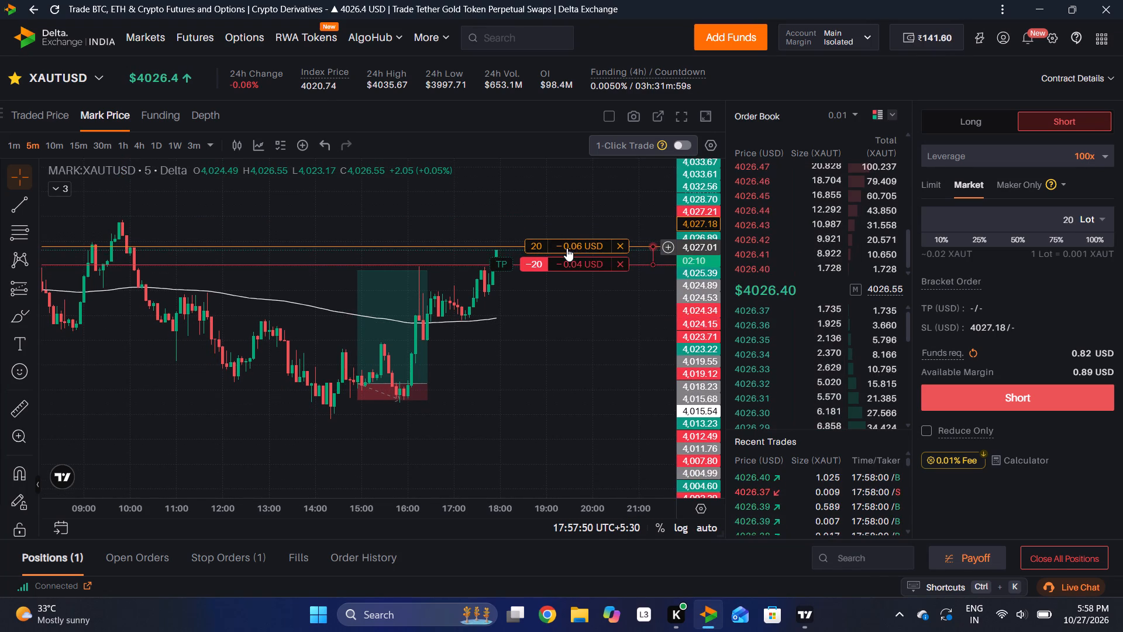
left_click_drag(564, 248, 566, 225)
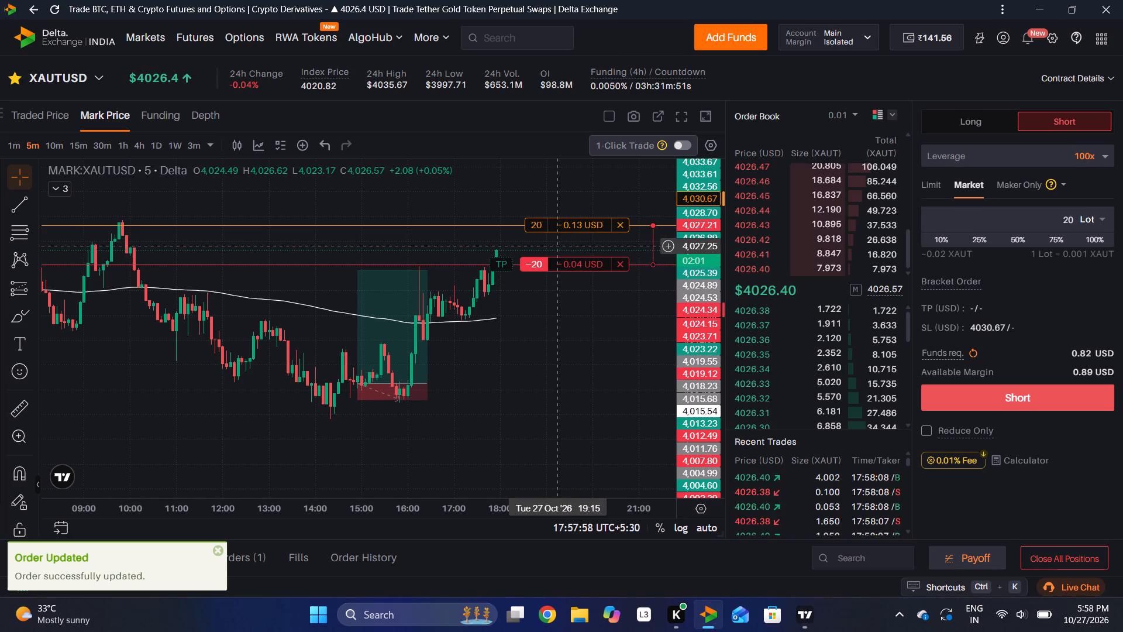
left_click_drag(560, 226, 559, 217)
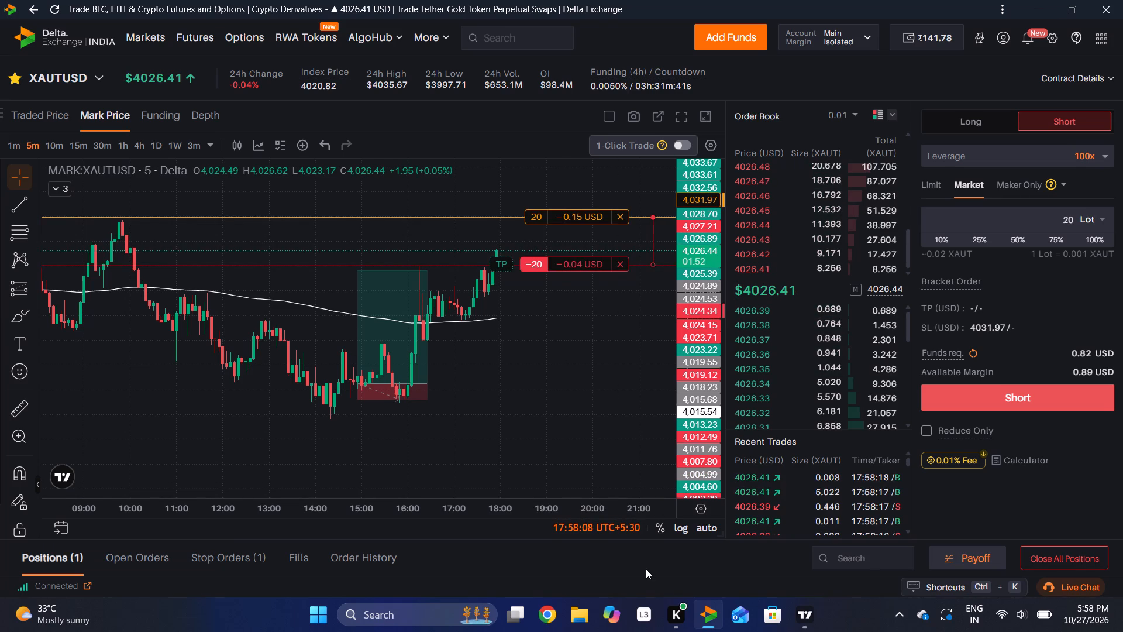
Switch to TradingView and examine the XAUUSD price against the planned short position and its stop.
left_click(804, 622)
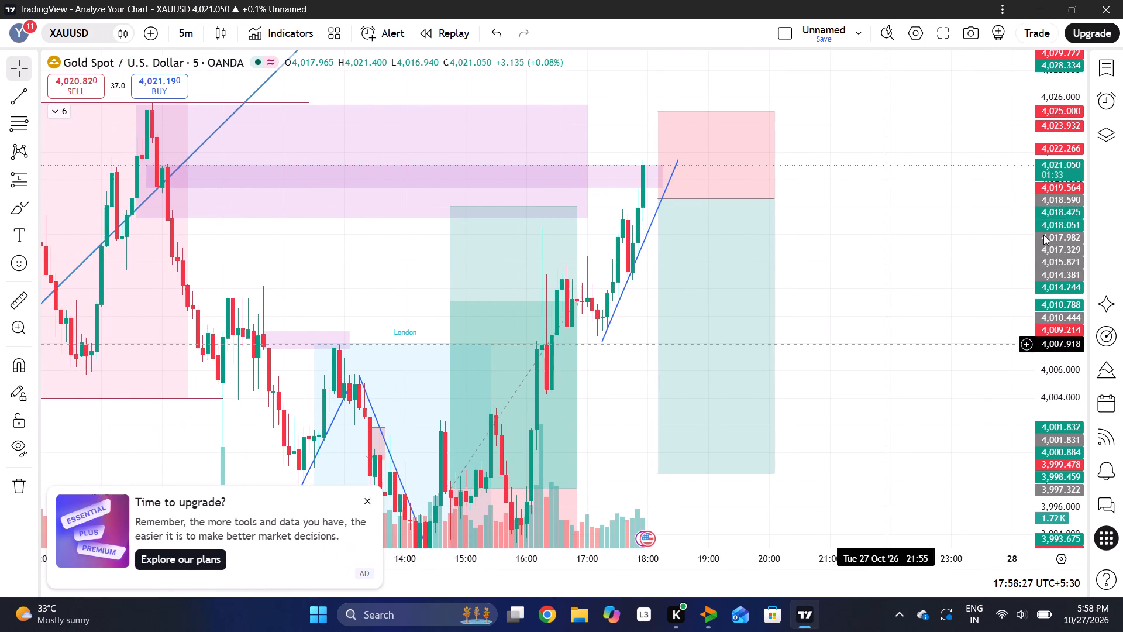
left_click_drag(1048, 226, 1034, 329)
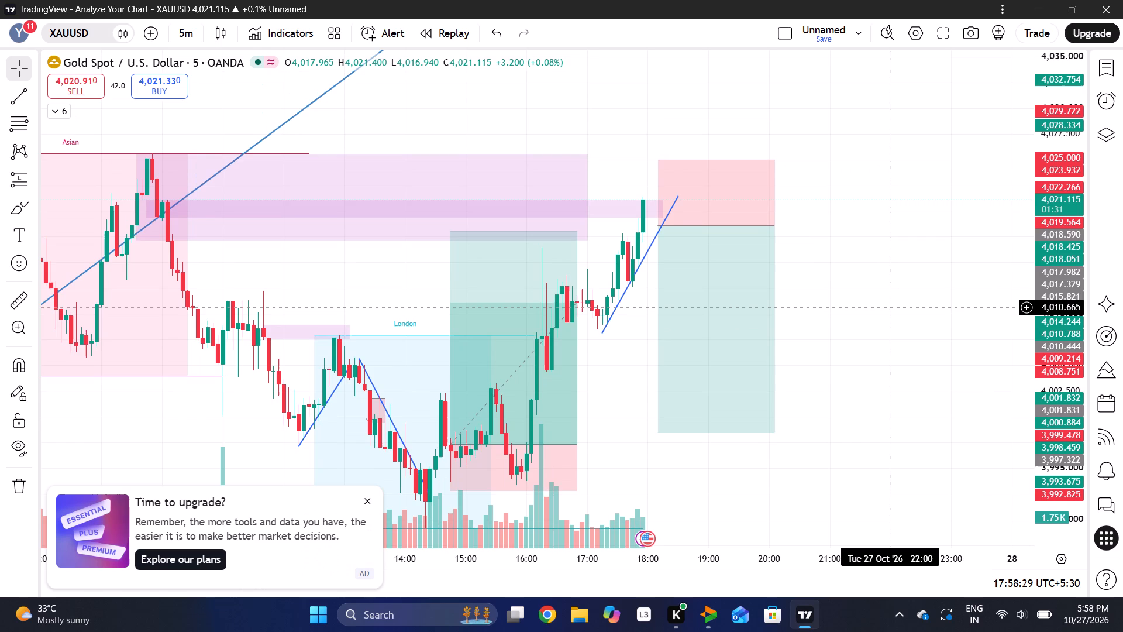
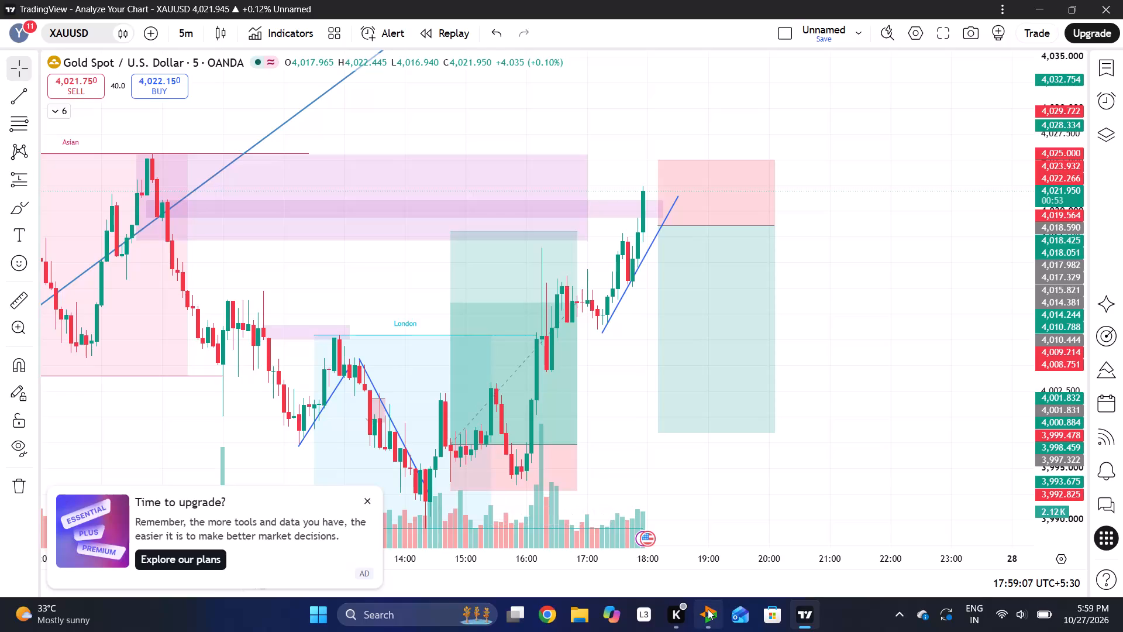
Switch to Delta Exchange and add a take profit to the 20-lot XAUTUSD short on the chart at about 4,011.95.
left_click(708, 609)
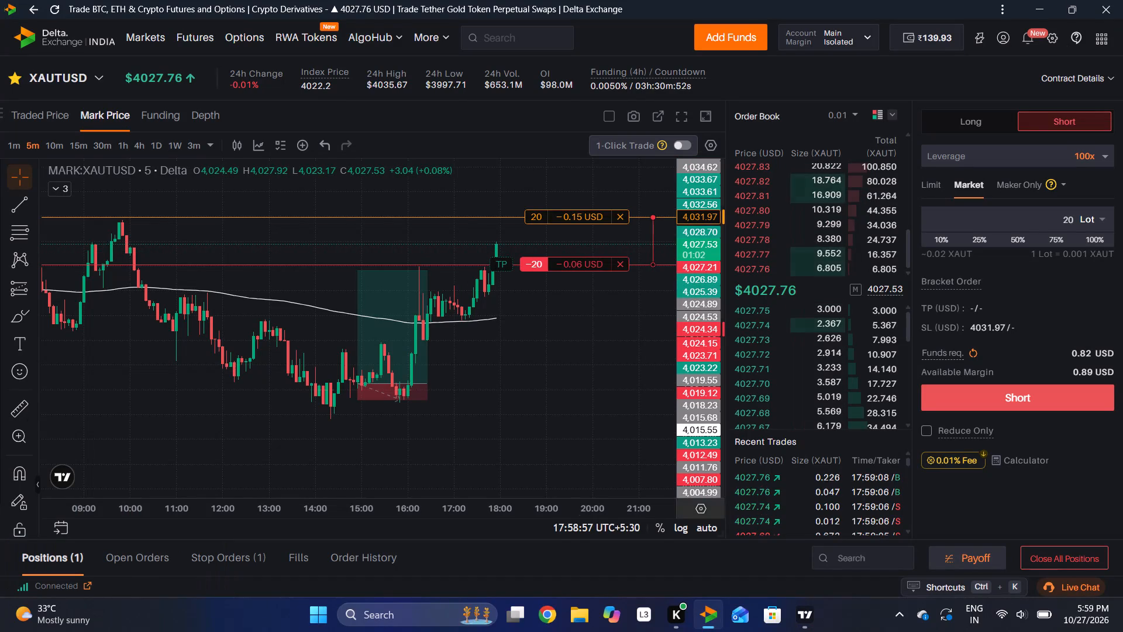
left_click_drag(705, 268, 693, 325)
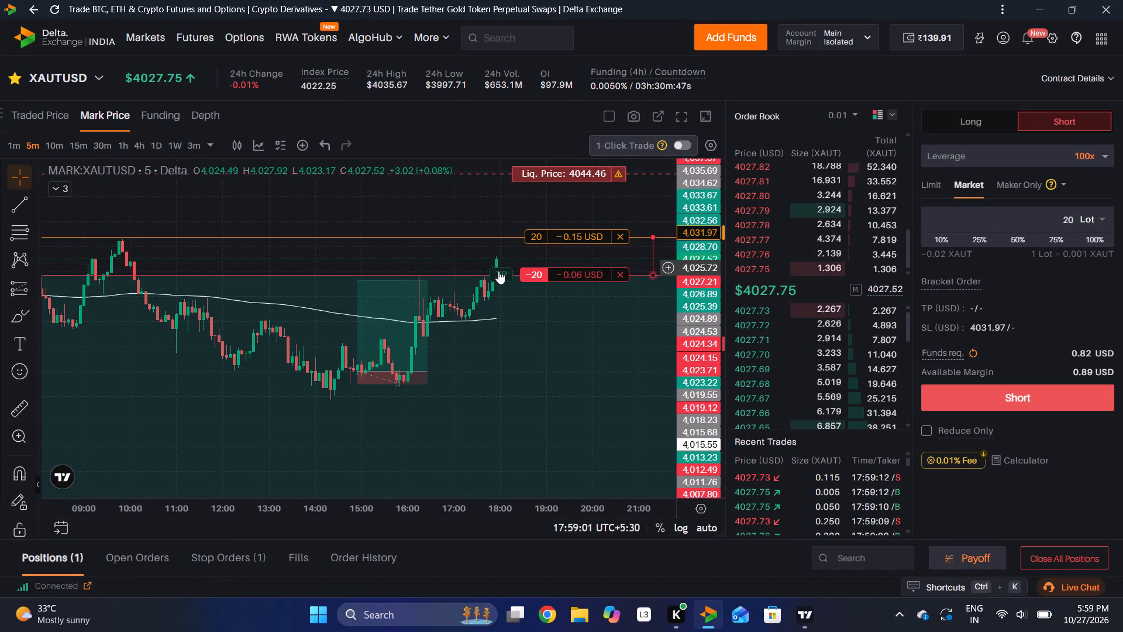
left_click_drag(498, 275, 538, 317)
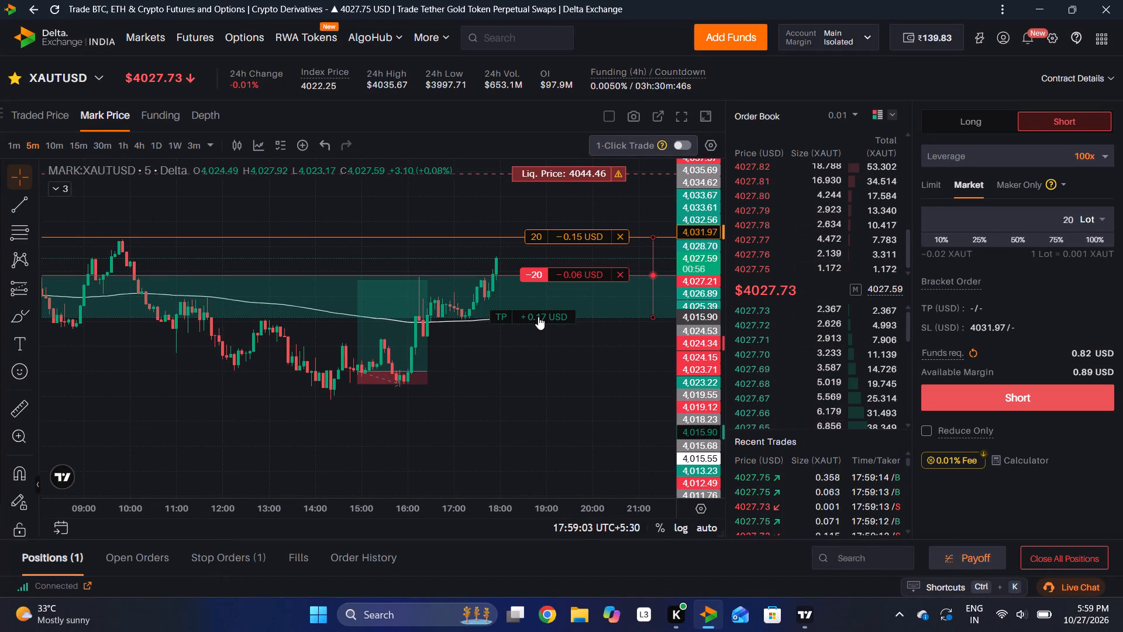
left_click_drag(538, 317, 563, 343)
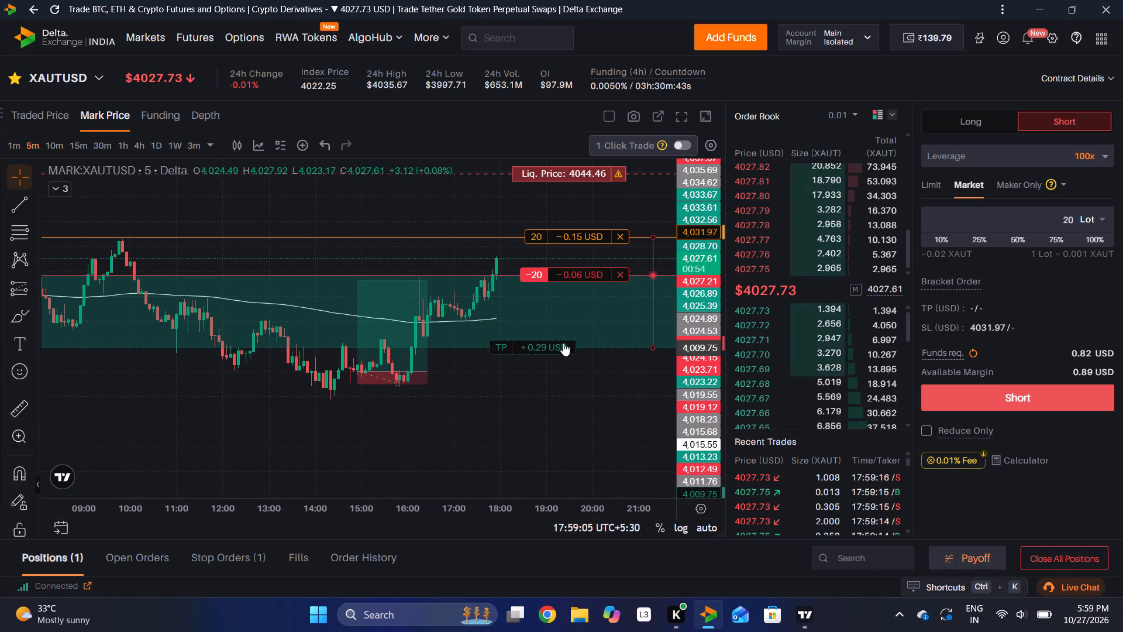
left_click_drag(563, 343, 577, 339)
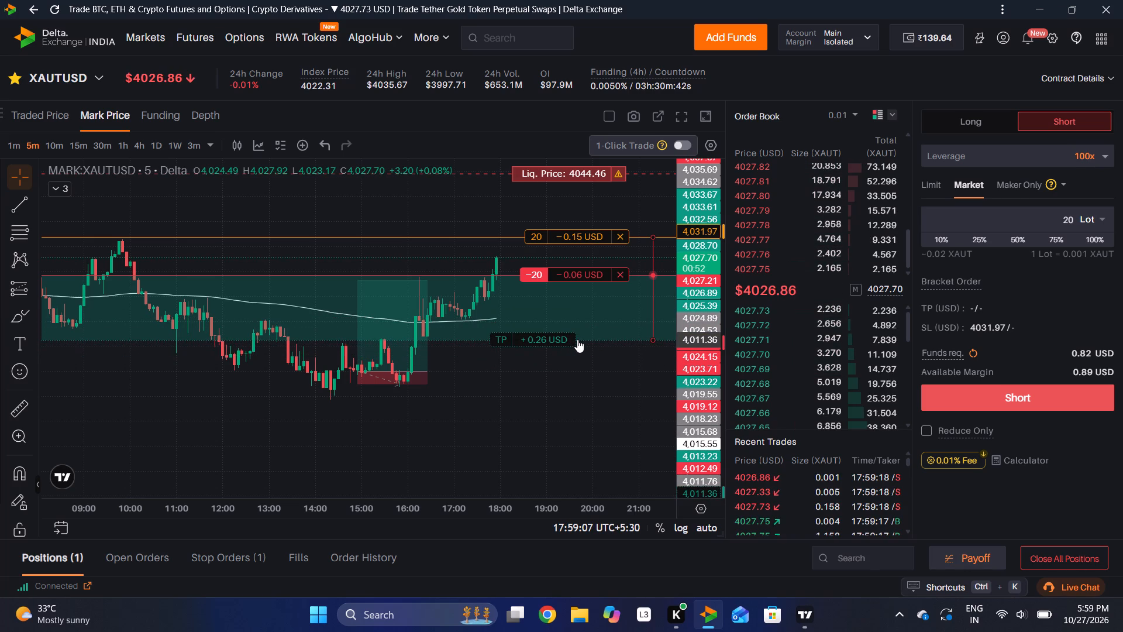
left_click_drag(577, 339, 585, 336)
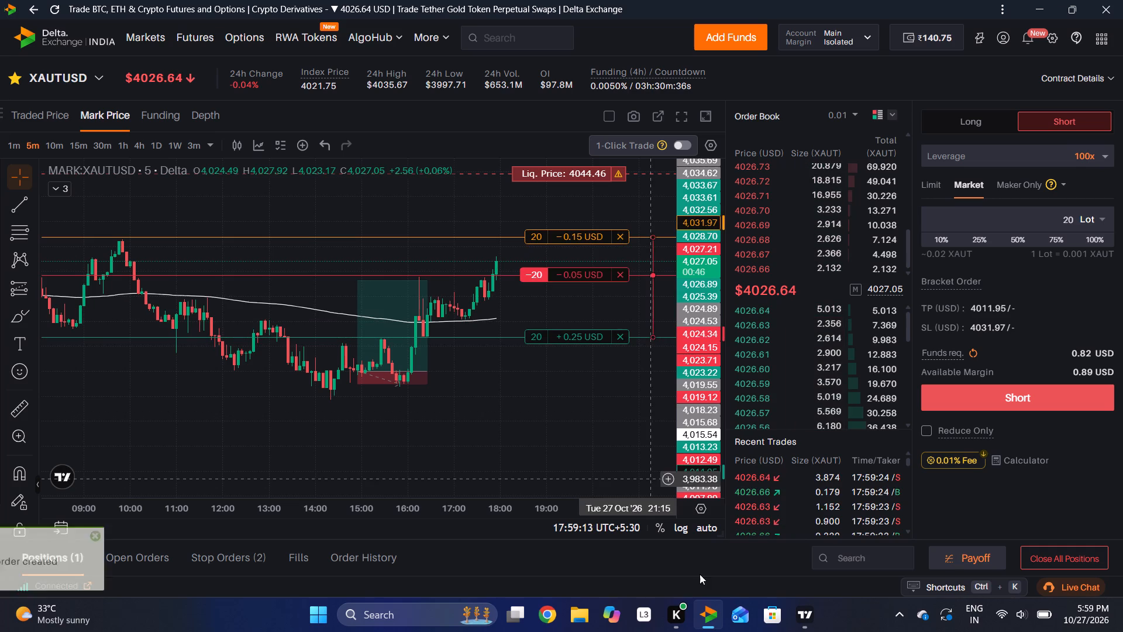
In TradingView, move the planned XAUUSD short position onto the latest candle, with entry at about 4,019.74 and stop at about 4,026.15.
left_click(804, 611)
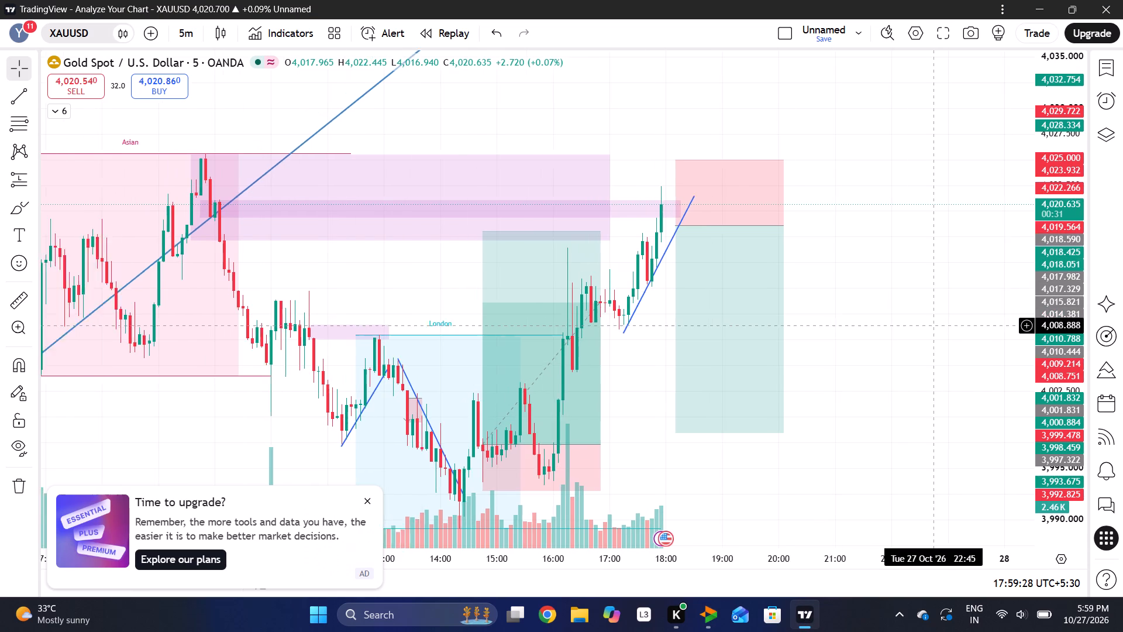
left_click_drag(934, 325, 794, 293)
left_click_drag(1049, 156, 1045, 283)
left_click_drag(632, 218, 631, 218)
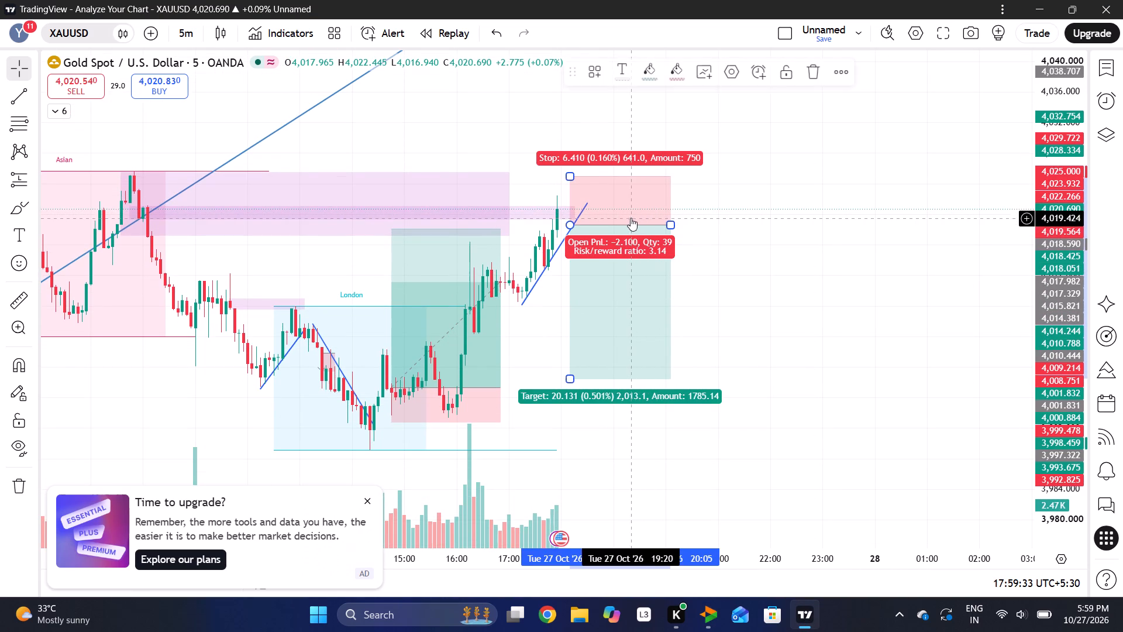
left_click_drag(631, 218, 616, 209)
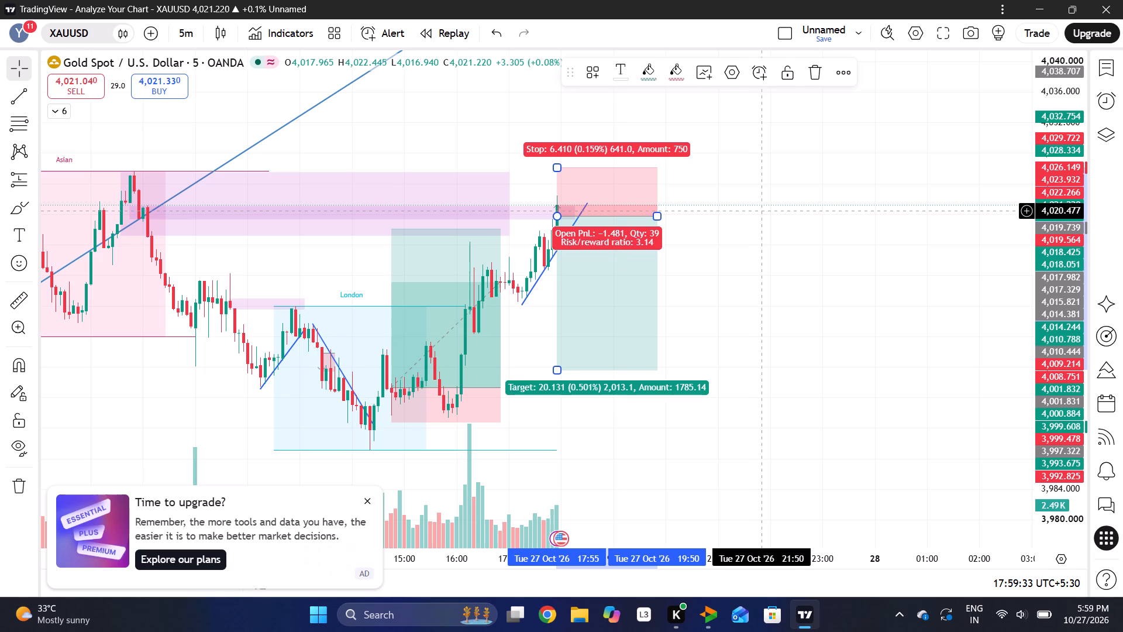
left_click(765, 210)
Extend the planned short position's target down to about 3,998.39.
left_click_drag(1068, 204, 1046, 285)
left_click_drag(577, 358, 571, 366)
left_click(766, 241)
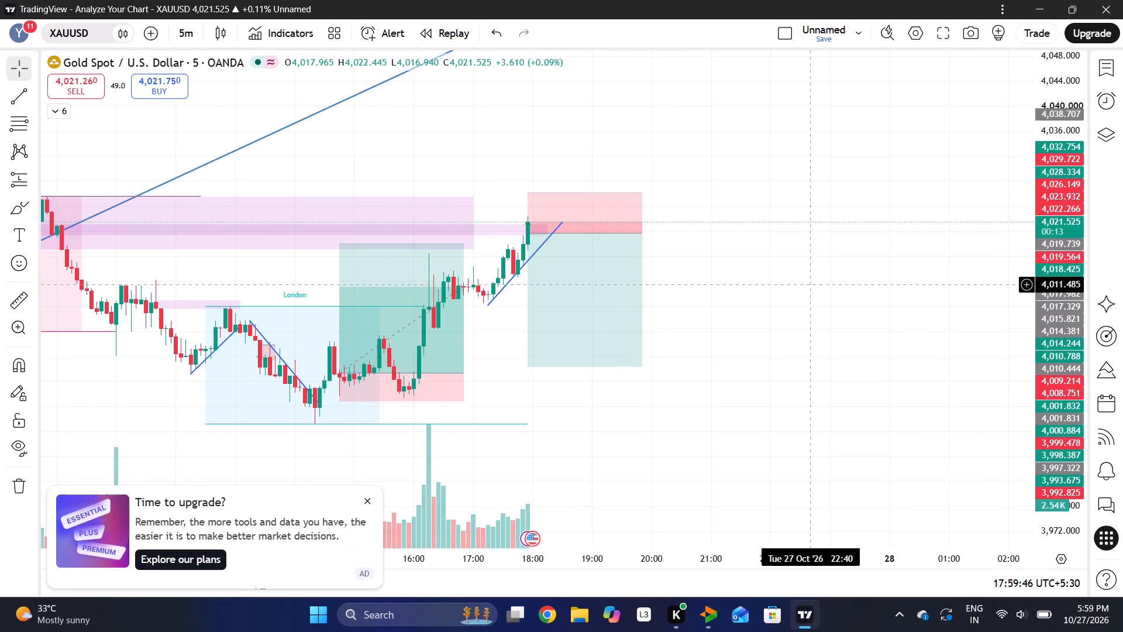
Examine XAUUSD on the 5-minute and 15-minute timeframes, checking the open XAUTUSD short on Delta Exchange in between.
left_click_drag(1049, 340, 1049, 268)
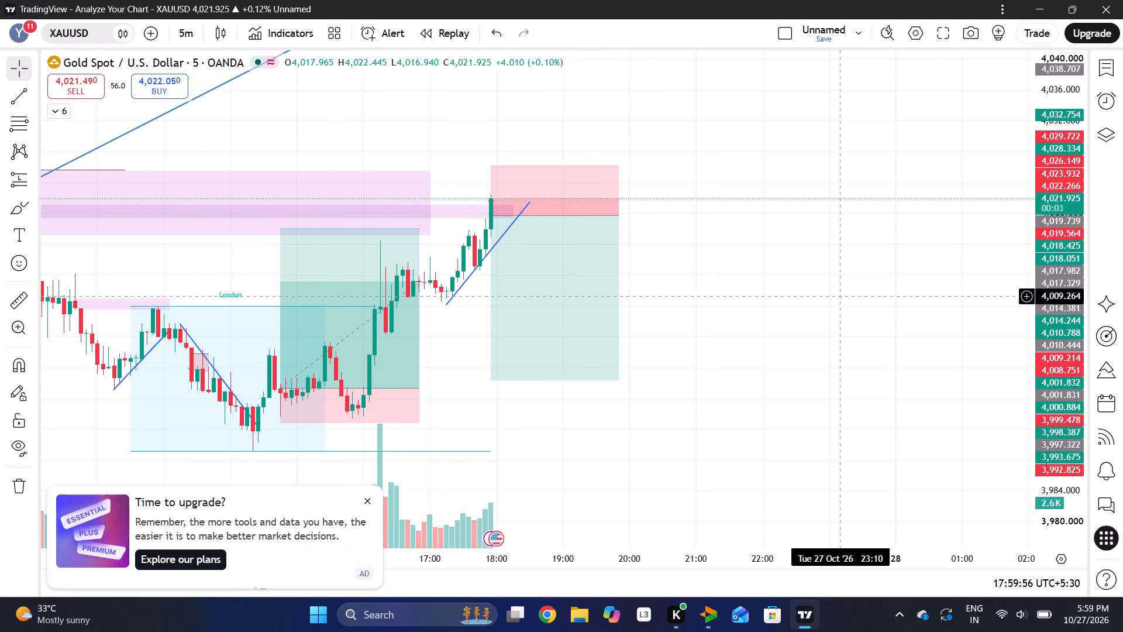
left_click_drag(1051, 219, 1048, 265)
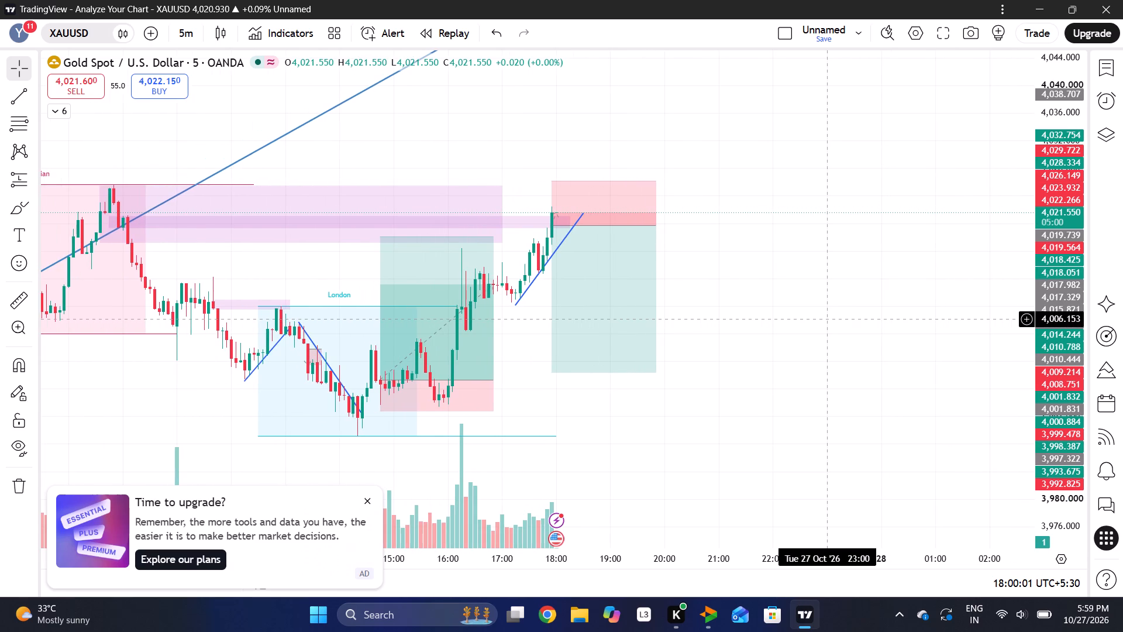
left_click(192, 28)
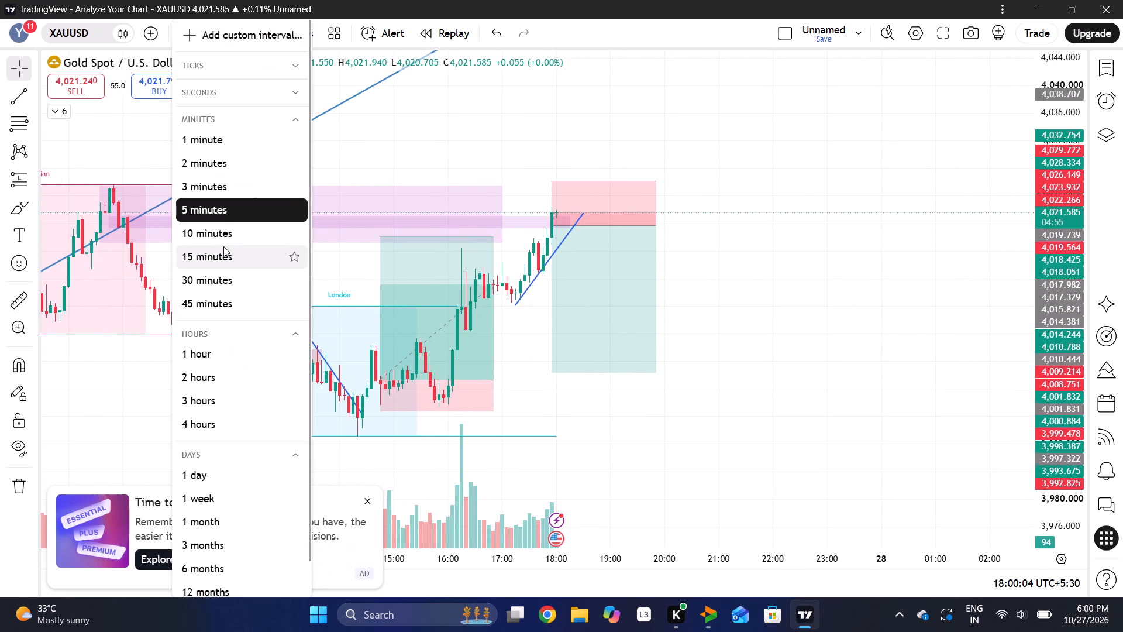
left_click(219, 254)
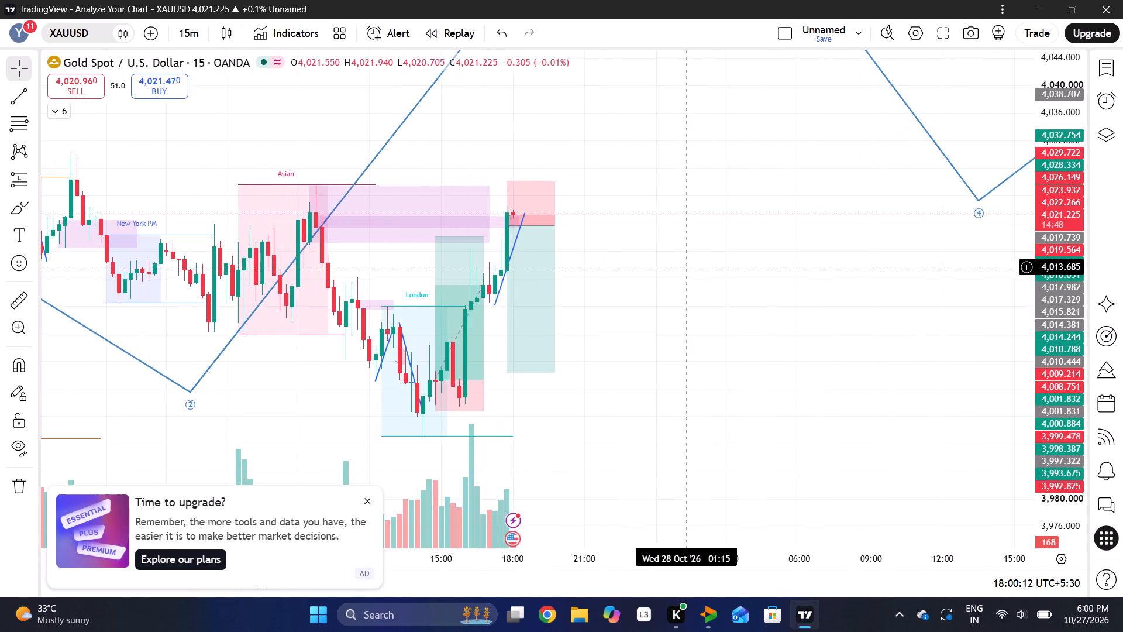
left_click_drag(1068, 270, 1069, 344)
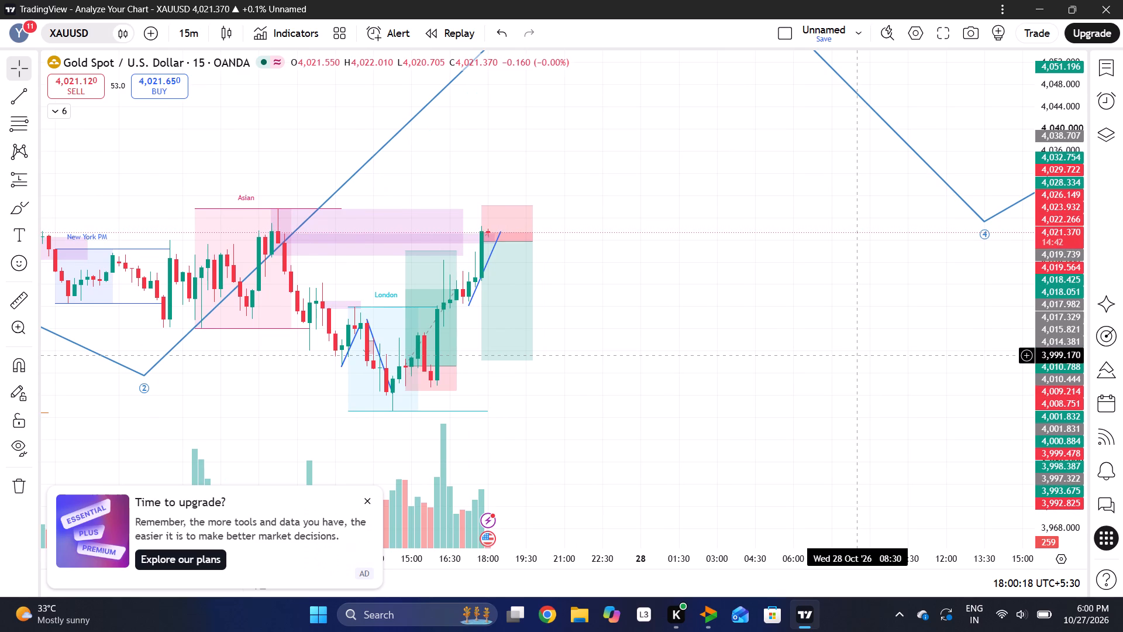
left_click(715, 615)
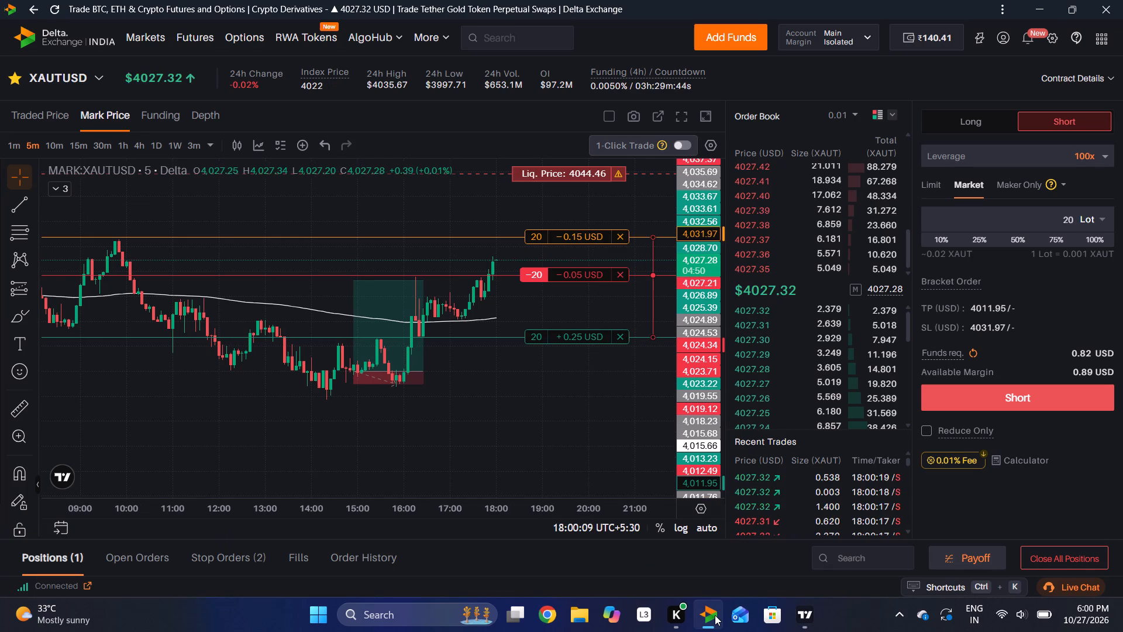
left_click(801, 625)
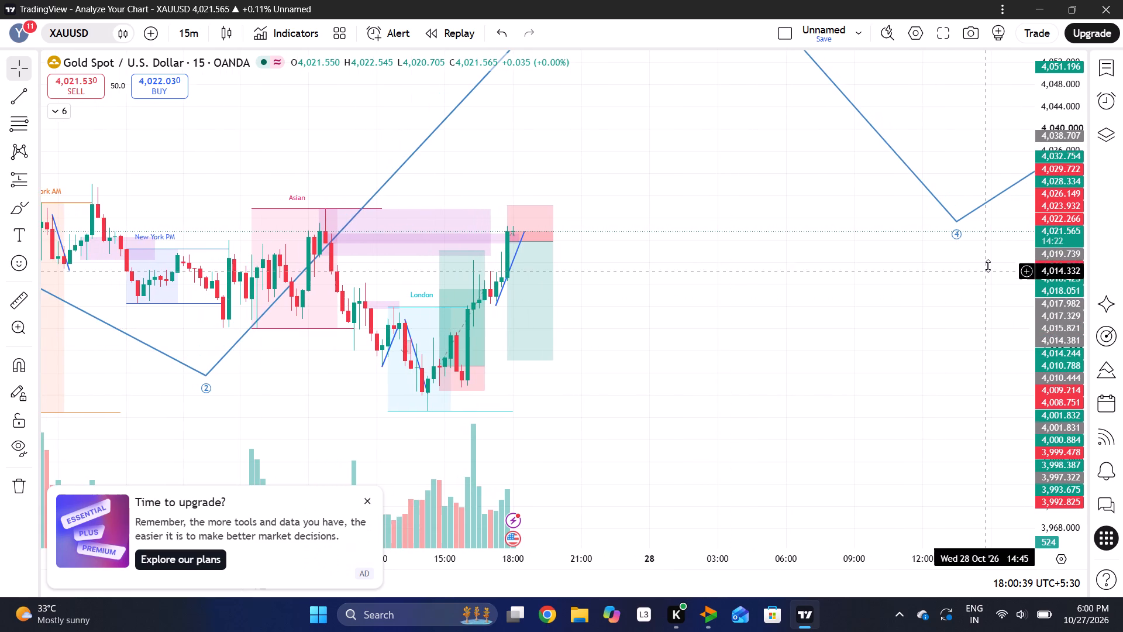
left_click_drag(1055, 229, 1048, 317)
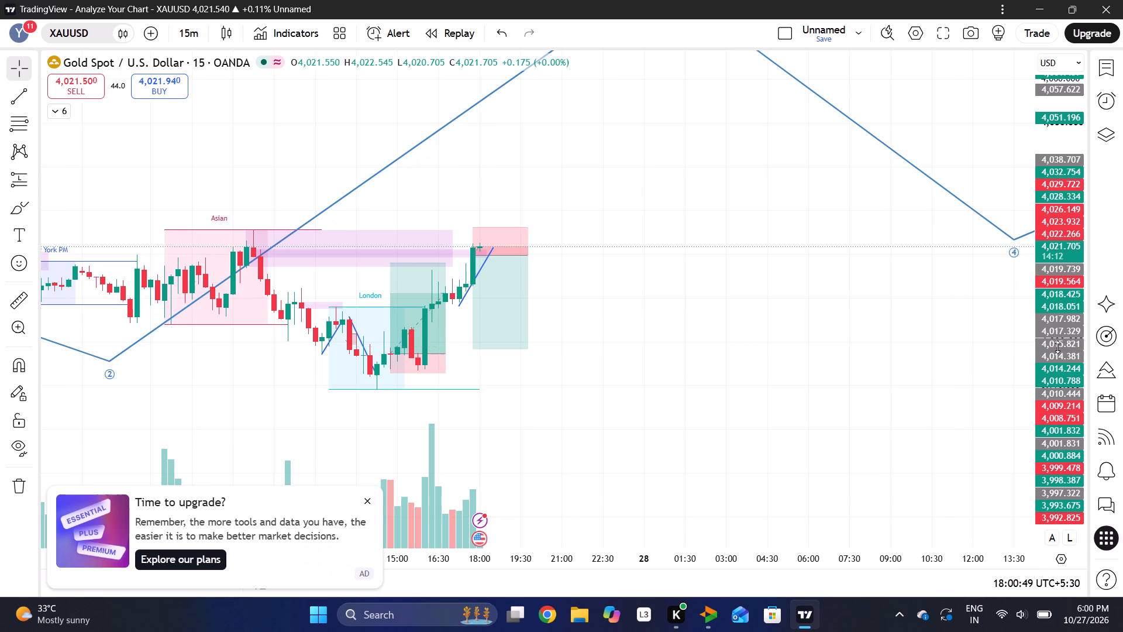
left_click_drag(1057, 347, 998, 224)
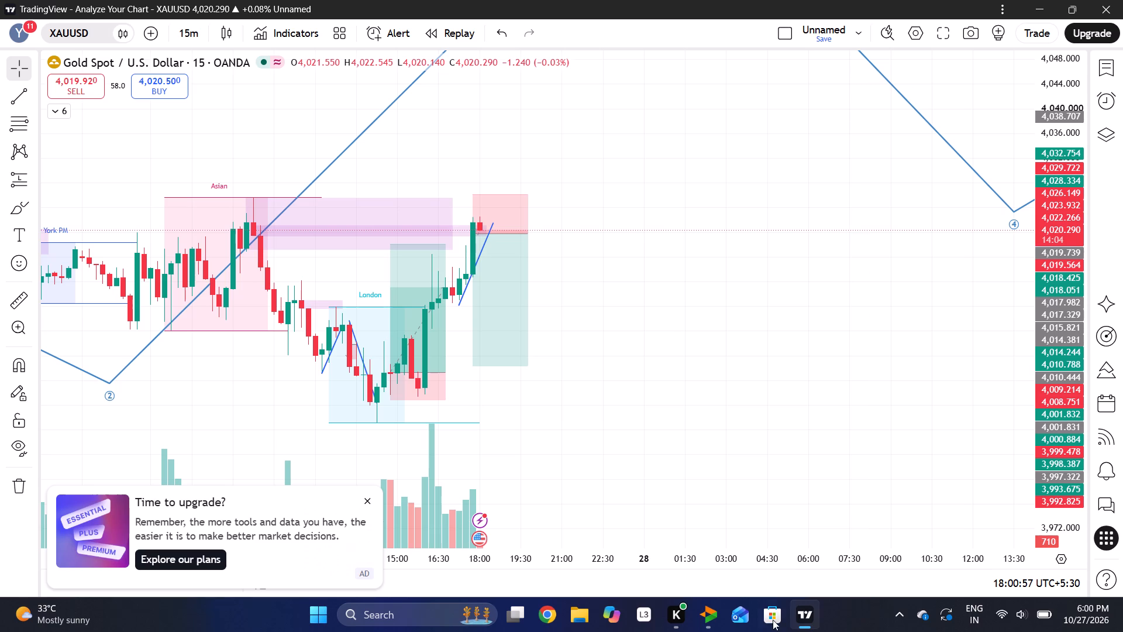
left_click(716, 626)
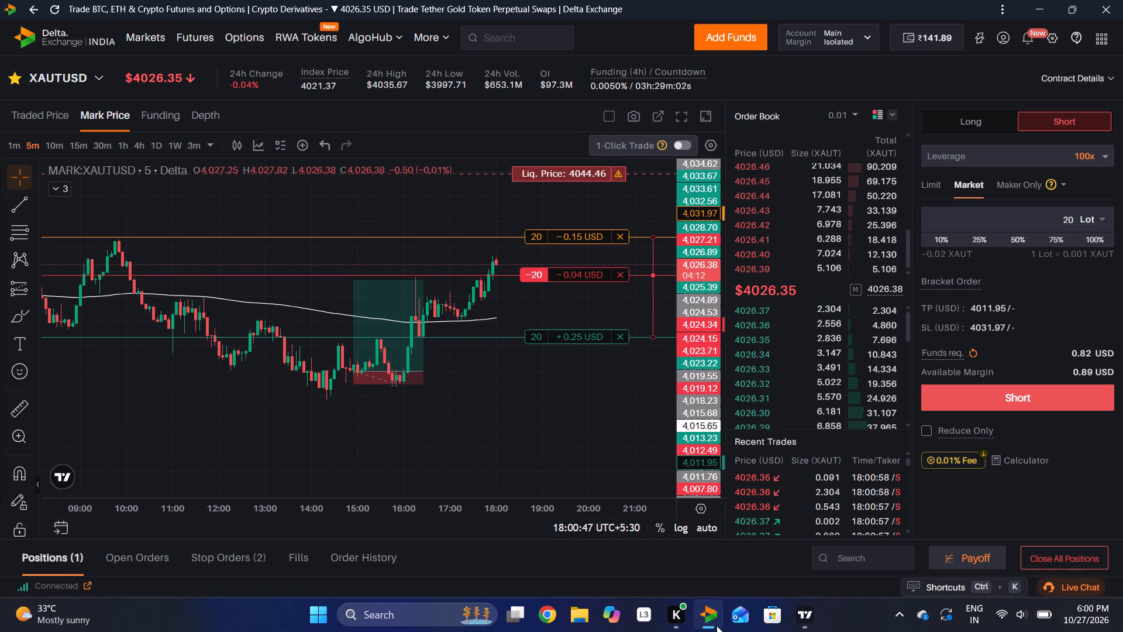
left_click(808, 623)
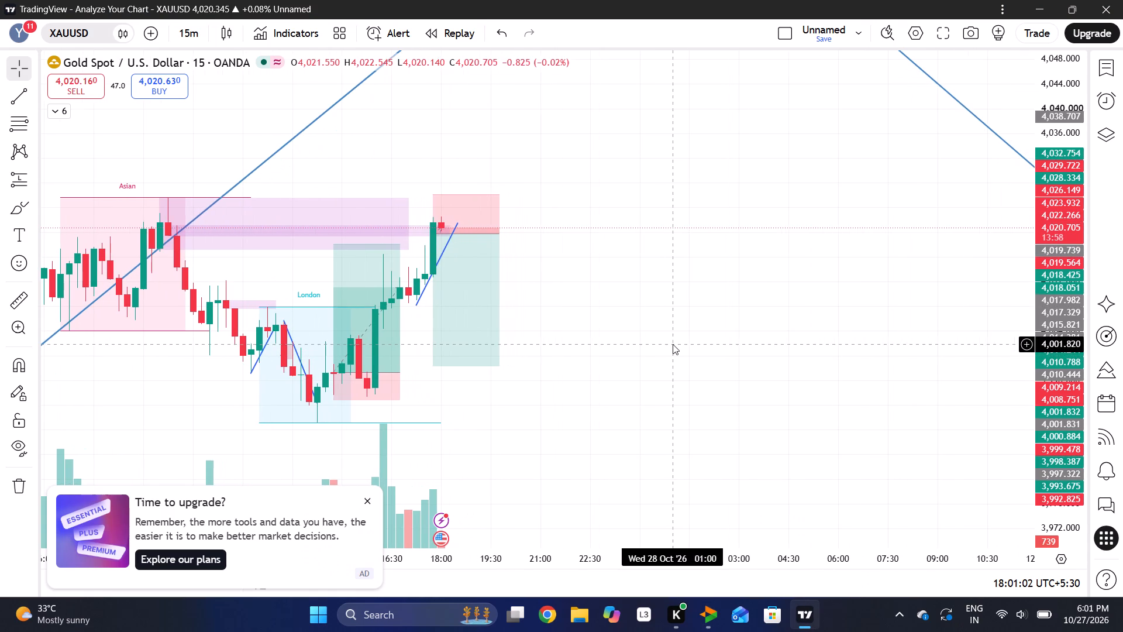
Return the XAUUSD chart to 5 minutes and shorten the narrow purple zone so it ends where the planned short position starts.
left_click(185, 44)
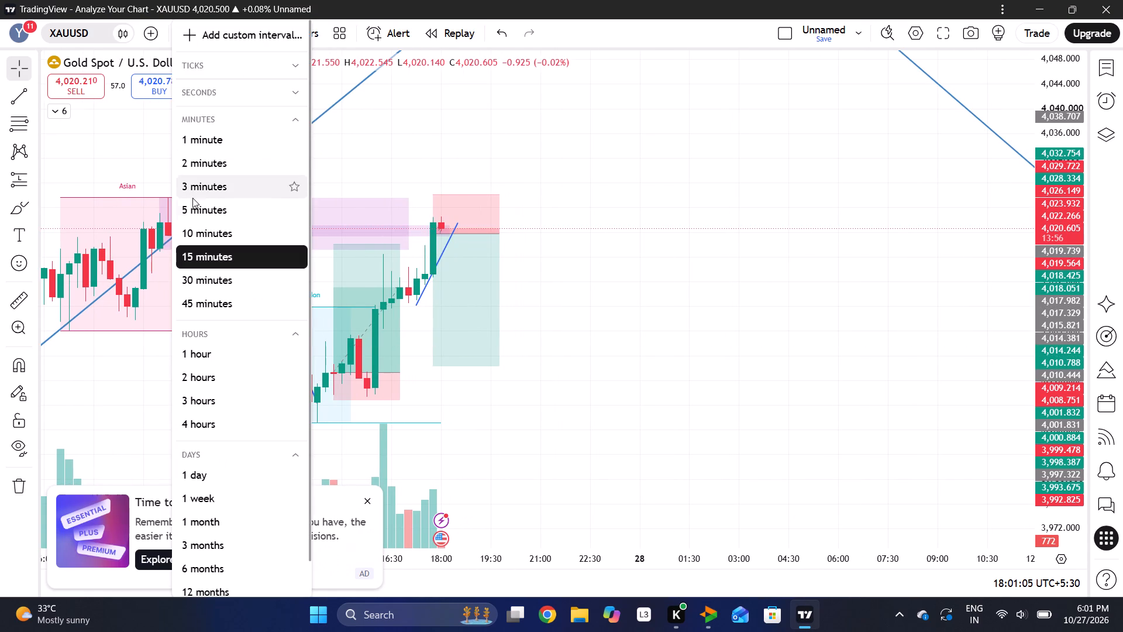
left_click(197, 212)
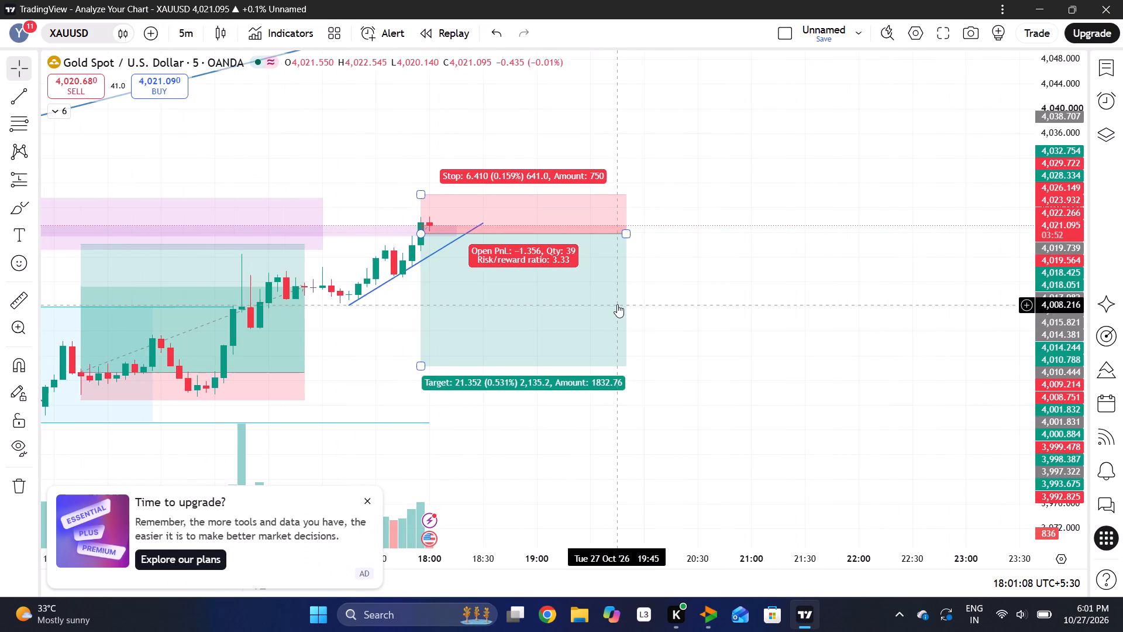
left_click(797, 343)
left_click_drag(1069, 373, 1070, 192)
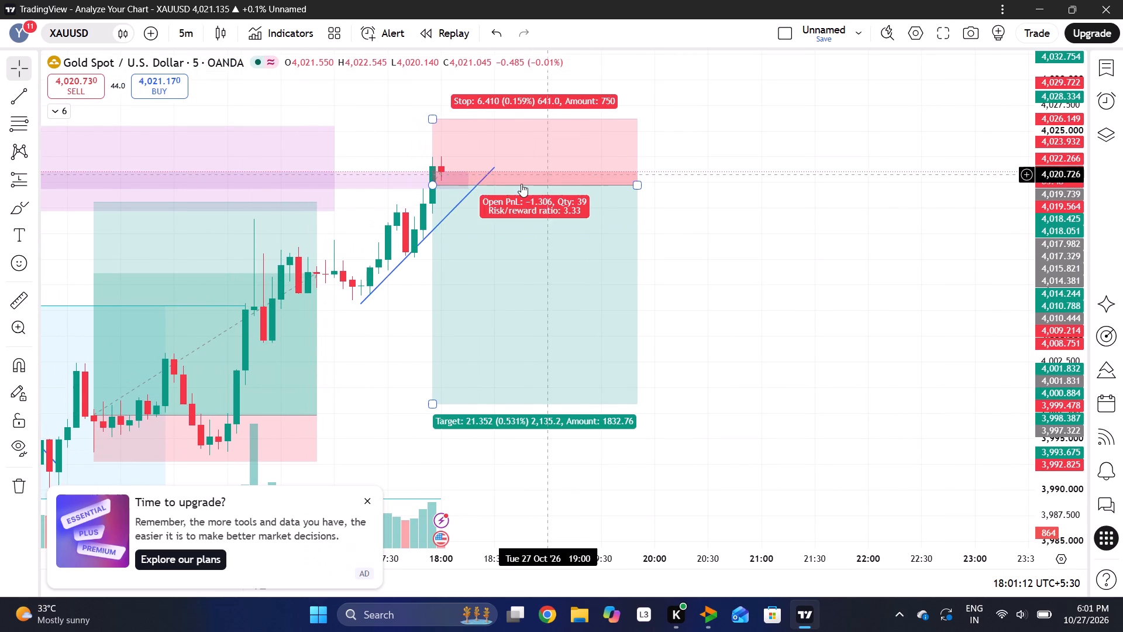
left_click_drag(469, 180, 467, 180)
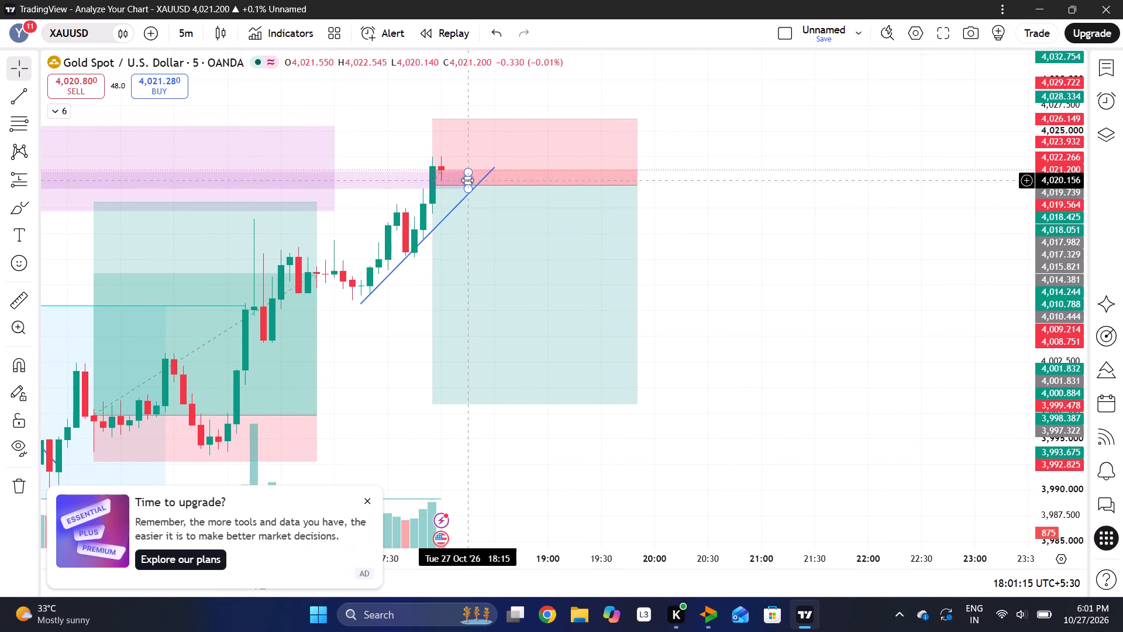
left_click_drag(467, 180, 433, 184)
left_click(698, 197)
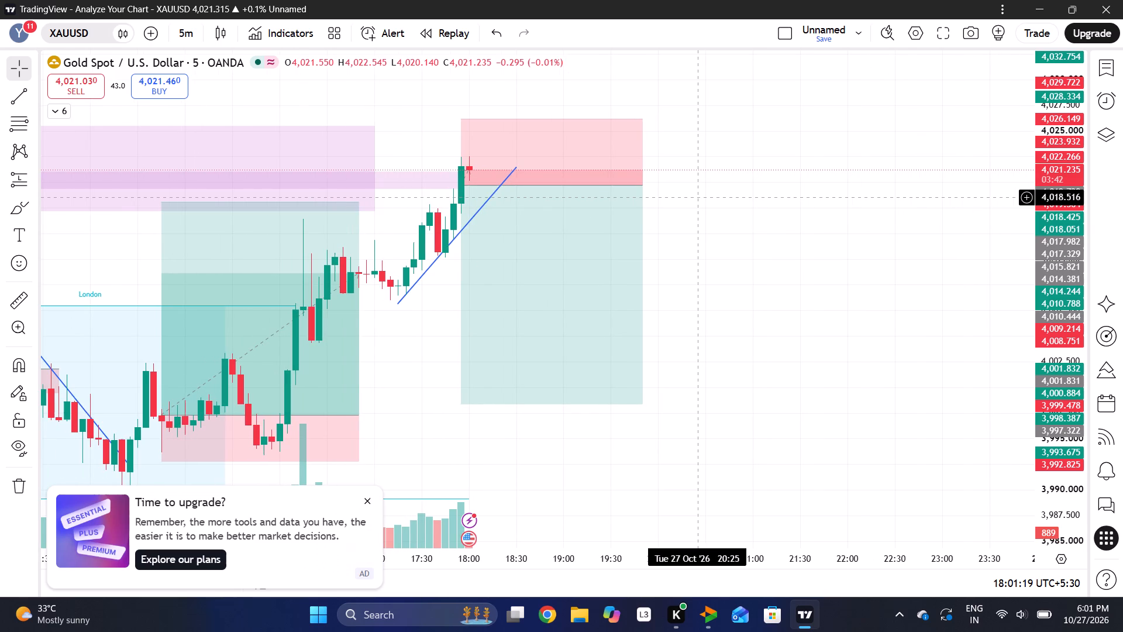
Dismiss the upgrade advert covering the XAUUSD chart and review the recent candles around the planned short.
left_click_drag(1065, 199, 1063, 230)
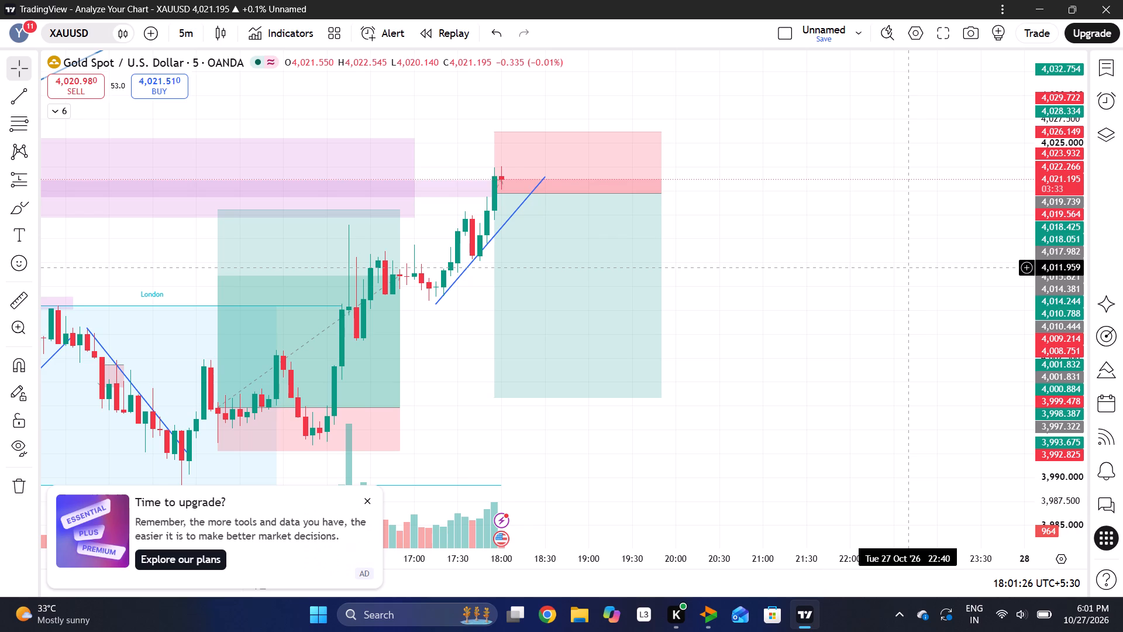
left_click_drag(788, 430, 879, 414)
left_click(364, 499)
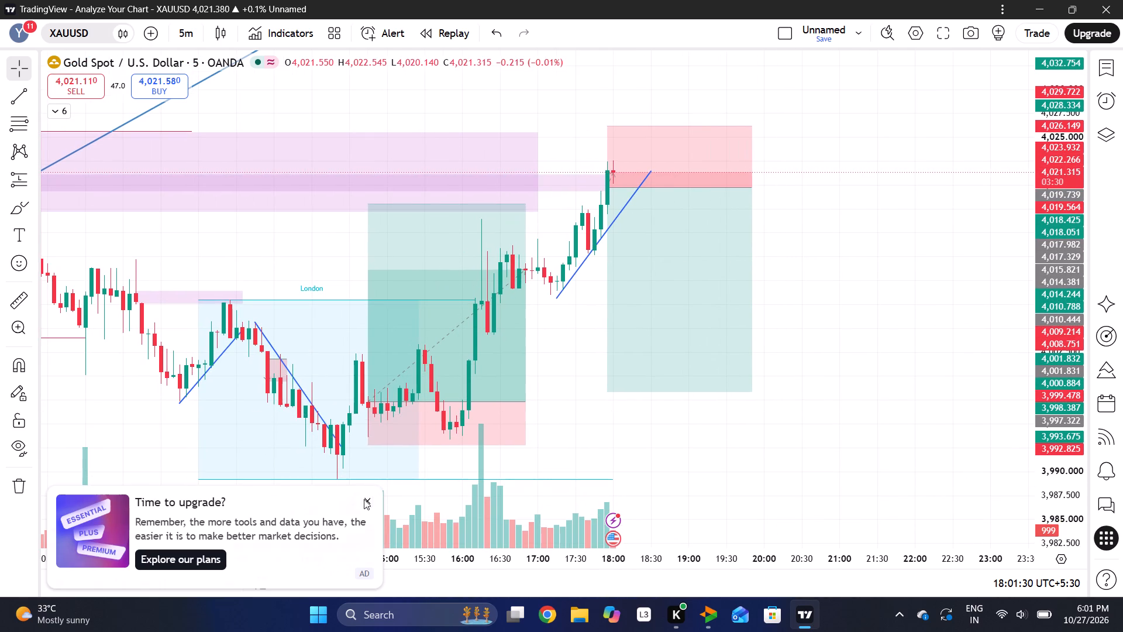
left_click_drag(698, 455, 645, 499)
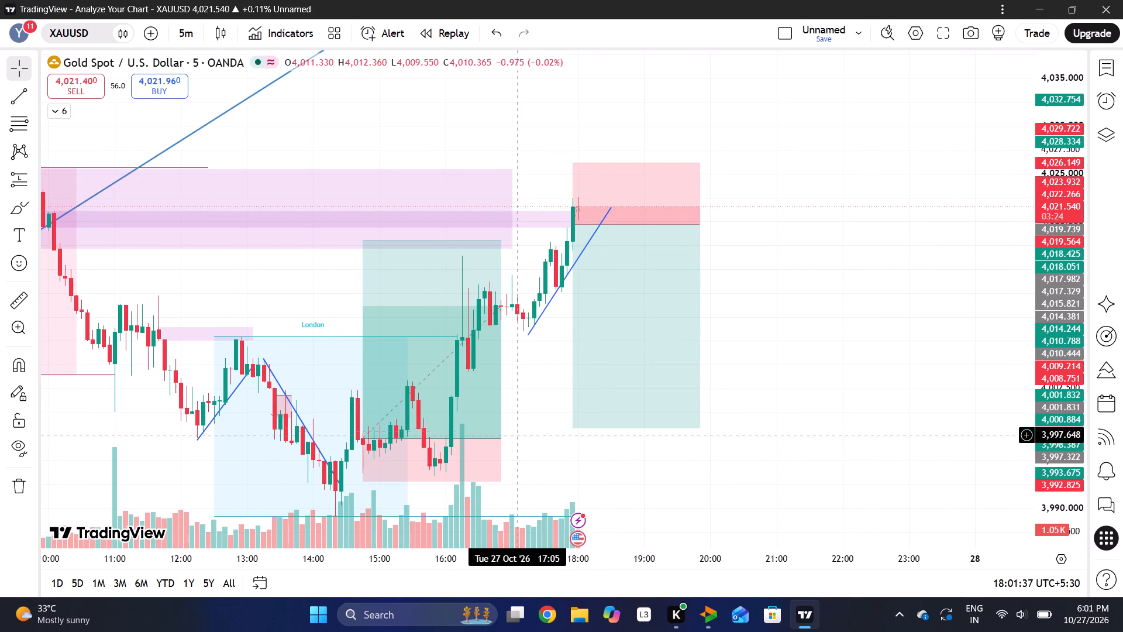
left_click_drag(853, 385, 900, 427)
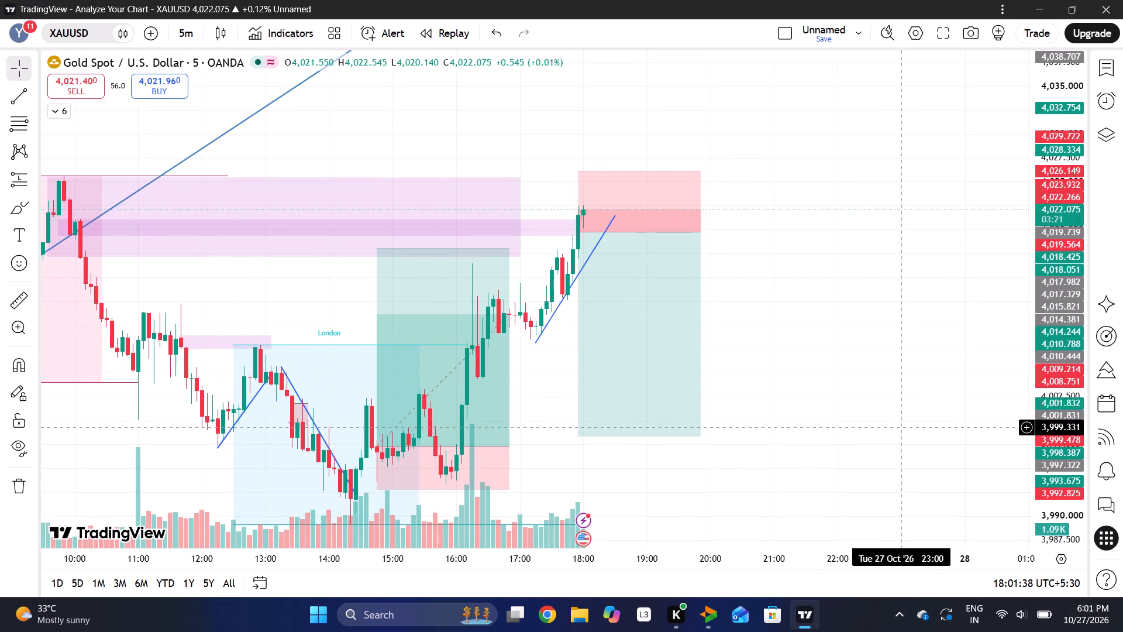
Examine XAUUSD on the 30-minute timeframe, check the open XAUTUSD short on Delta Exchange, and return to TradingView.
left_click(183, 43)
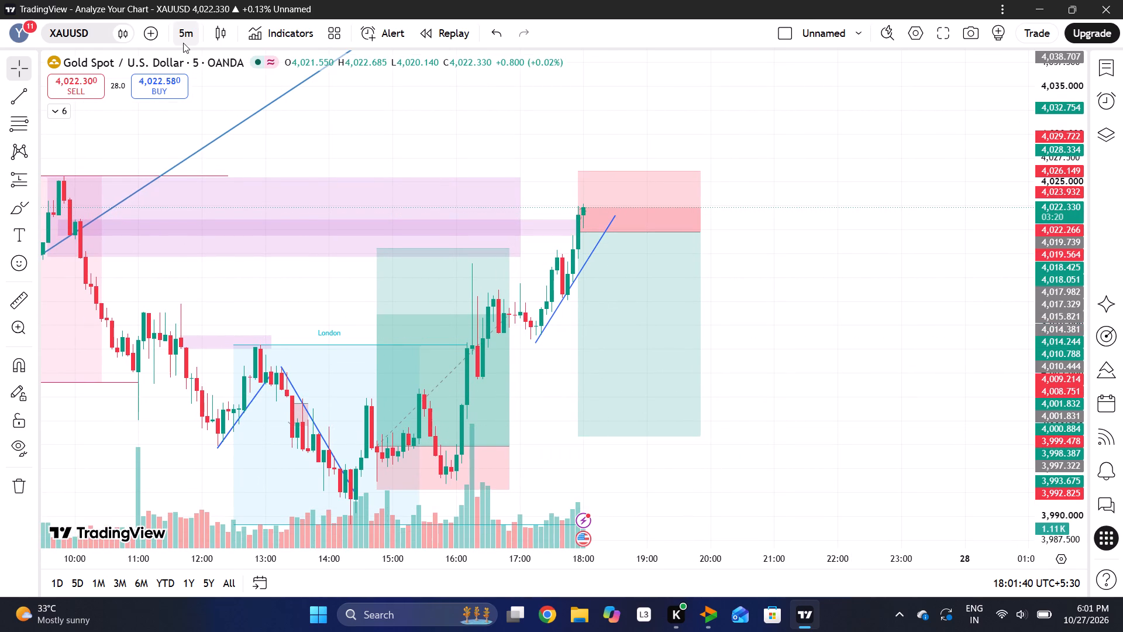
left_click(201, 277)
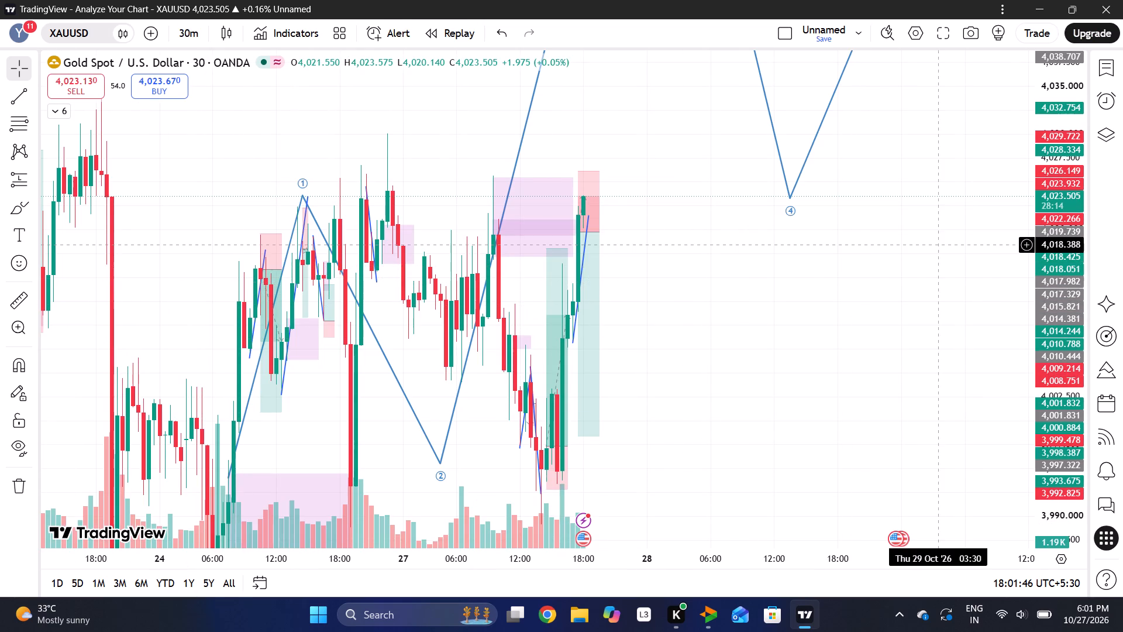
left_click_drag(1048, 250, 1022, 408)
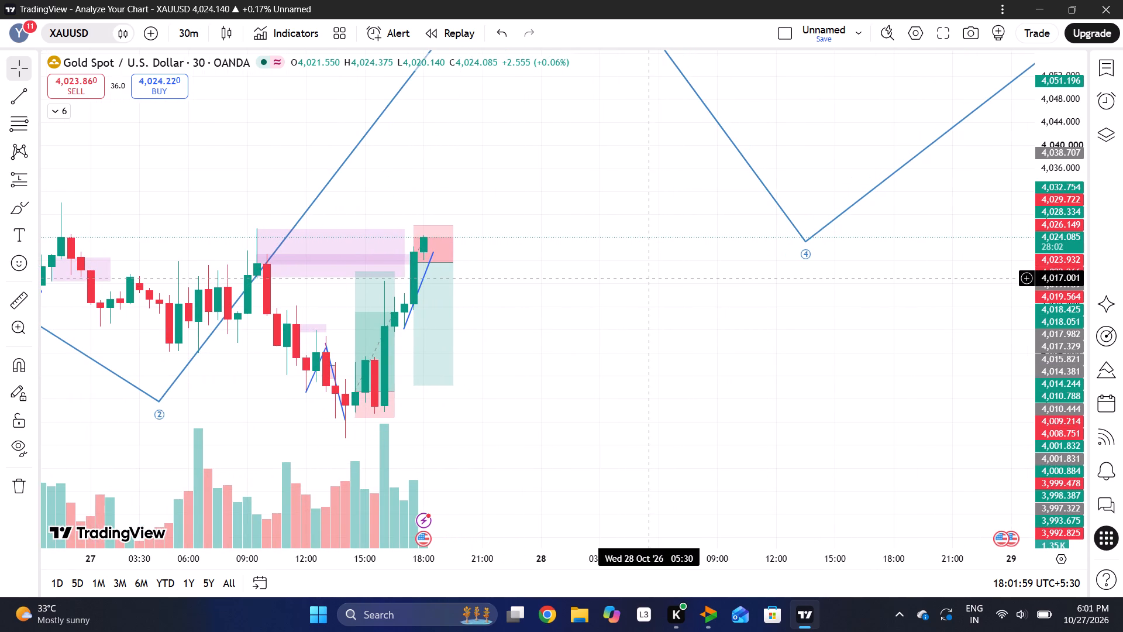
left_click(710, 626)
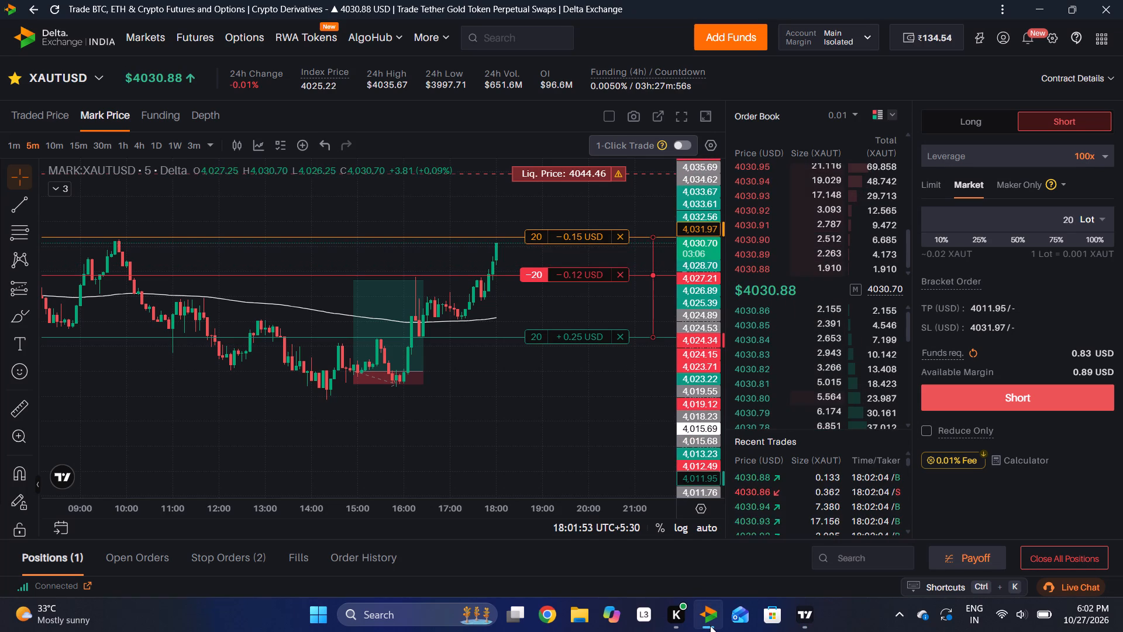
left_click(800, 619)
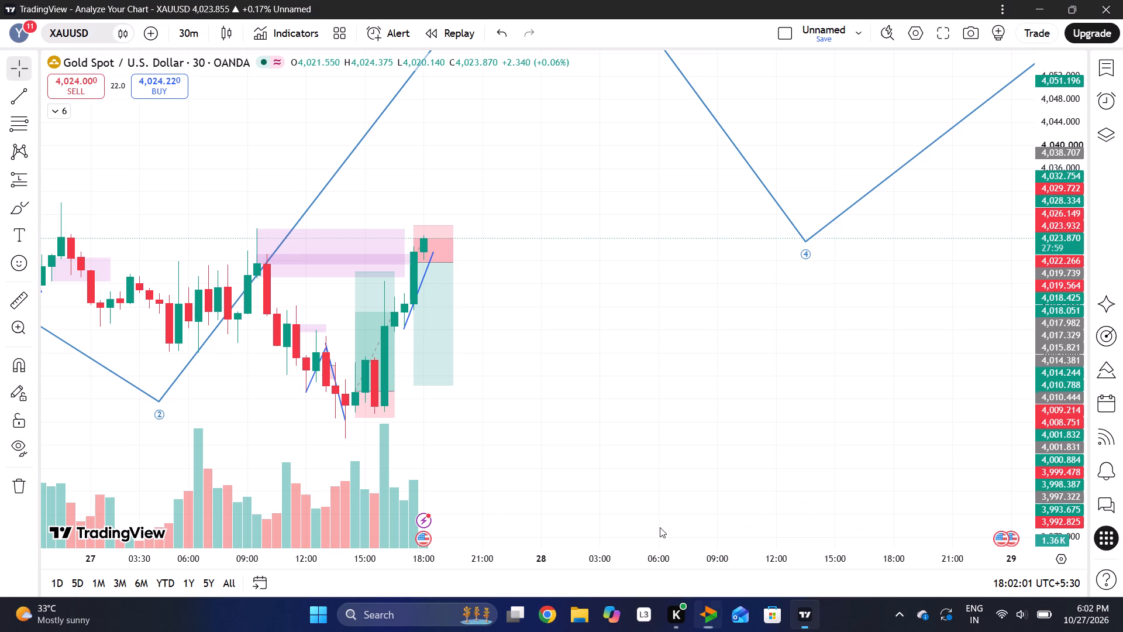
Return the XAUUSD chart to the 5-minute timeframe and review the latest candles around the planned short.
left_click(184, 28)
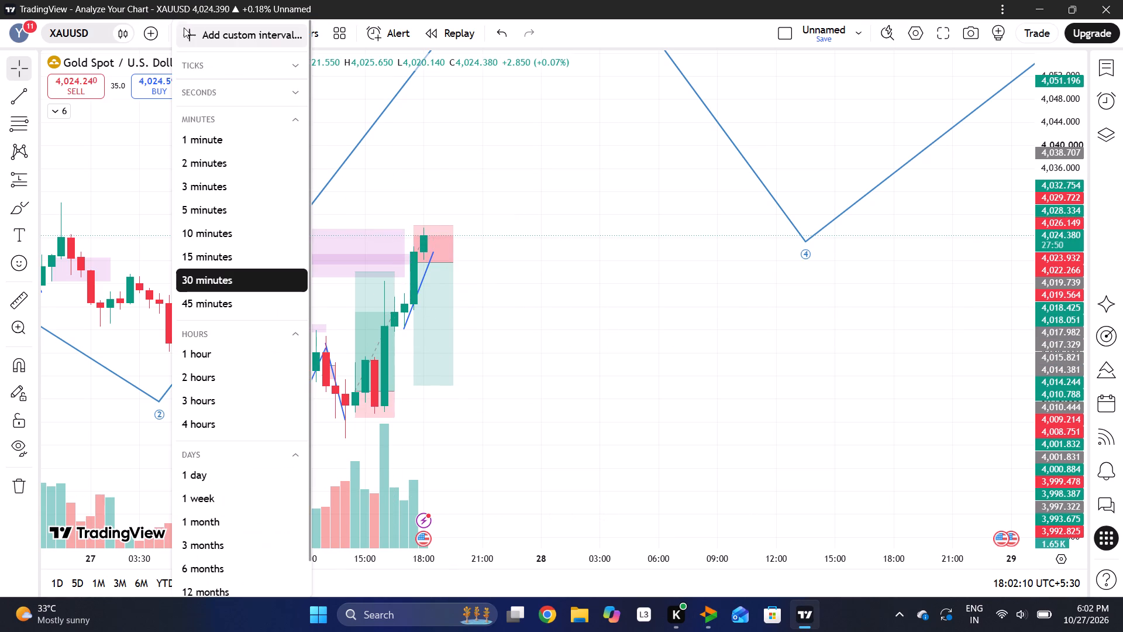
left_click(180, 209)
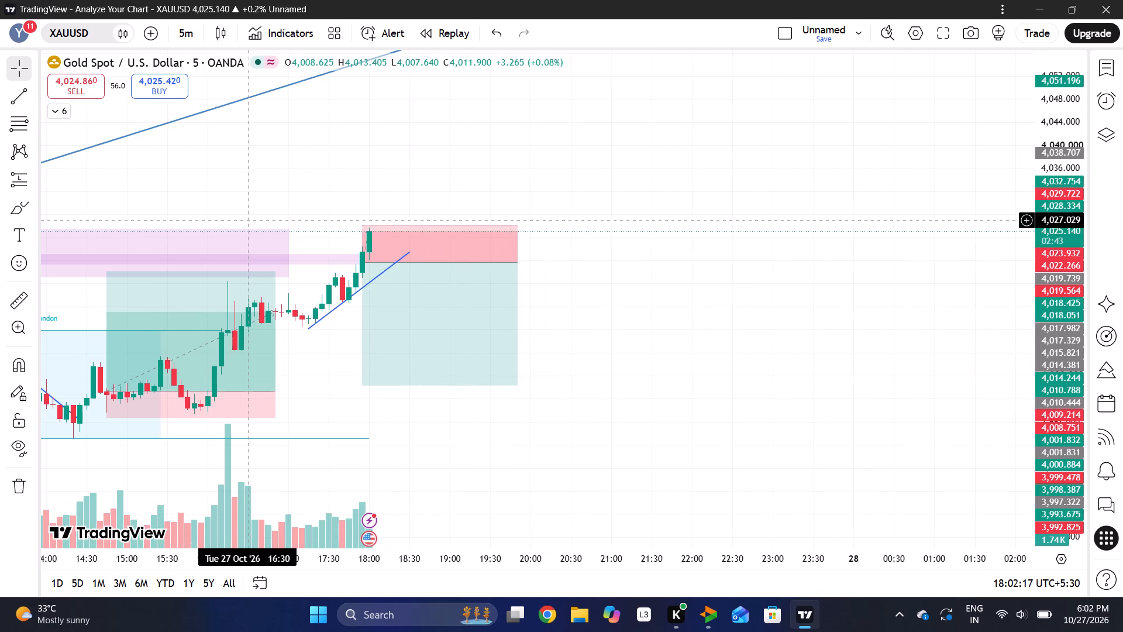
left_click_drag(335, 209, 471, 202)
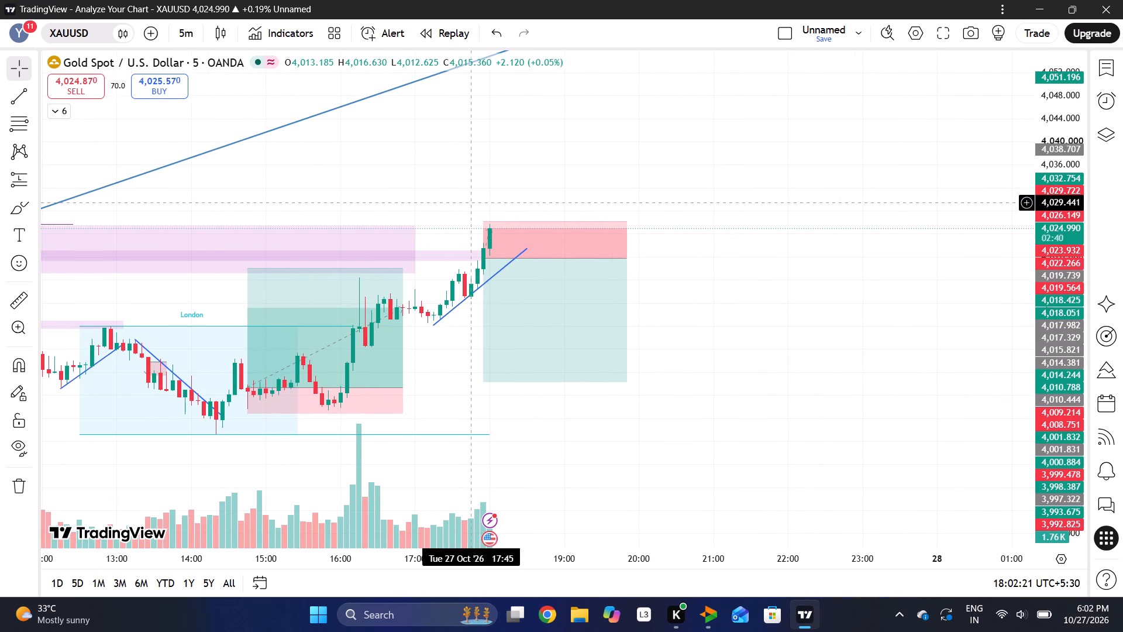
scroll(471, 202, "down", 1)
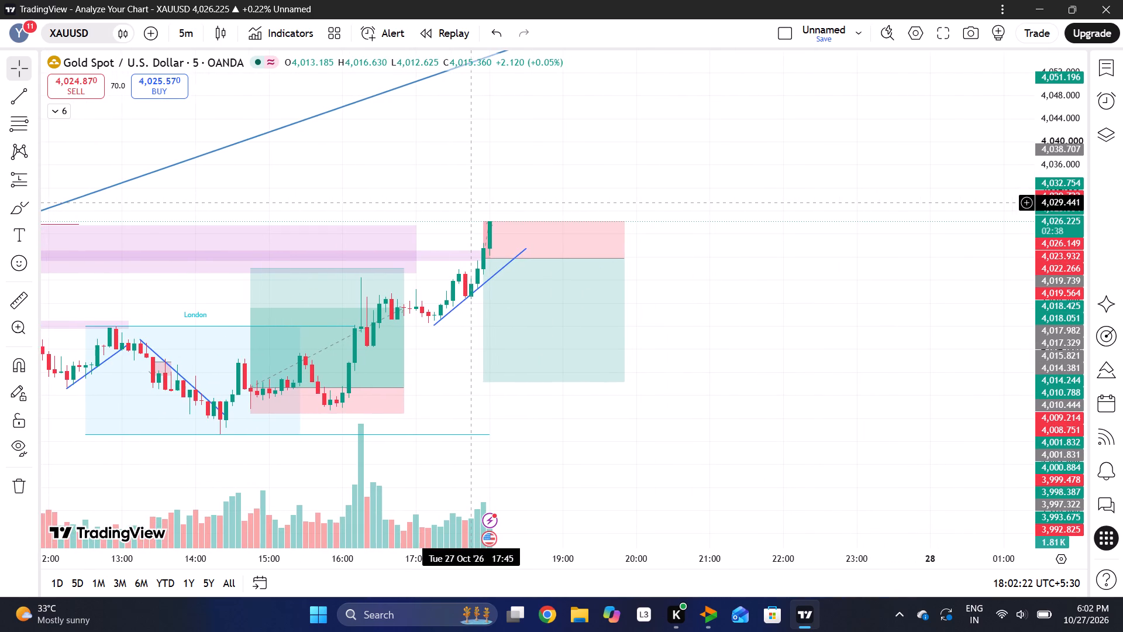
Switch to Delta Exchange and examine the open XAUTUSD short's entry, stop-loss and take-profit lines against the latest candles.
left_click(703, 609)
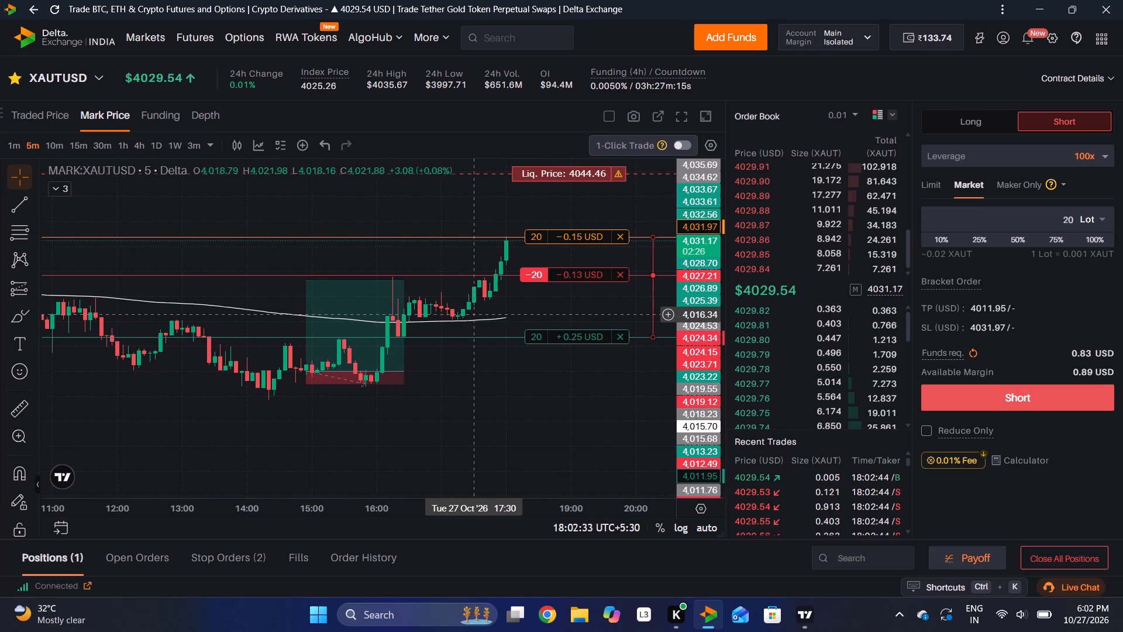
left_click_drag(685, 308, 683, 267)
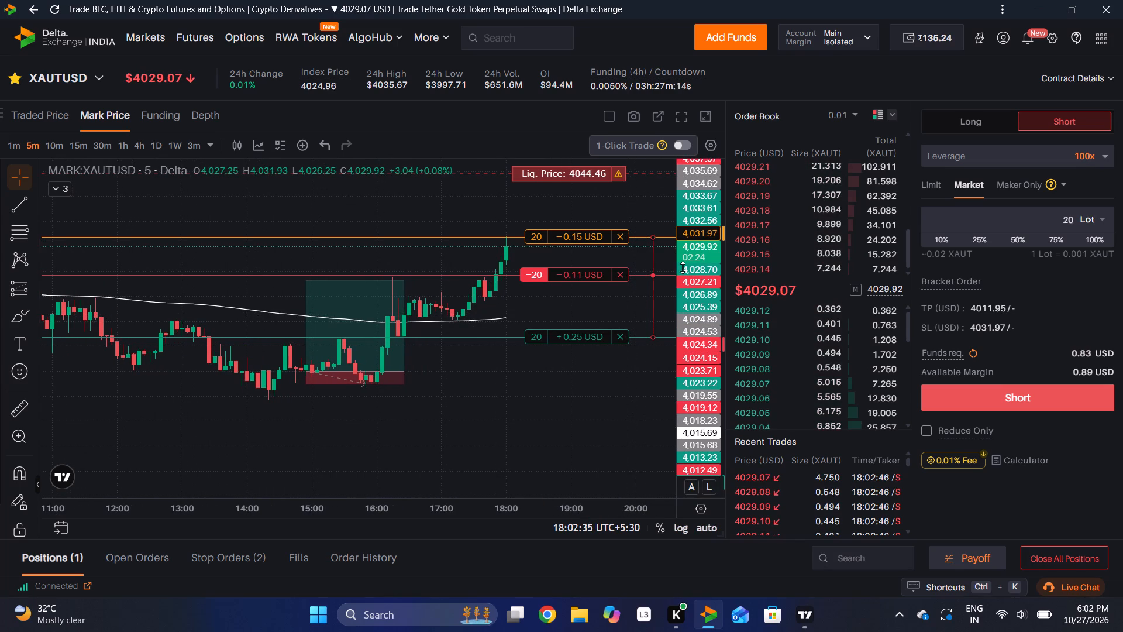
left_click_drag(683, 267, 675, 207)
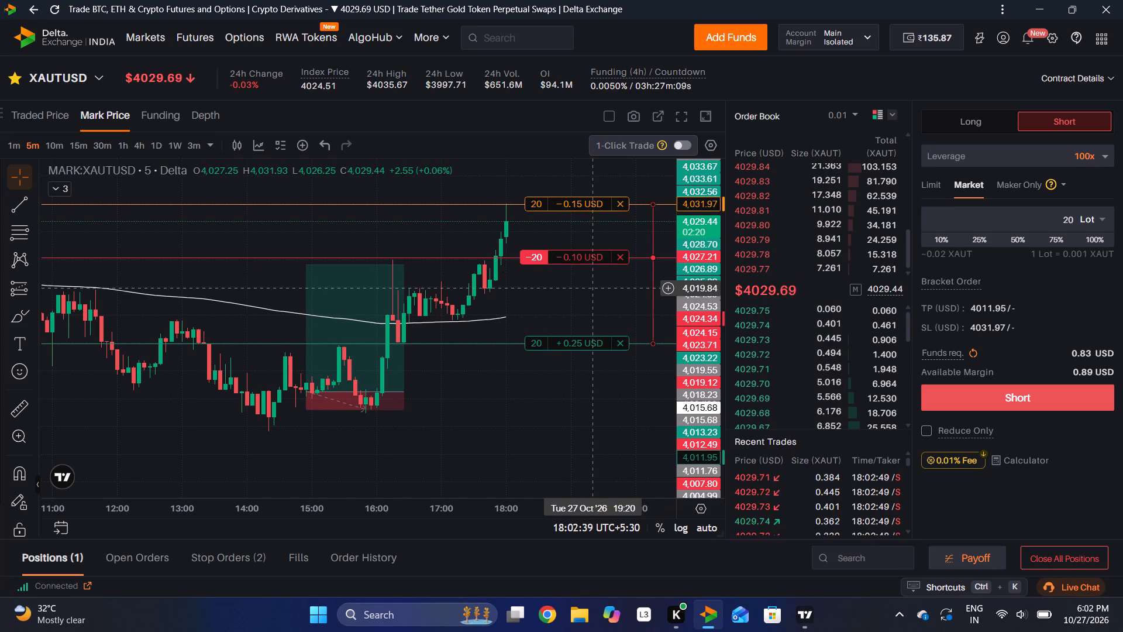
left_click_drag(590, 293, 548, 296)
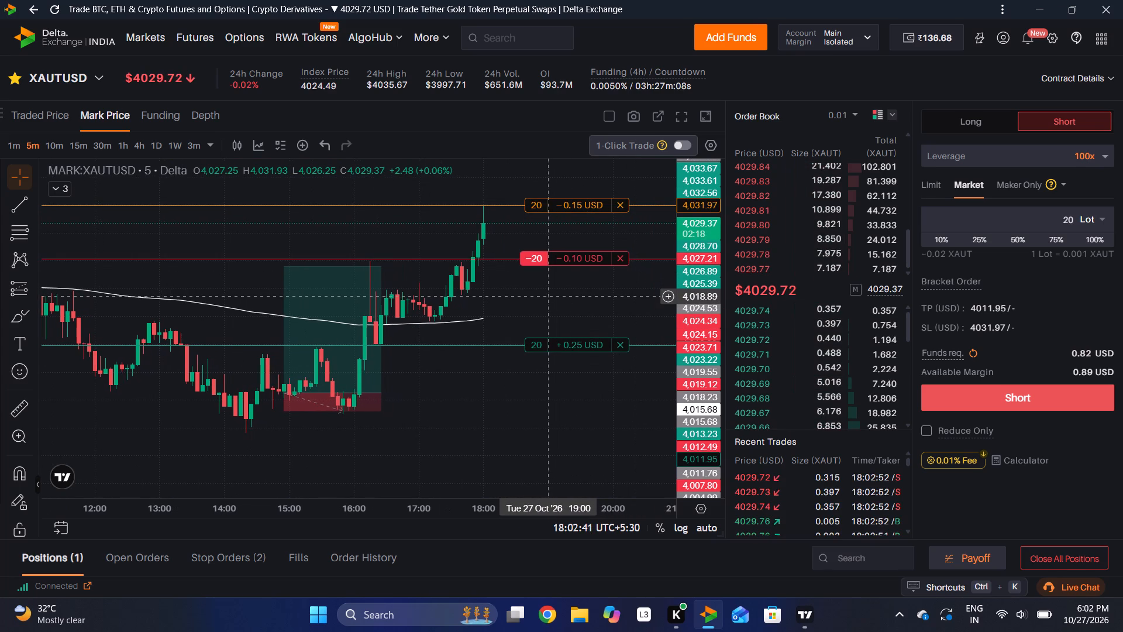
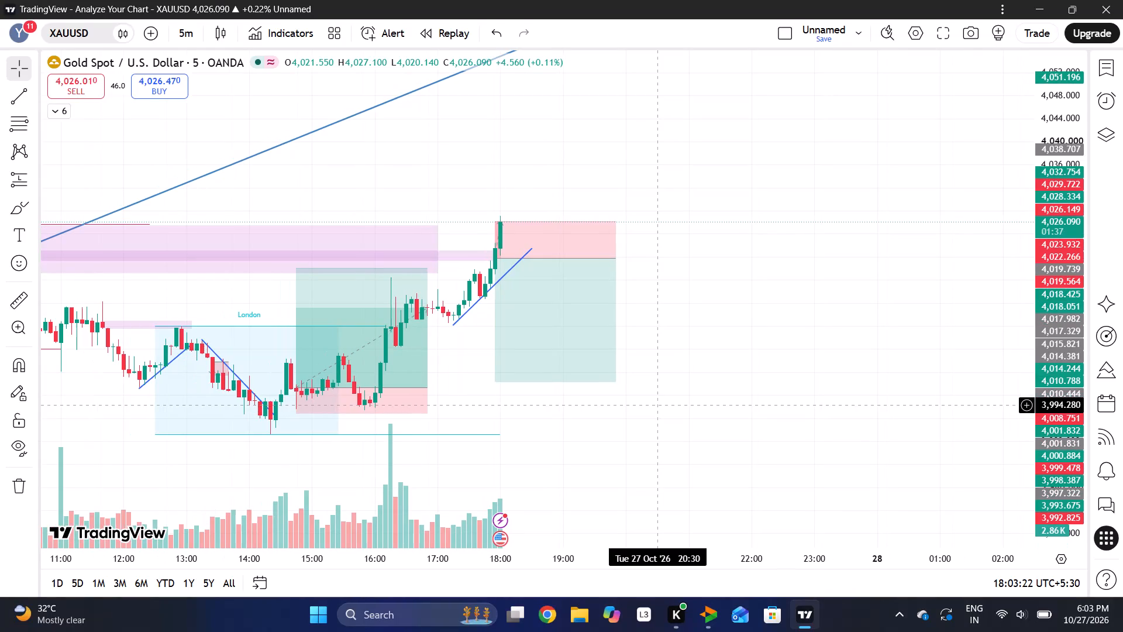
Review the latest 5-minute XAUUSD candles around the planned short, check the XAUTUSD position on Delta Exchange, and return to TradingView.
left_click_drag(657, 405, 719, 417)
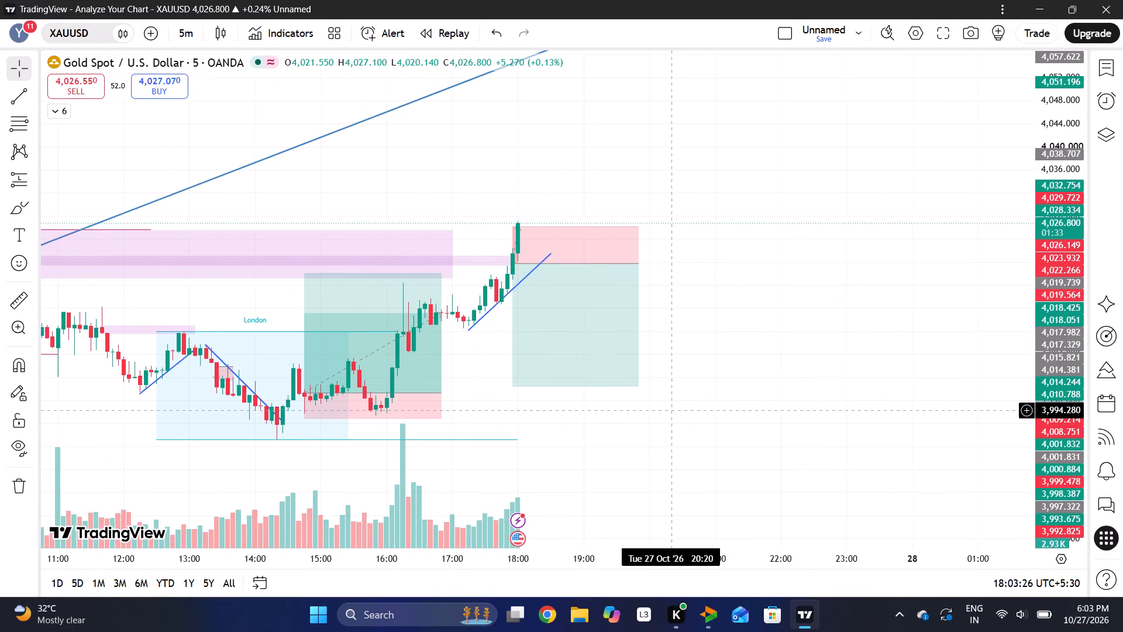
left_click_drag(1044, 407, 1043, 287)
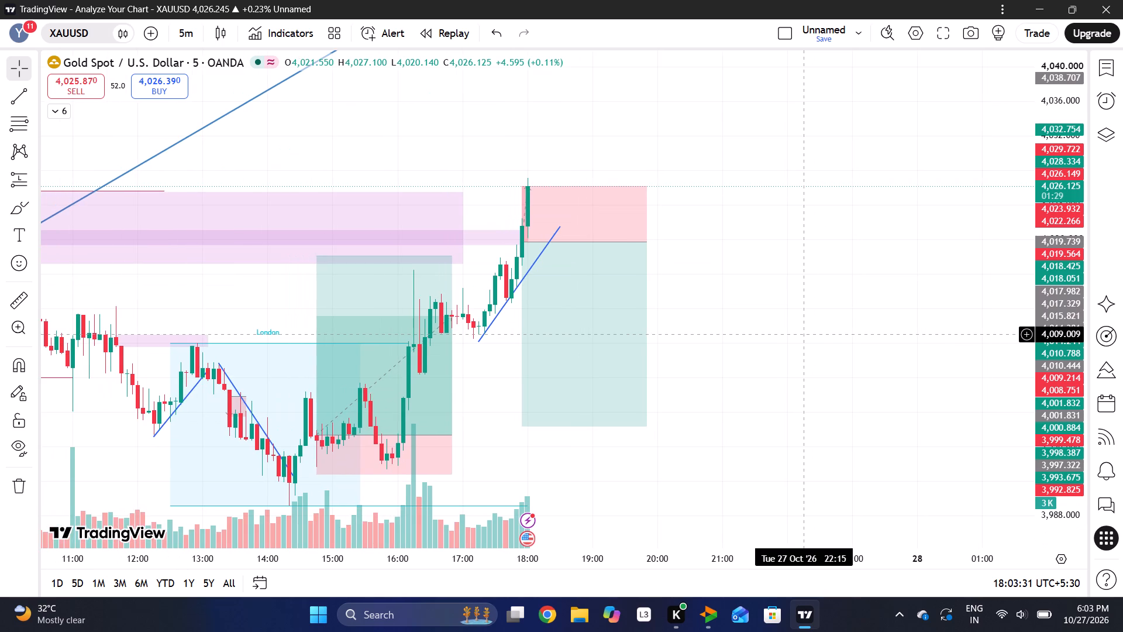
left_click_drag(1045, 289, 1030, 345)
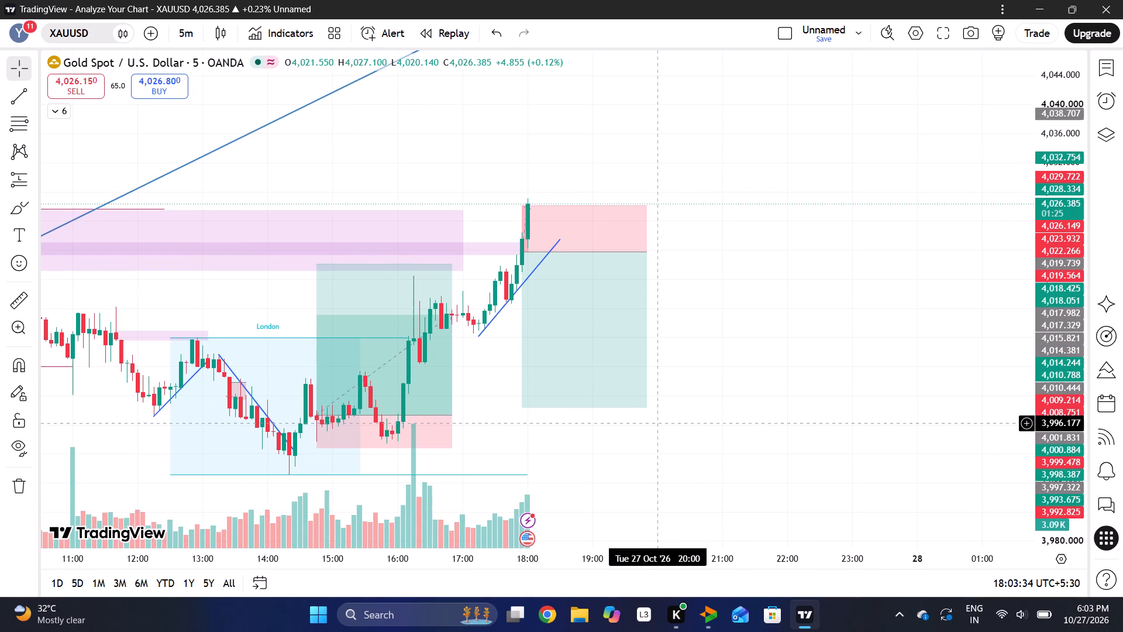
left_click_drag(694, 409, 701, 409)
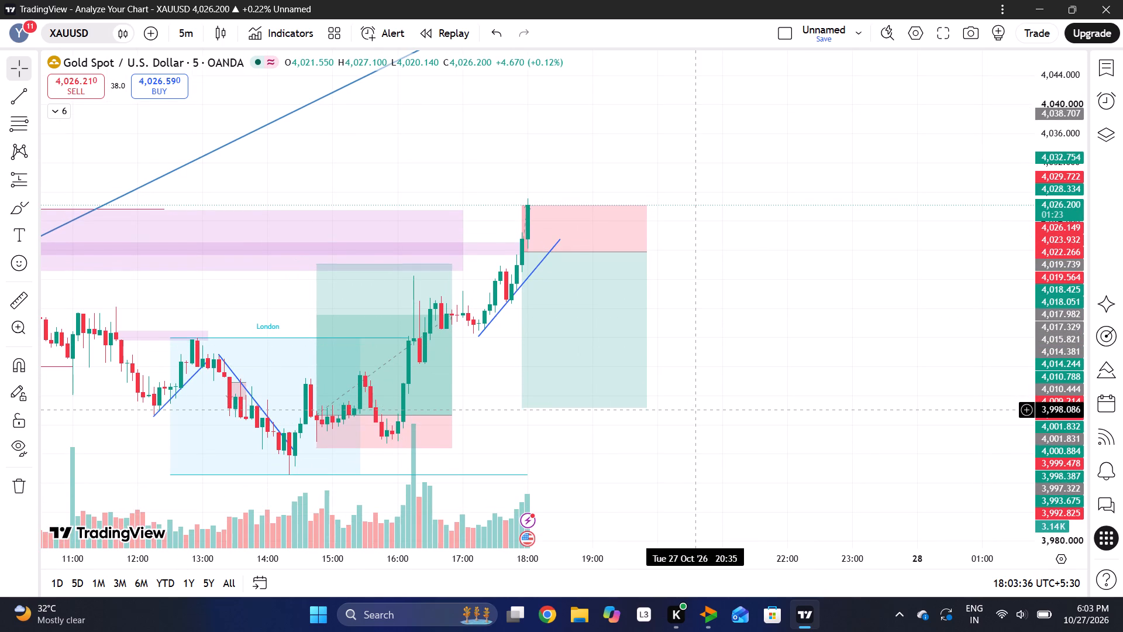
left_click_drag(701, 409, 787, 415)
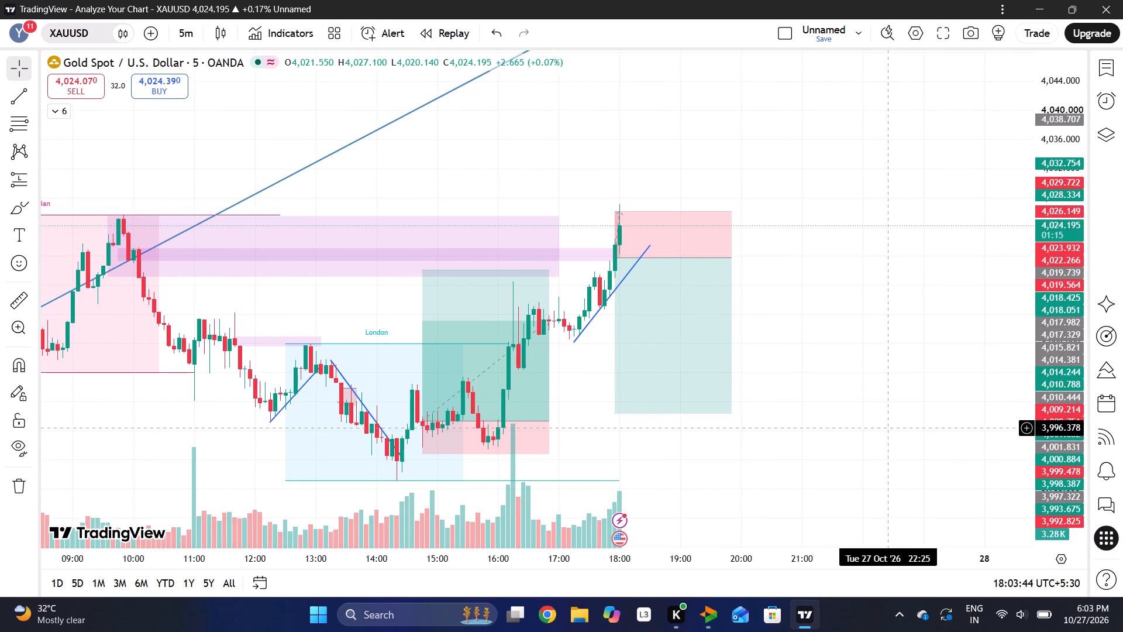
left_click(706, 627)
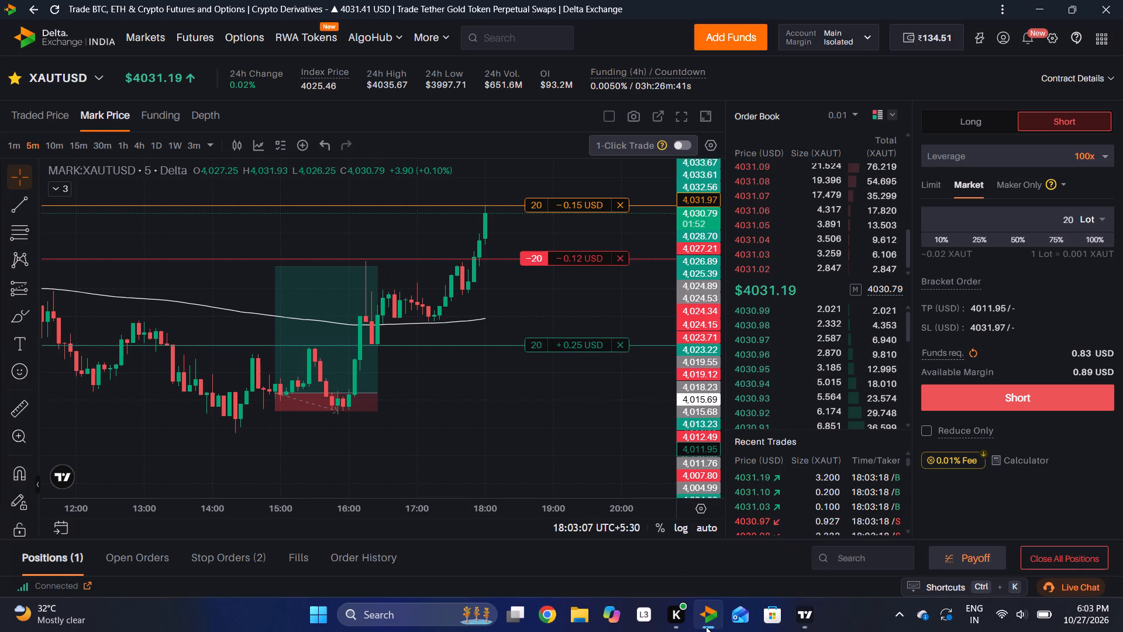
left_click(789, 623)
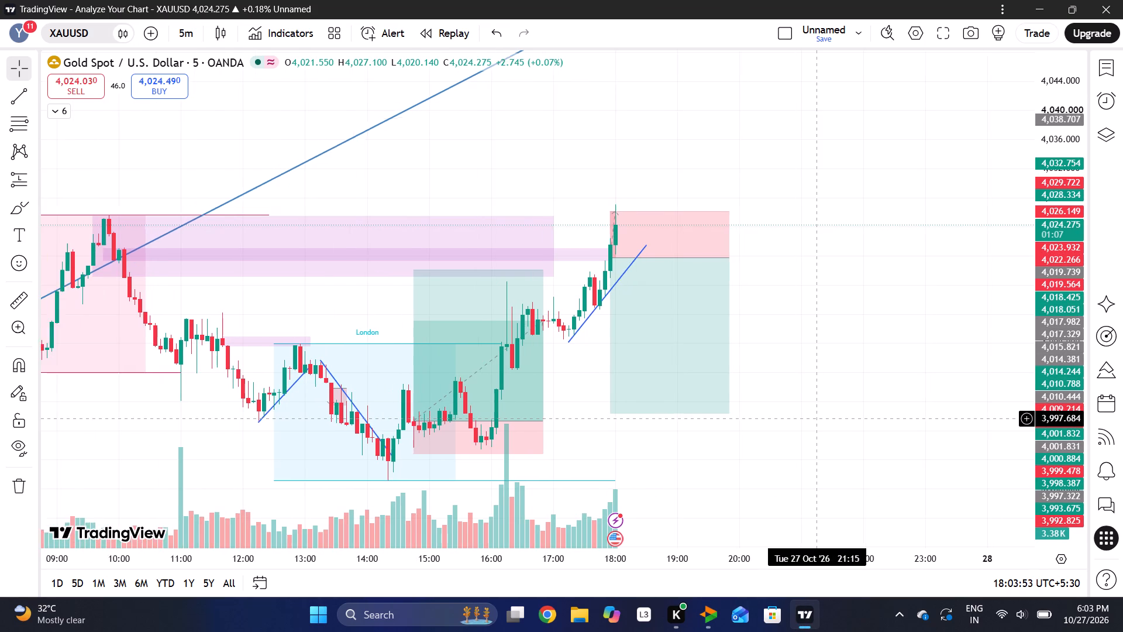
Examine the 18:00 candle on the 5-minute XAUUSD chart against the planned short's stop zone and the purple supply zones.
left_click_drag(1043, 281, 1032, 336)
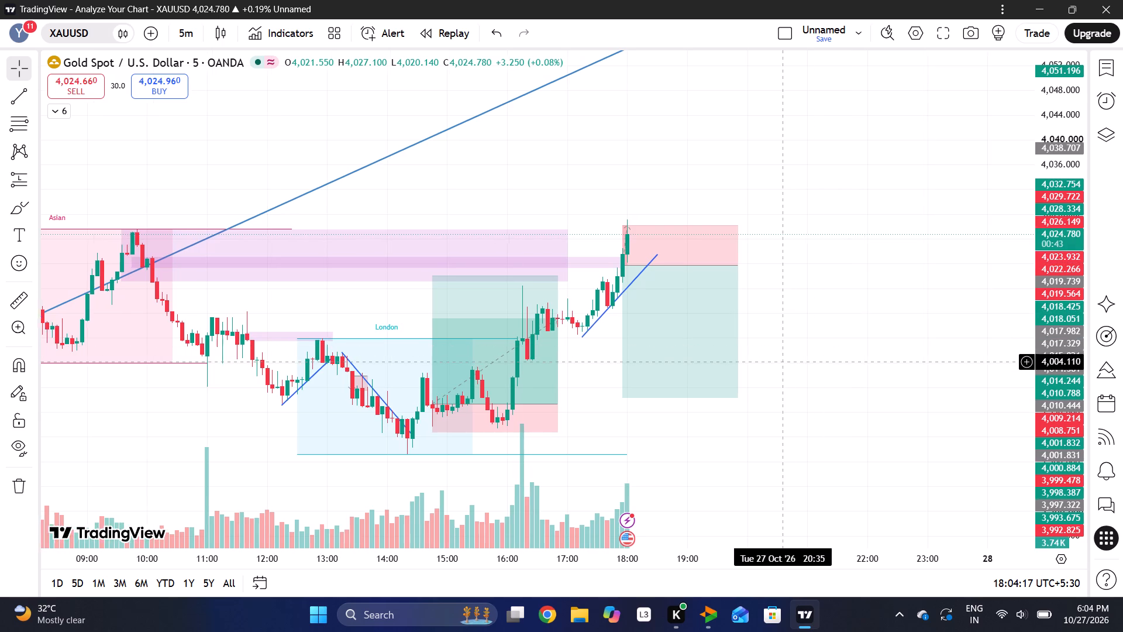
left_click_drag(1062, 393, 1062, 351)
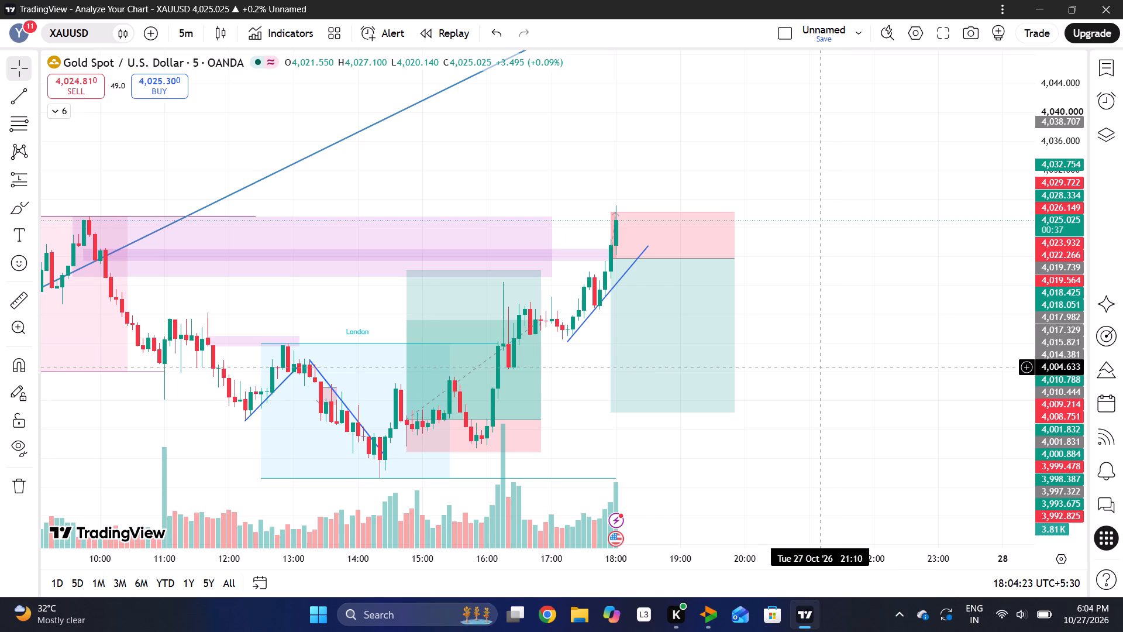
left_click_drag(1052, 209, 1053, 251)
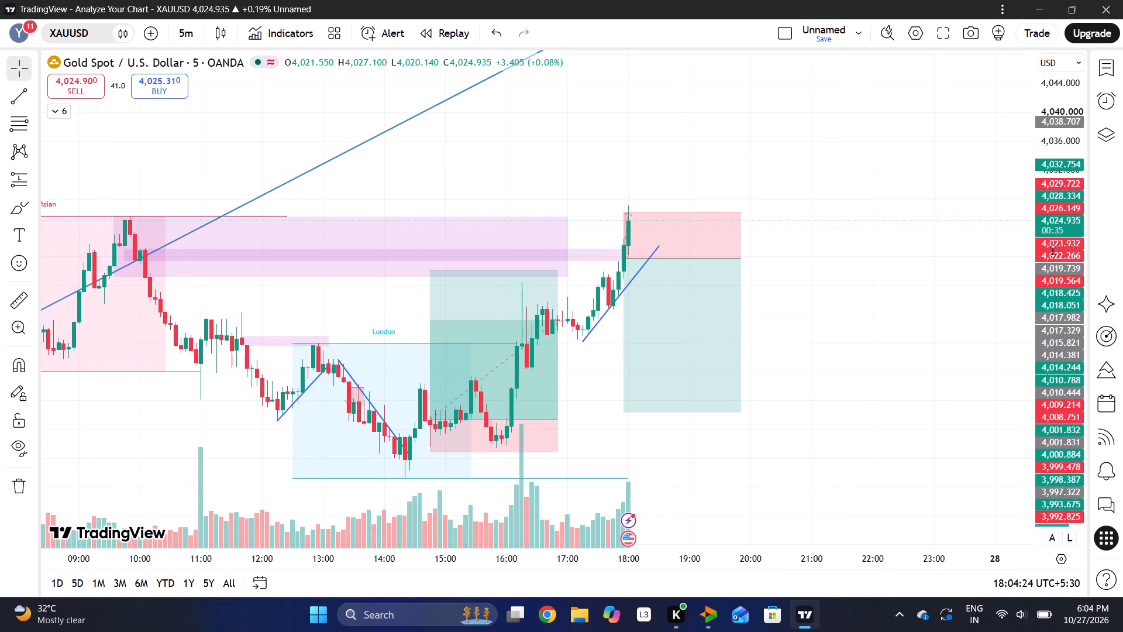
left_click_drag(1053, 251, 1052, 263)
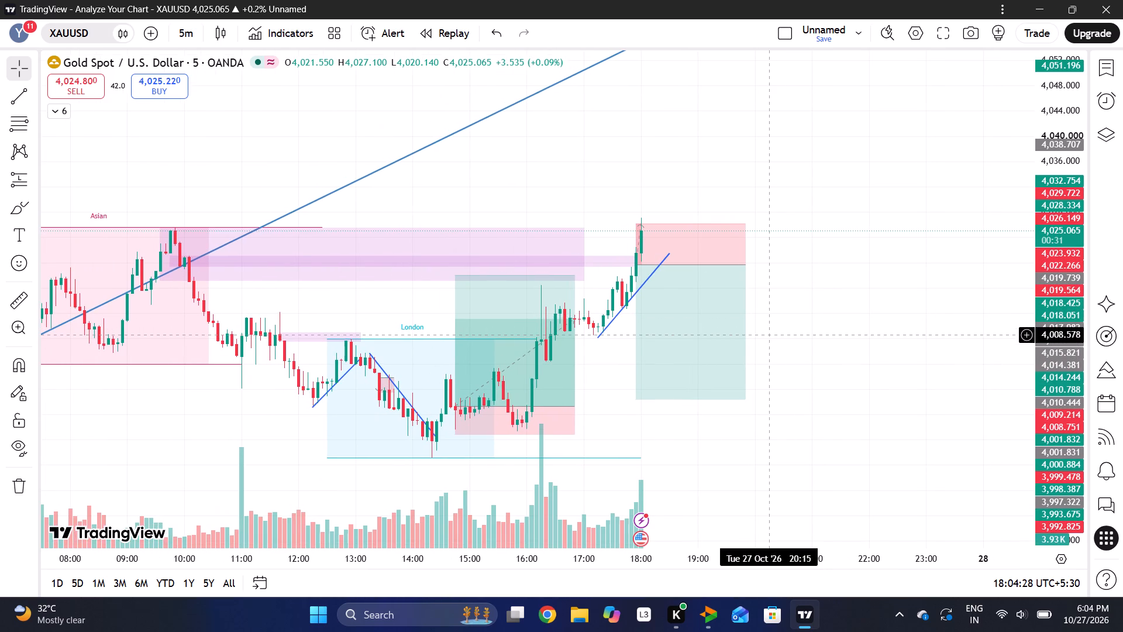
left_click_drag(767, 335, 824, 335)
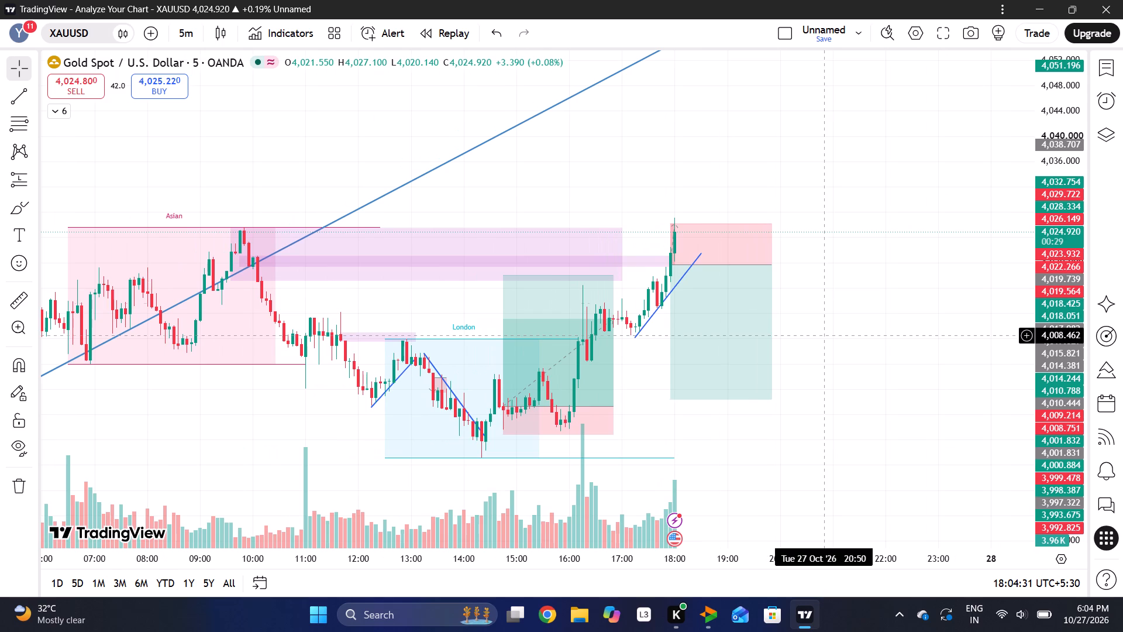
left_click_drag(1050, 190, 1049, 225)
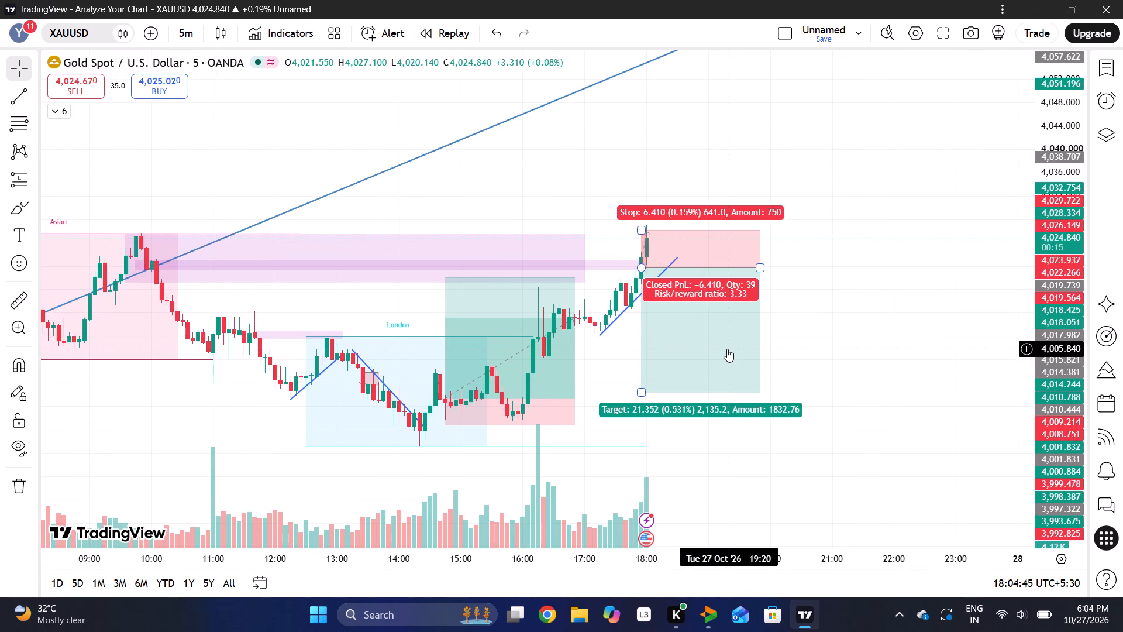
left_click_drag(1053, 407, 1072, 267)
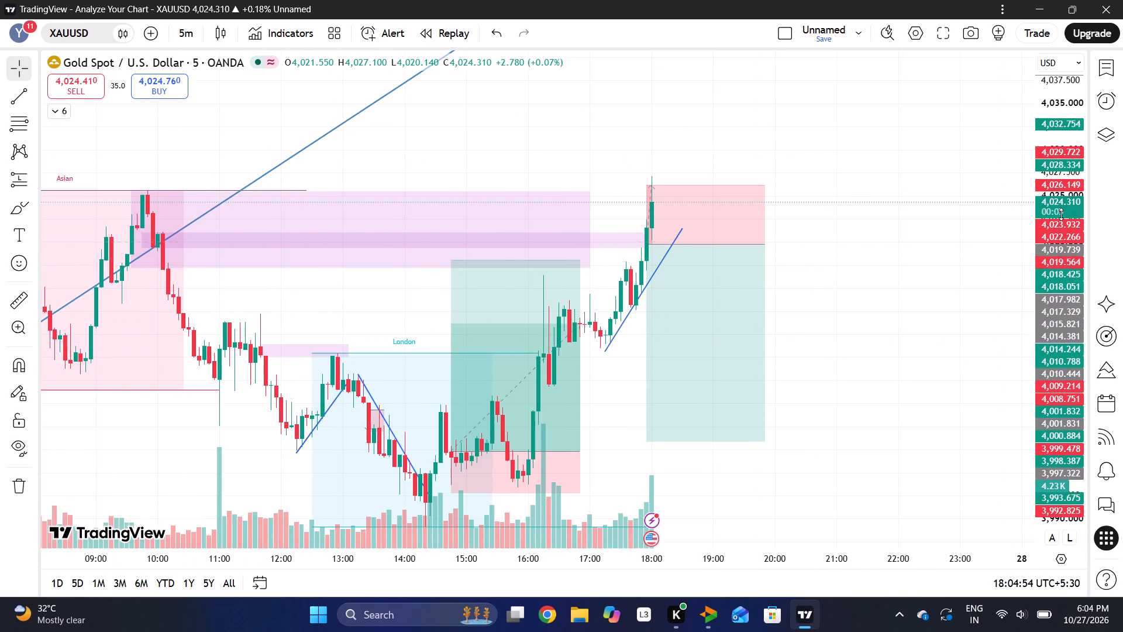
left_click_drag(1061, 214, 1053, 294)
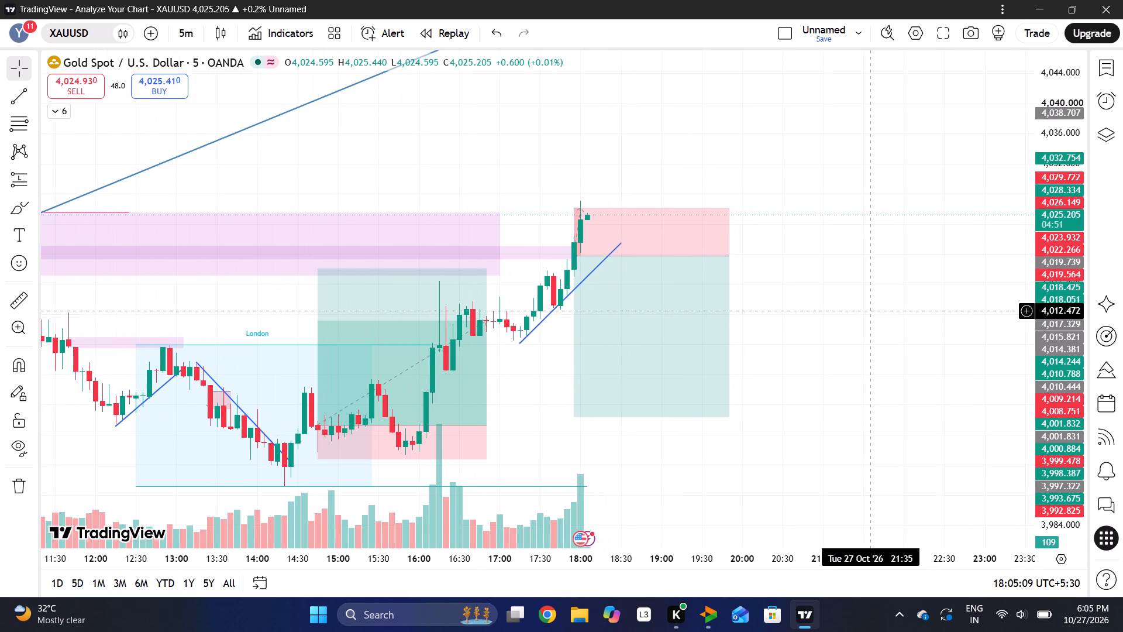
Examine the 18:05 candle on the 5-minute XAUUSD chart relative to the planned short's entry and the rising trendline.
left_click_drag(840, 310, 757, 314)
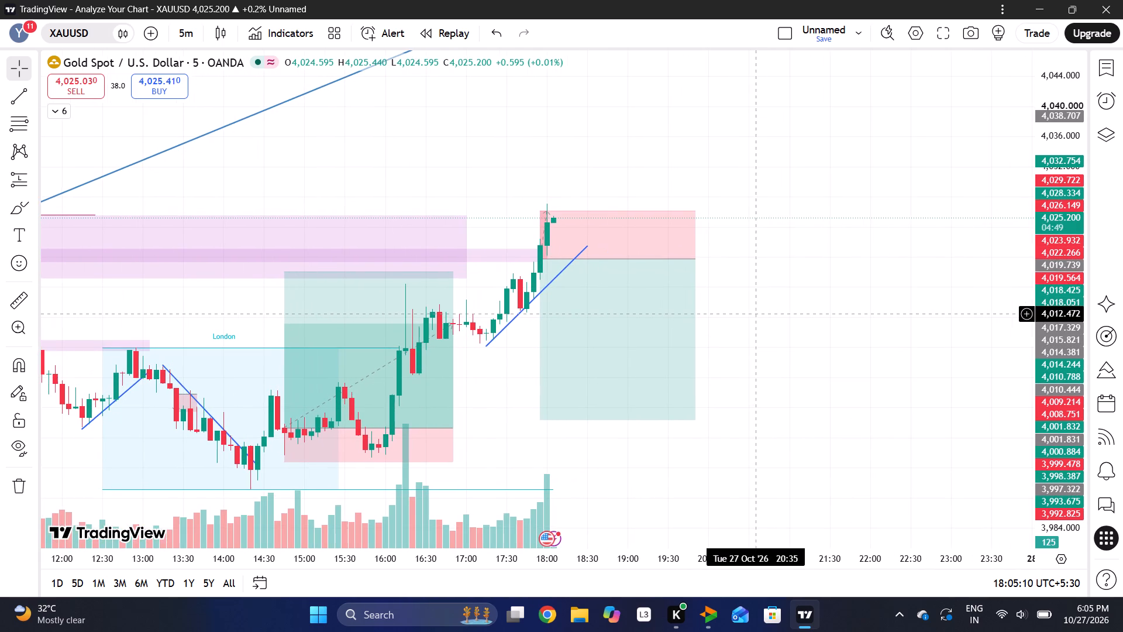
left_click_drag(1038, 344, 1041, 291)
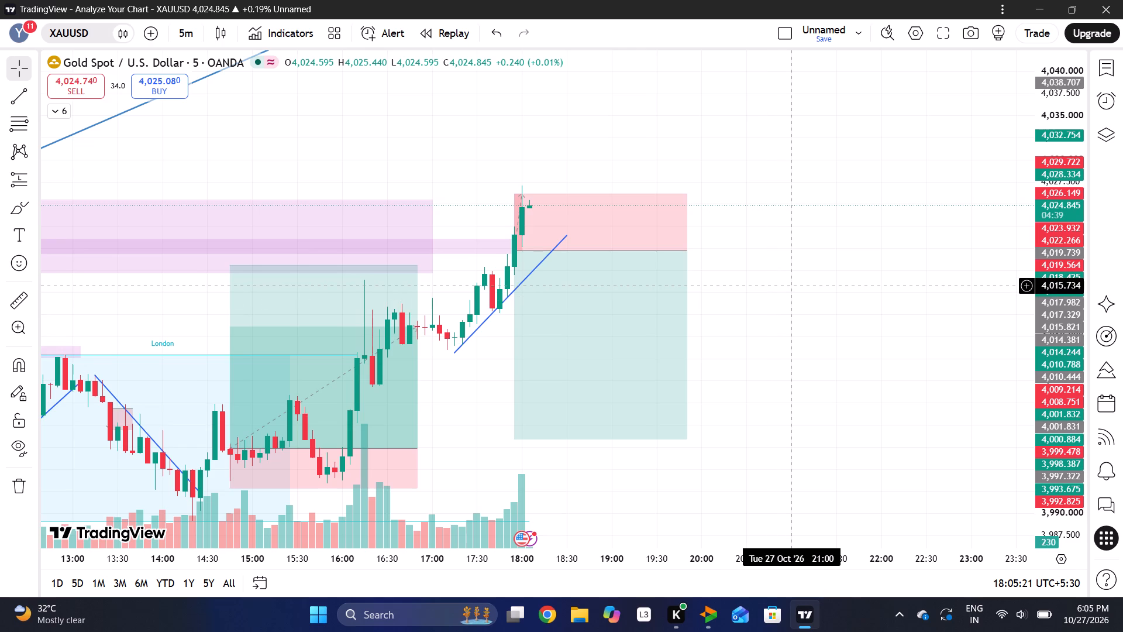
left_click_drag(1059, 342, 1063, 308)
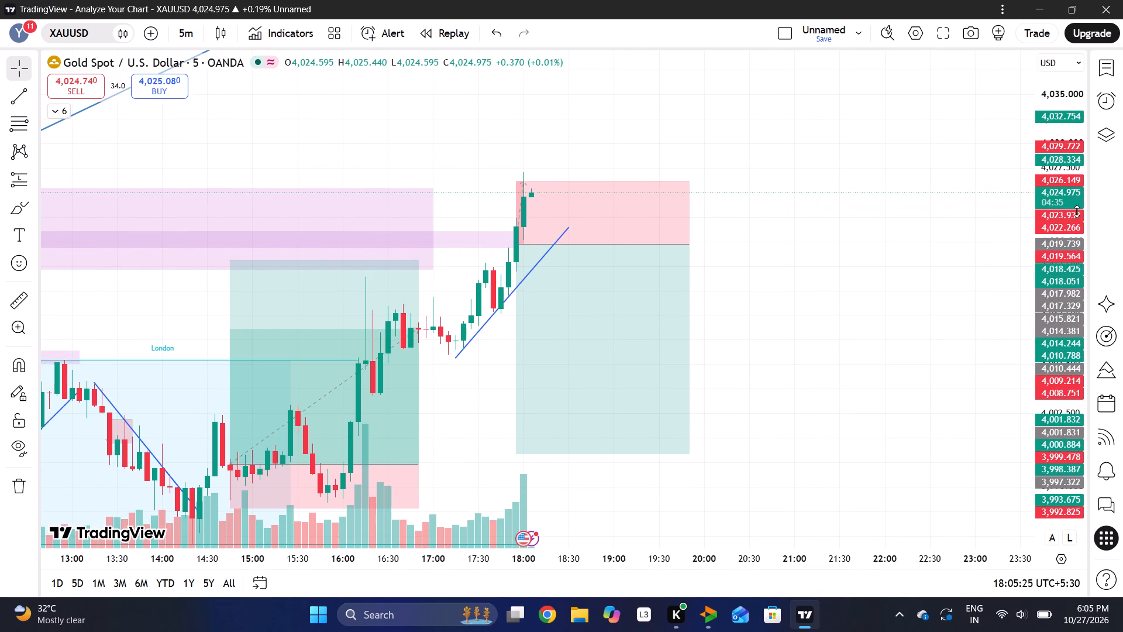
left_click_drag(1071, 197, 1074, 245)
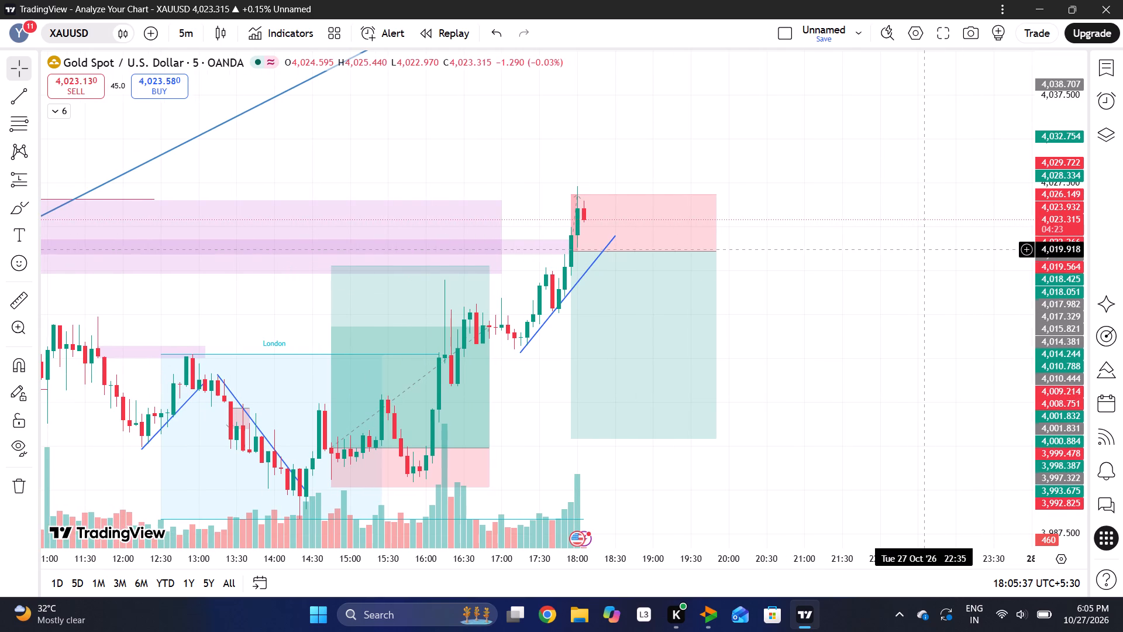
left_click_drag(1071, 225, 1065, 256)
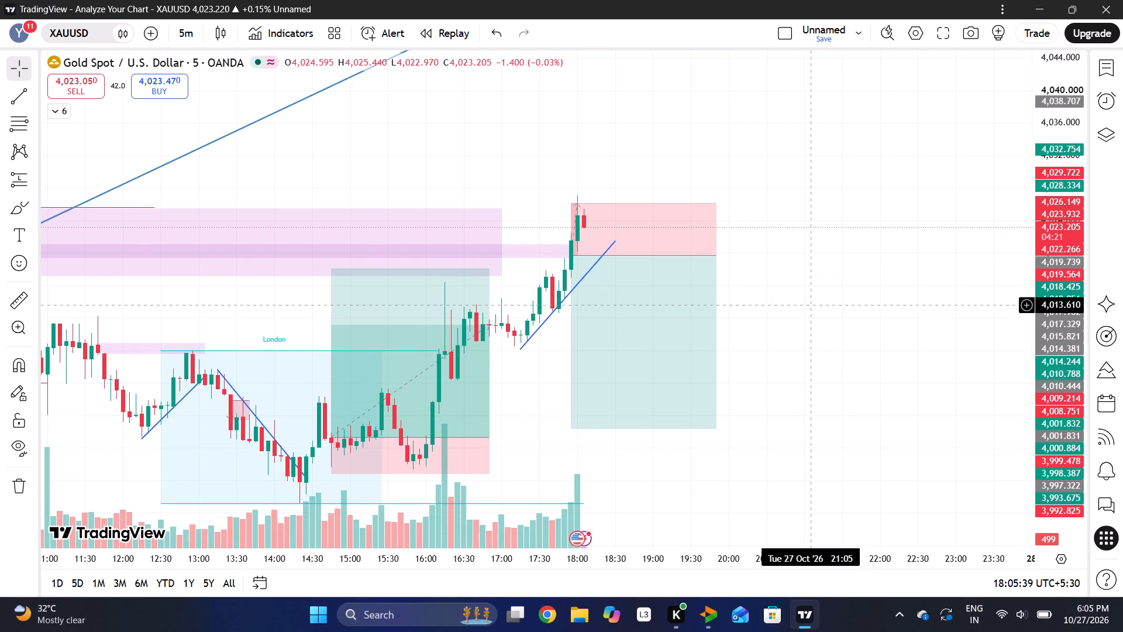
left_click_drag(809, 304, 667, 305)
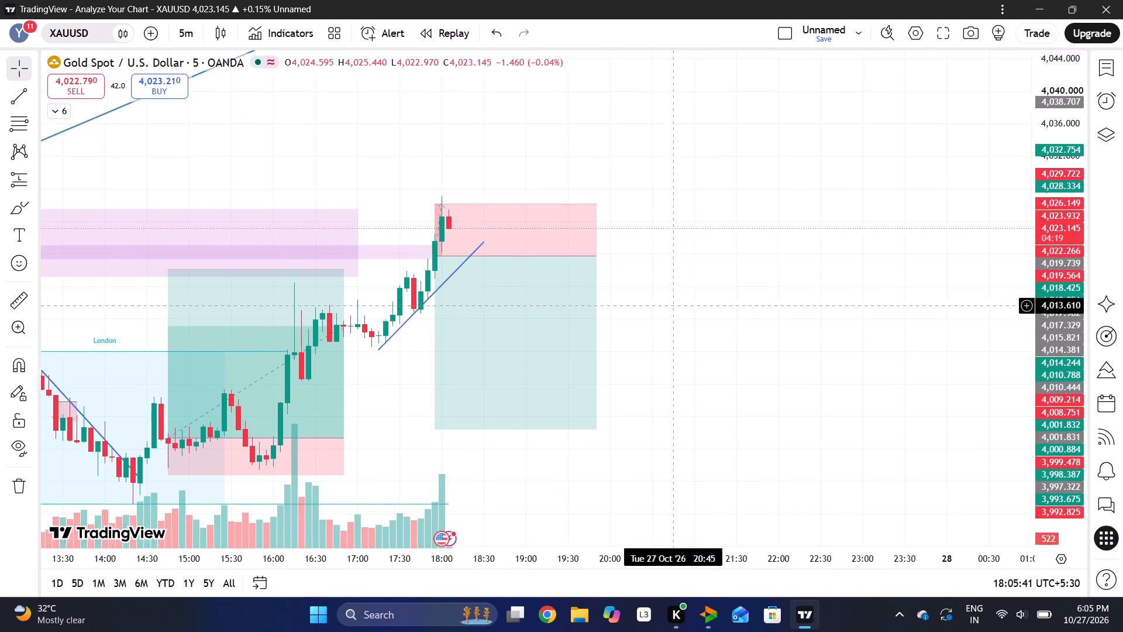
left_click_drag(667, 305, 659, 301)
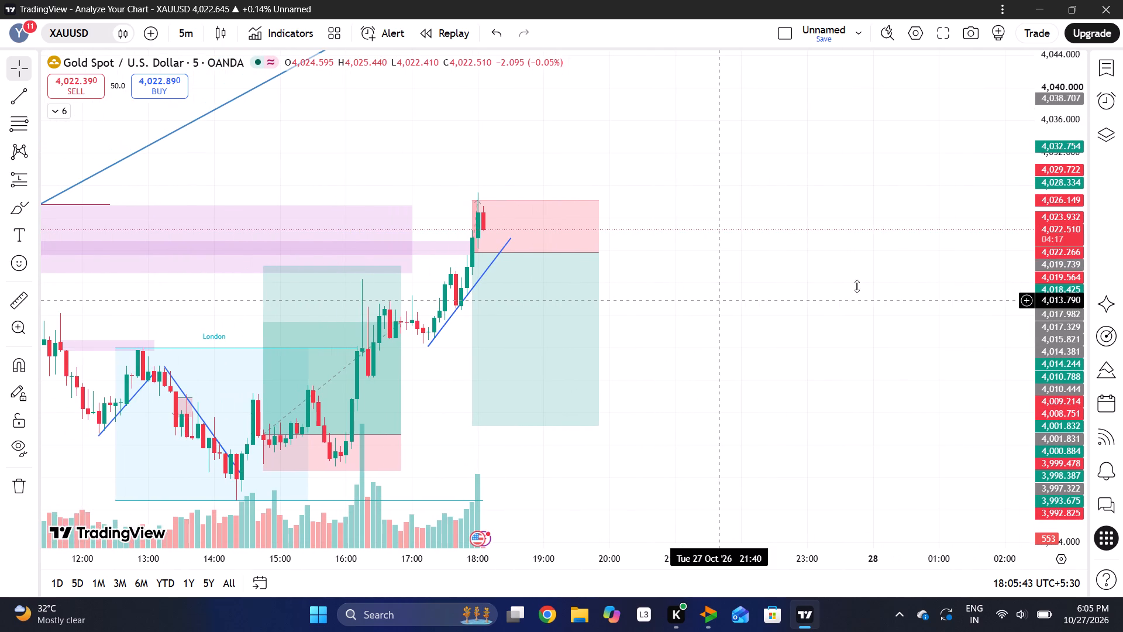
left_click_drag(1052, 243, 1045, 311)
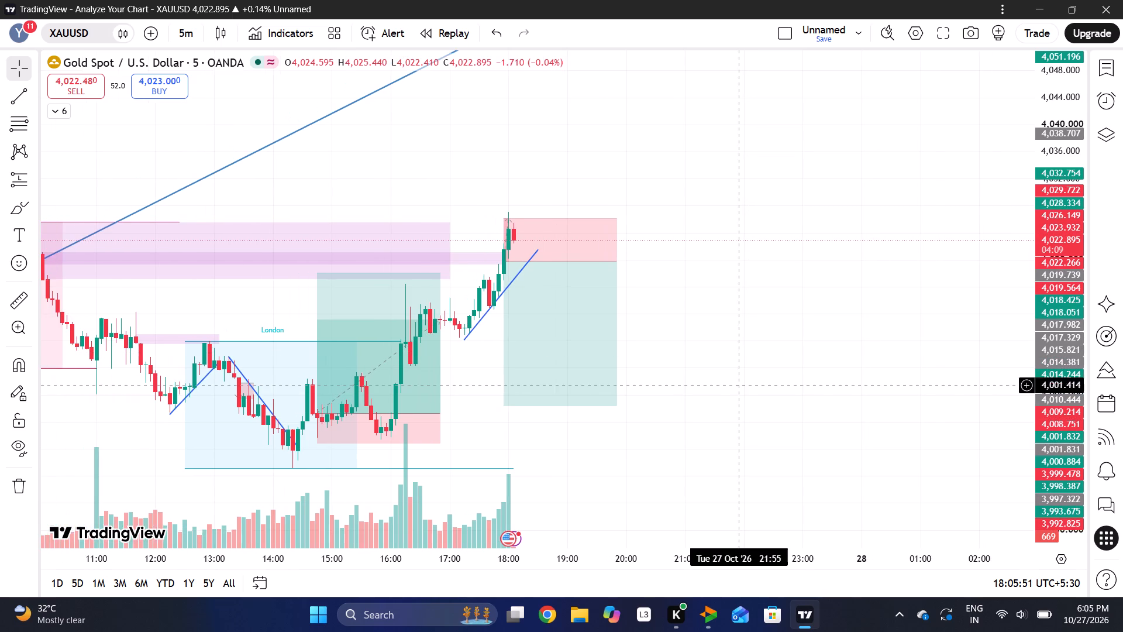
Check the XAUTUSD chart and positions on Delta Exchange, and return to the XAUUSD chart in TradingView.
left_click(709, 610)
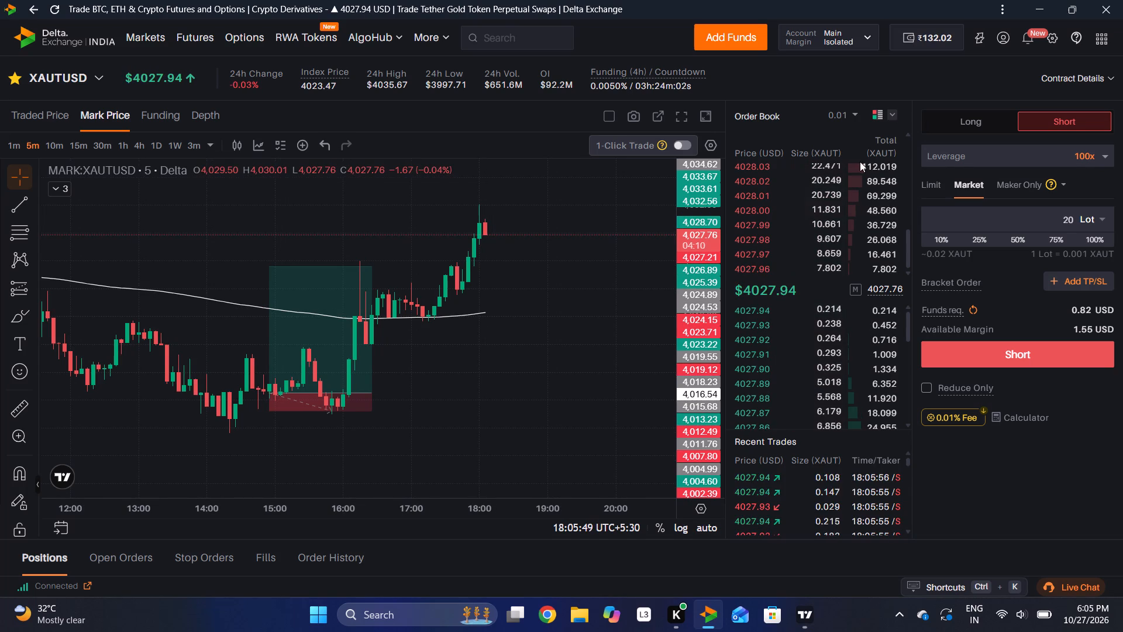
left_click(794, 614)
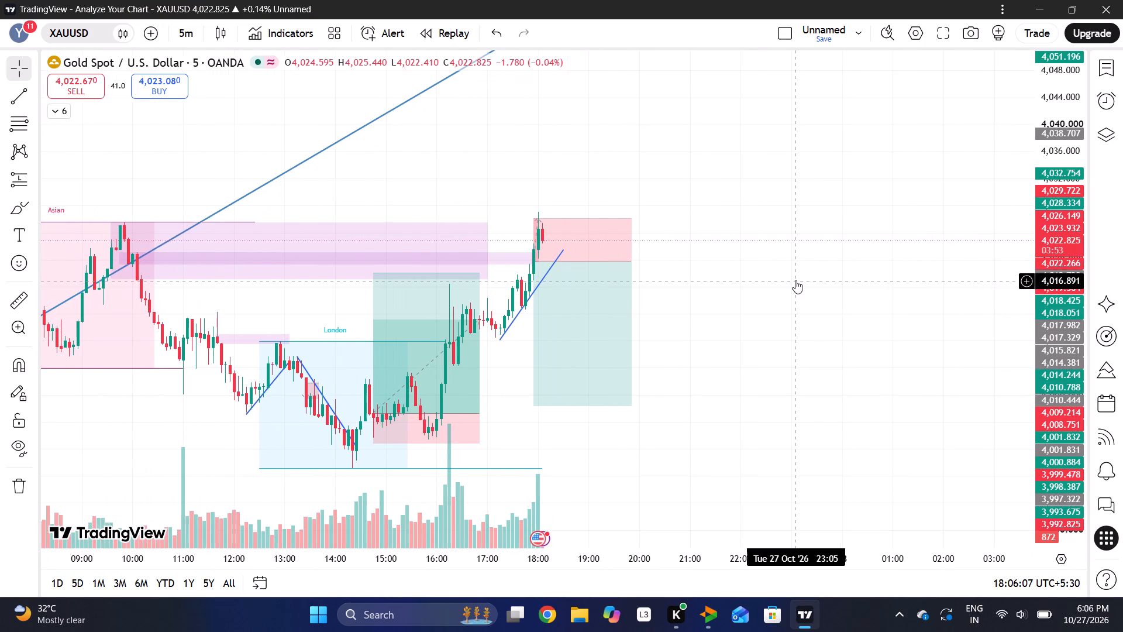
Switch the XAUUSD chart to the 15-minute timeframe and examine the latest candles around the planned short and session ranges.
left_click(185, 39)
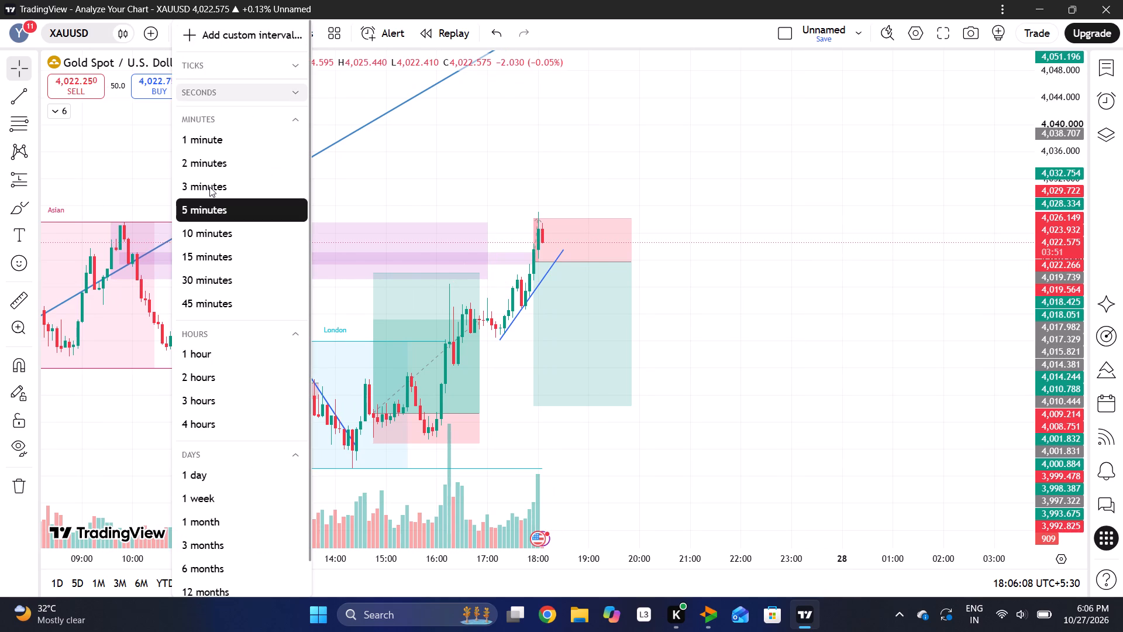
left_click(197, 257)
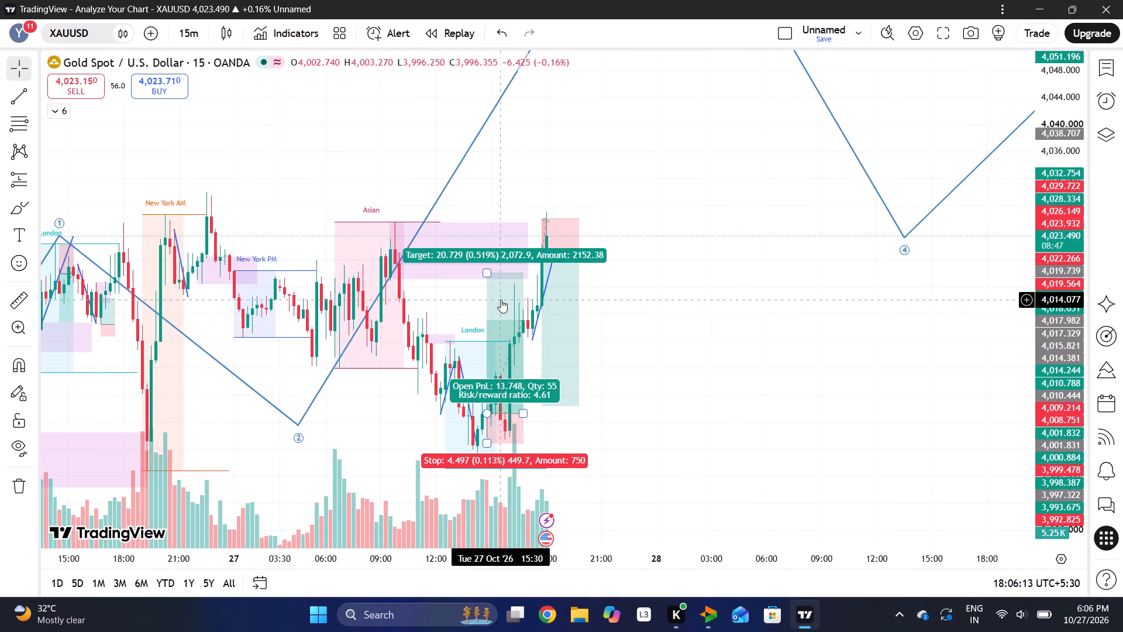
left_click_drag(1044, 272, 1051, 350)
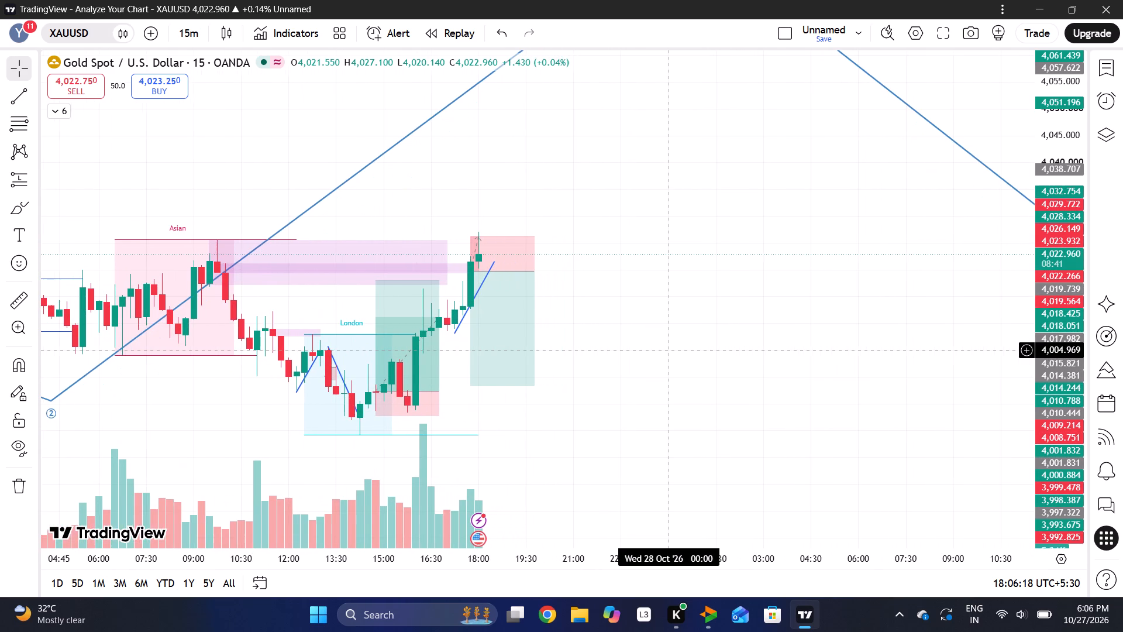
left_click_drag(575, 346, 720, 353)
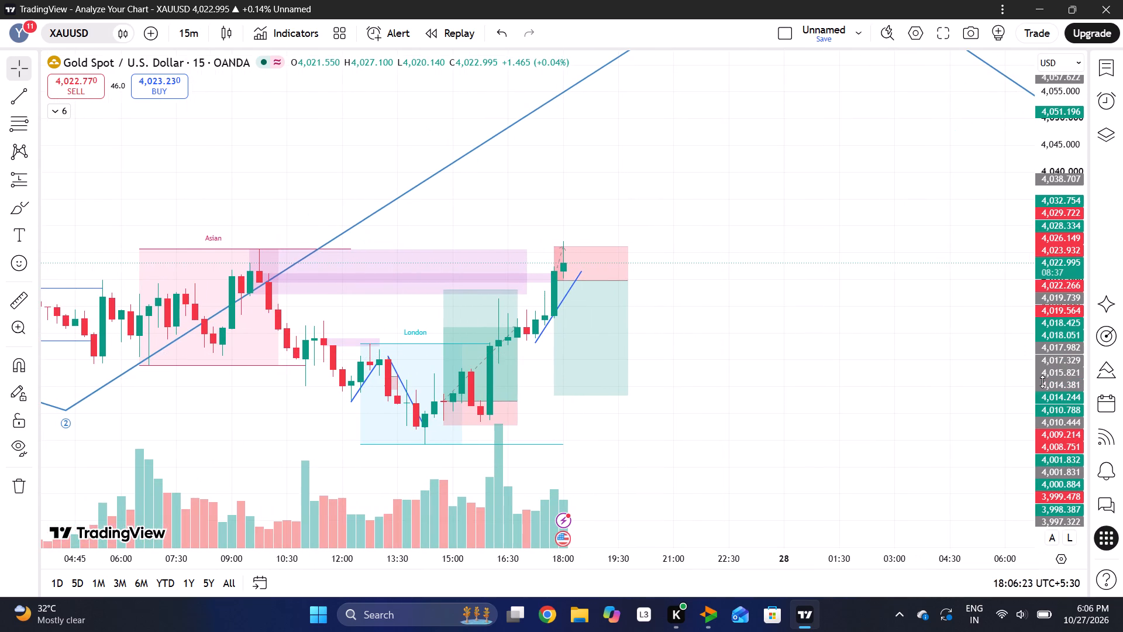
left_click_drag(1042, 382, 1050, 316)
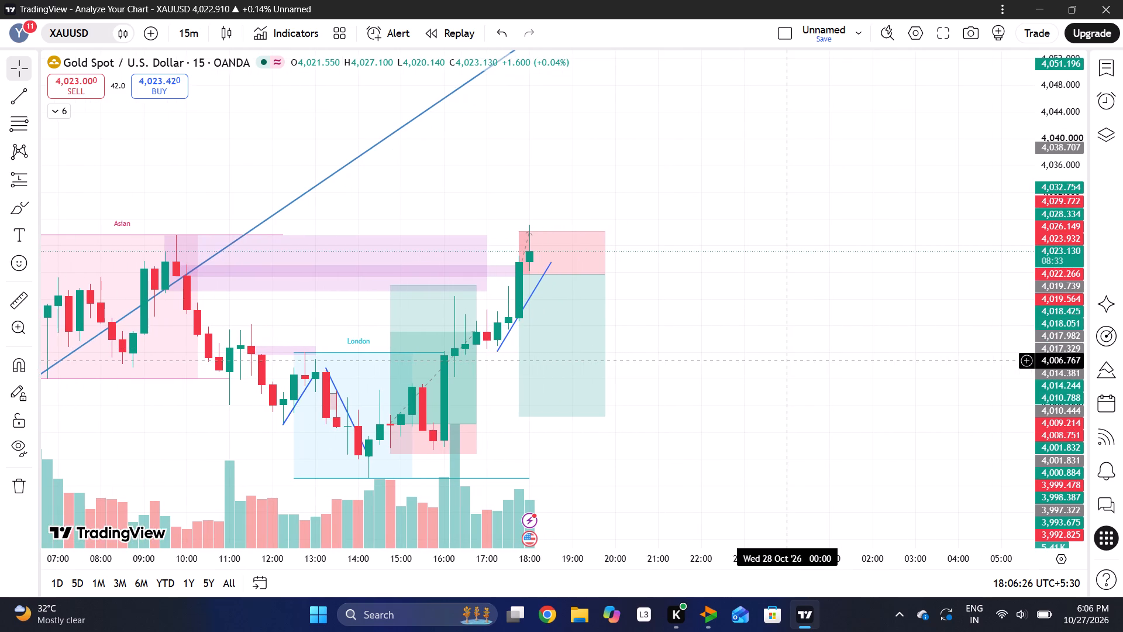
left_click_drag(649, 339, 743, 342)
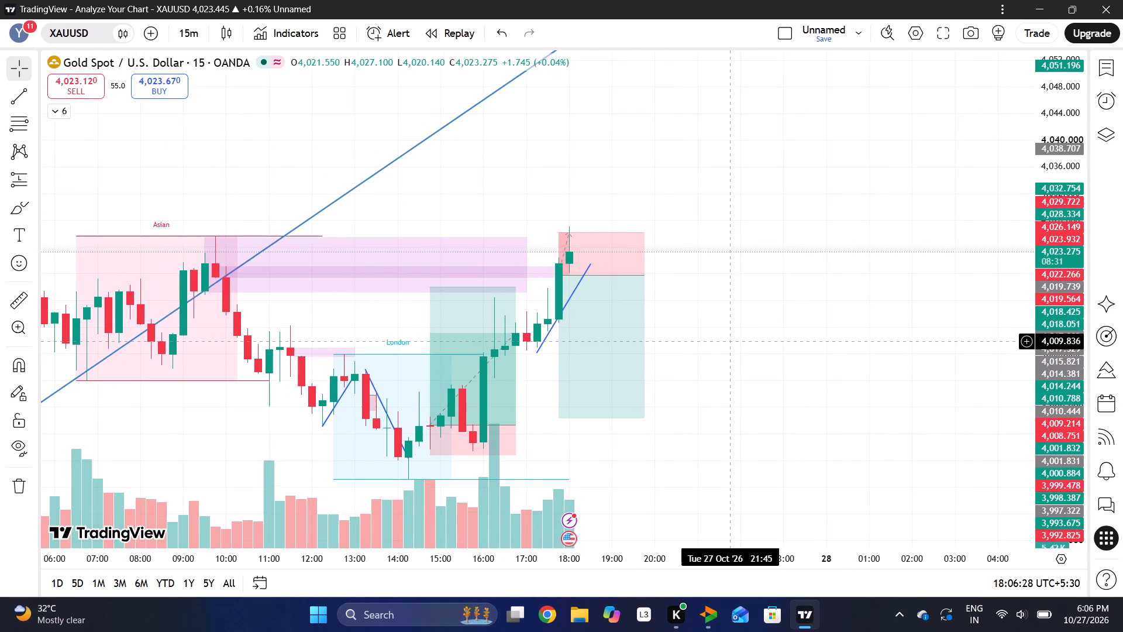
left_click_drag(743, 342, 743, 342)
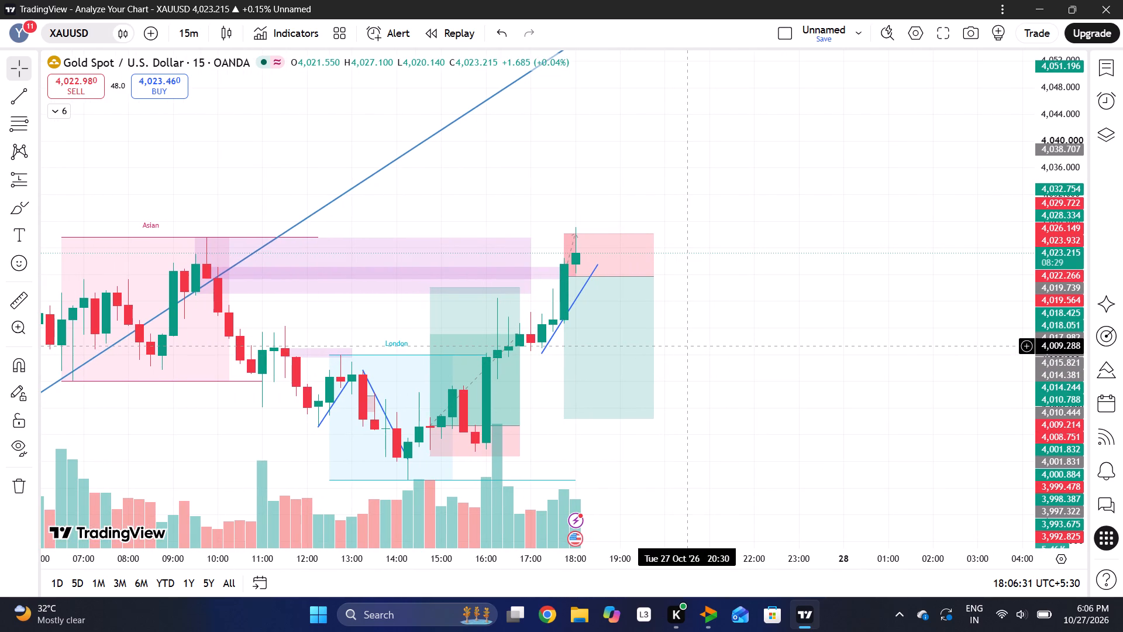
left_click_drag(1050, 373, 1052, 338)
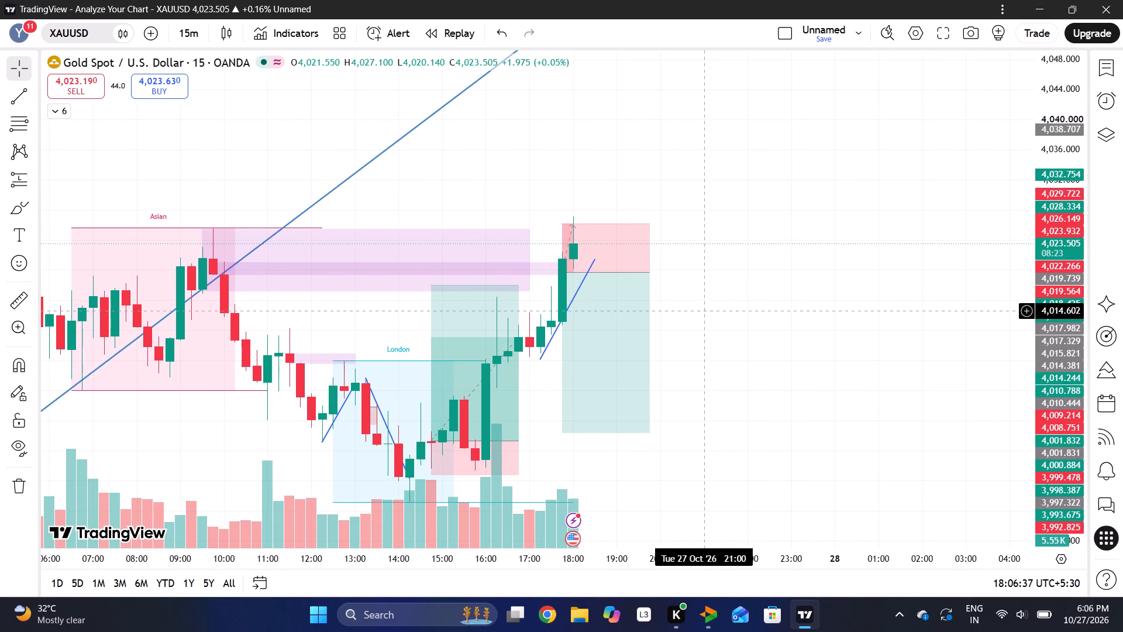
left_click_drag(699, 311, 722, 310)
left_click_drag(1050, 239, 1050, 245)
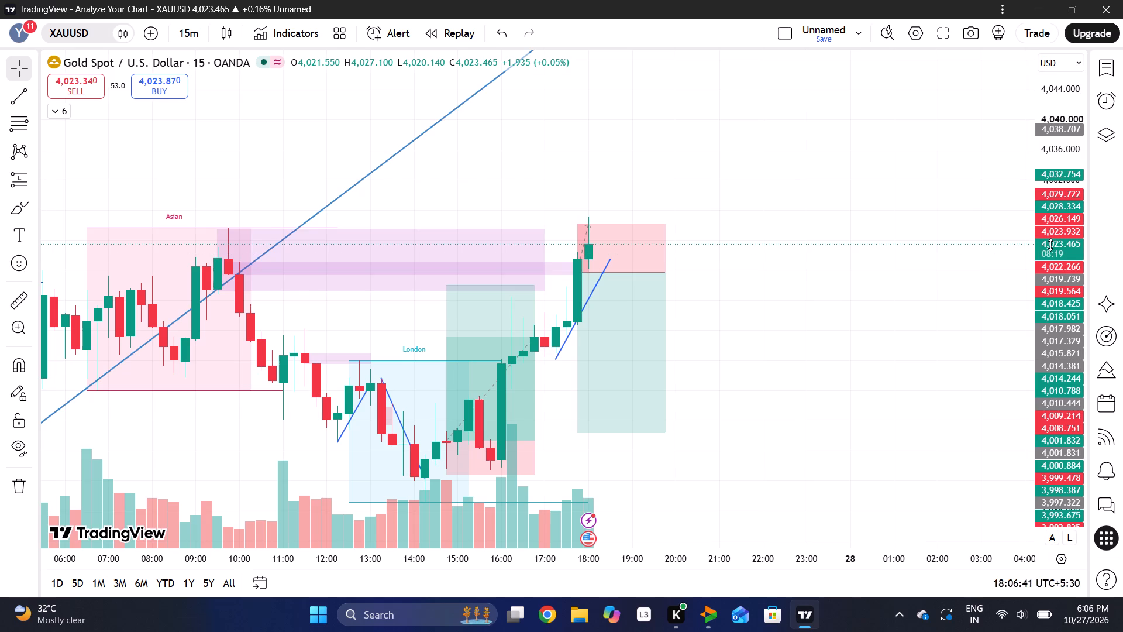
left_click_drag(1050, 245, 1050, 299)
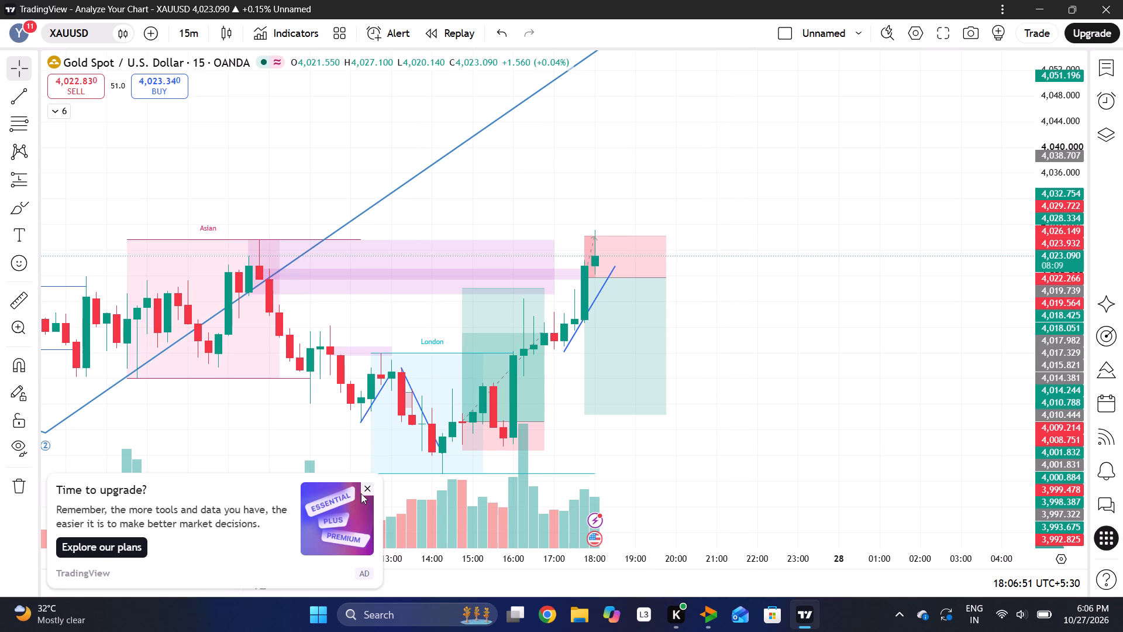
Dismiss the upgrade adverts and examine the latest 15-minute XAUUSD candles against the planned short's stop zone.
left_click(367, 485)
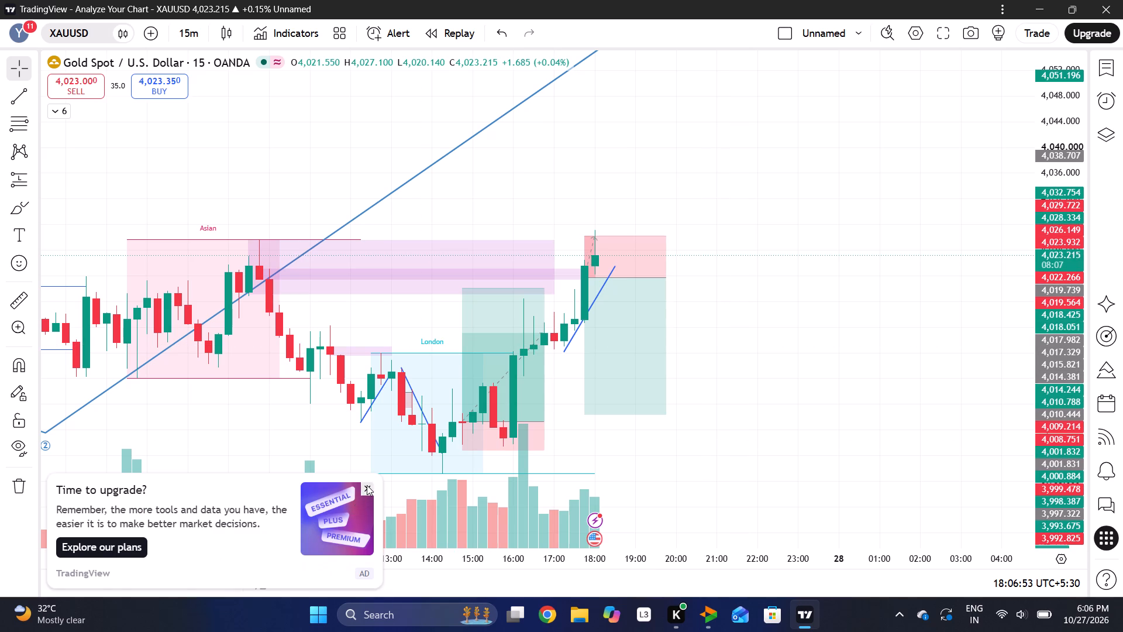
left_click_drag(801, 428, 770, 437)
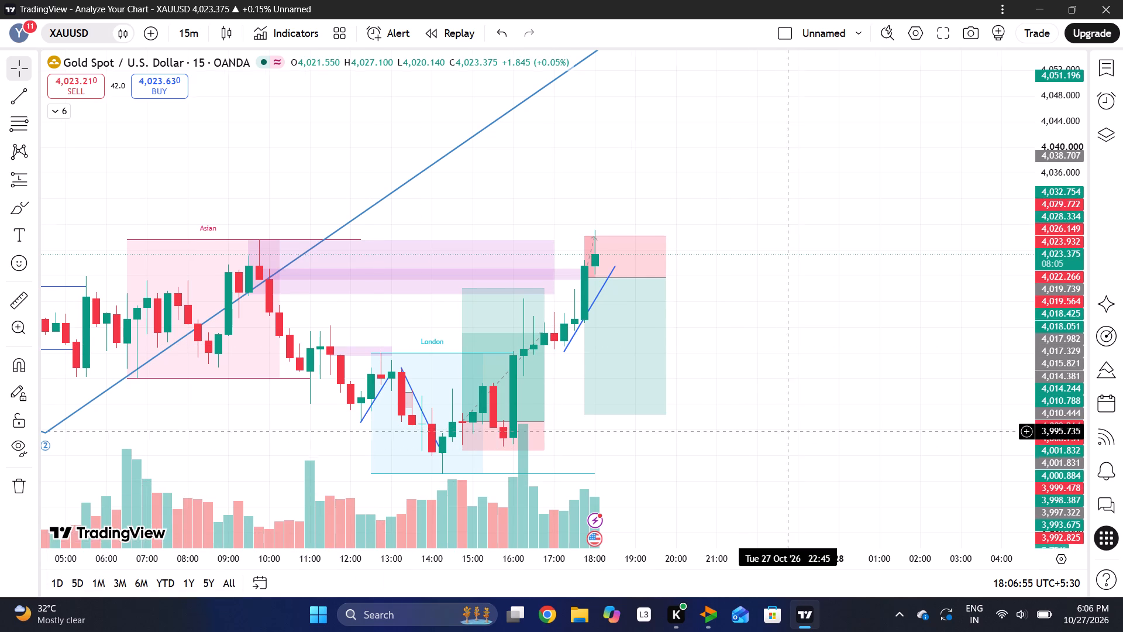
left_click_drag(770, 437, 760, 439)
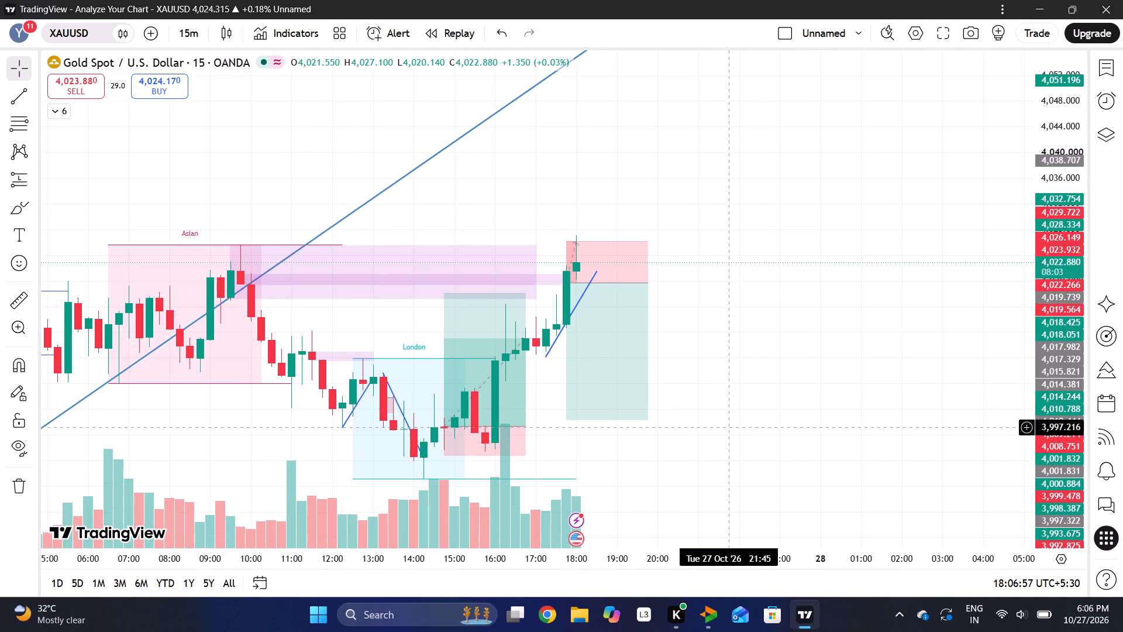
left_click_drag(725, 427, 818, 421)
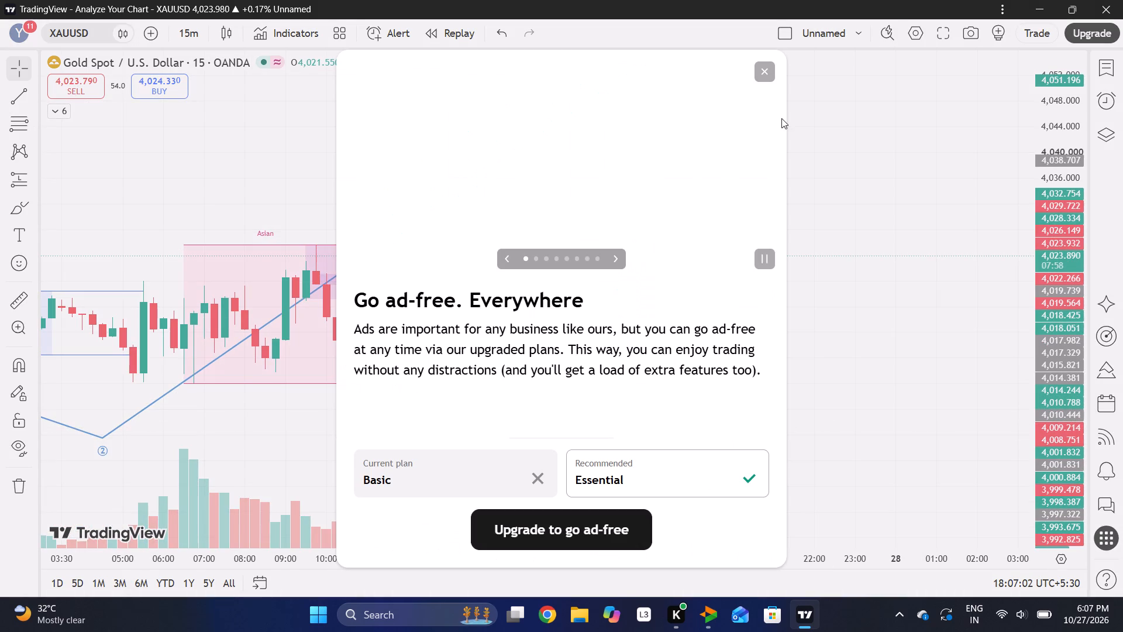
left_click(765, 73)
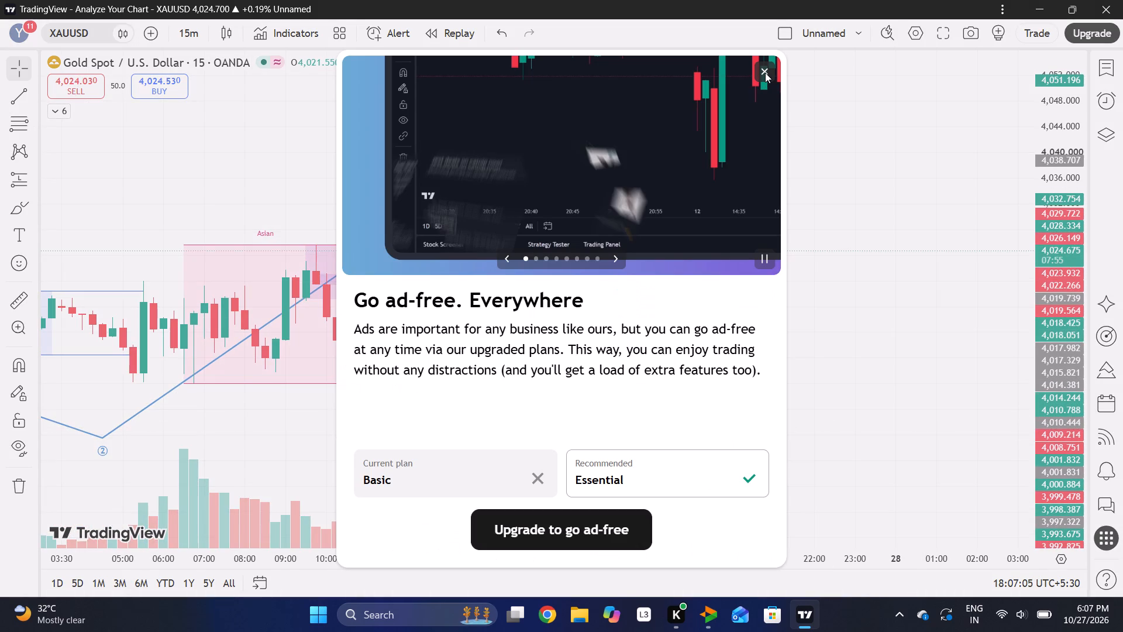
left_click_drag(765, 297, 819, 290)
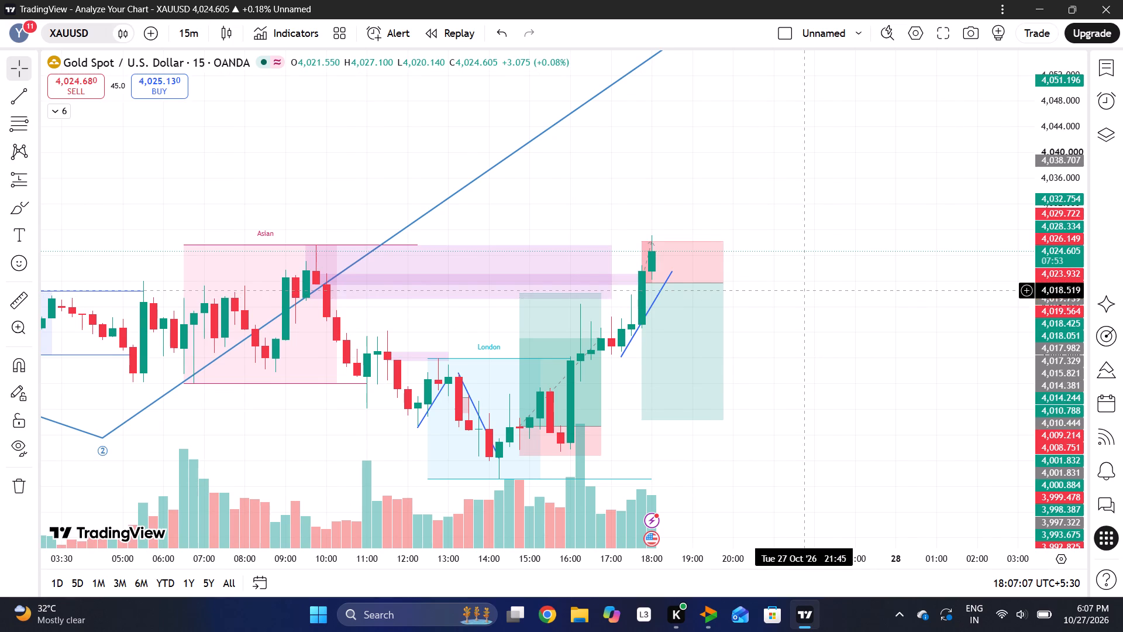
left_click_drag(819, 290, 833, 289)
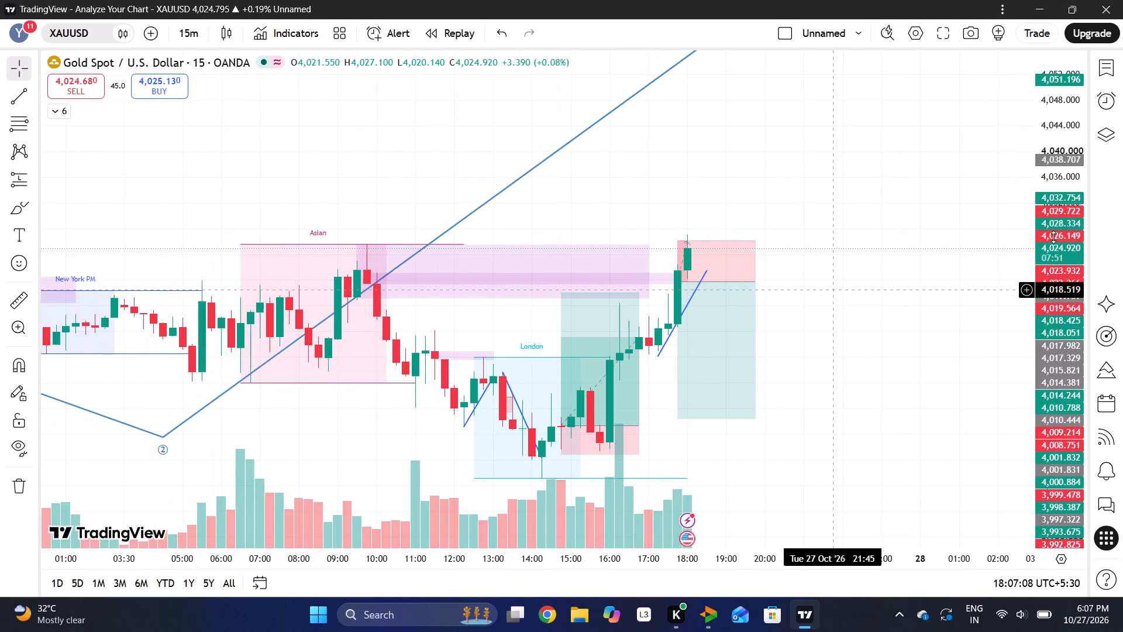
left_click_drag(1053, 237, 1055, 284)
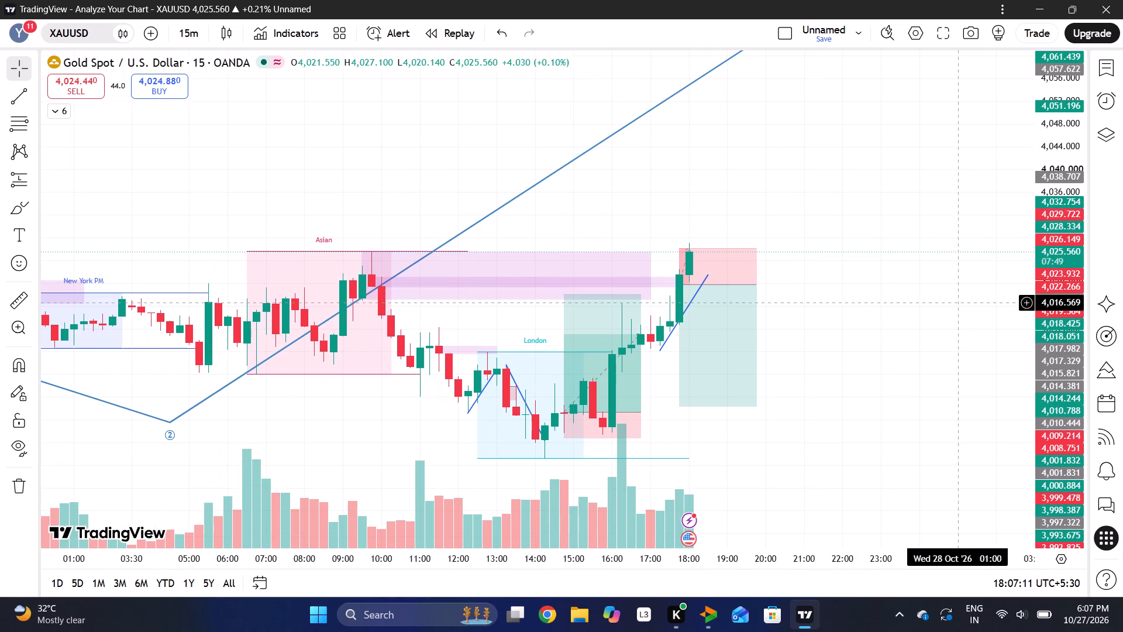
Examine the earlier 15-minute price action through the New York, London and Asian session ranges back to 26 October.
left_click_drag(472, 458, 590, 432)
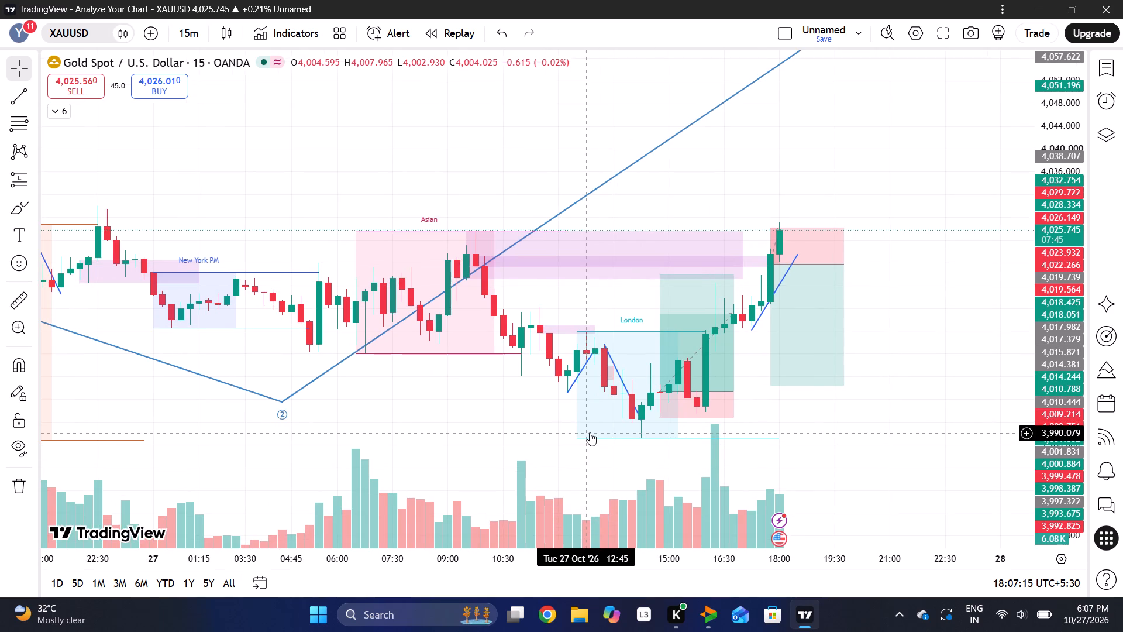
left_click_drag(392, 419, 564, 431)
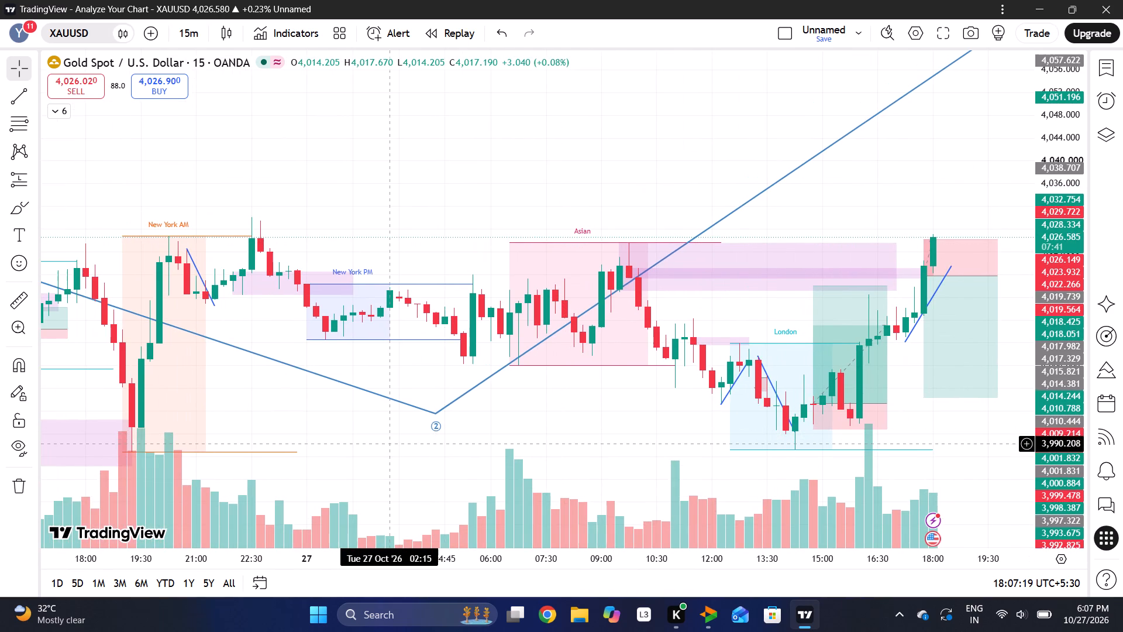
left_click_drag(385, 444, 595, 439)
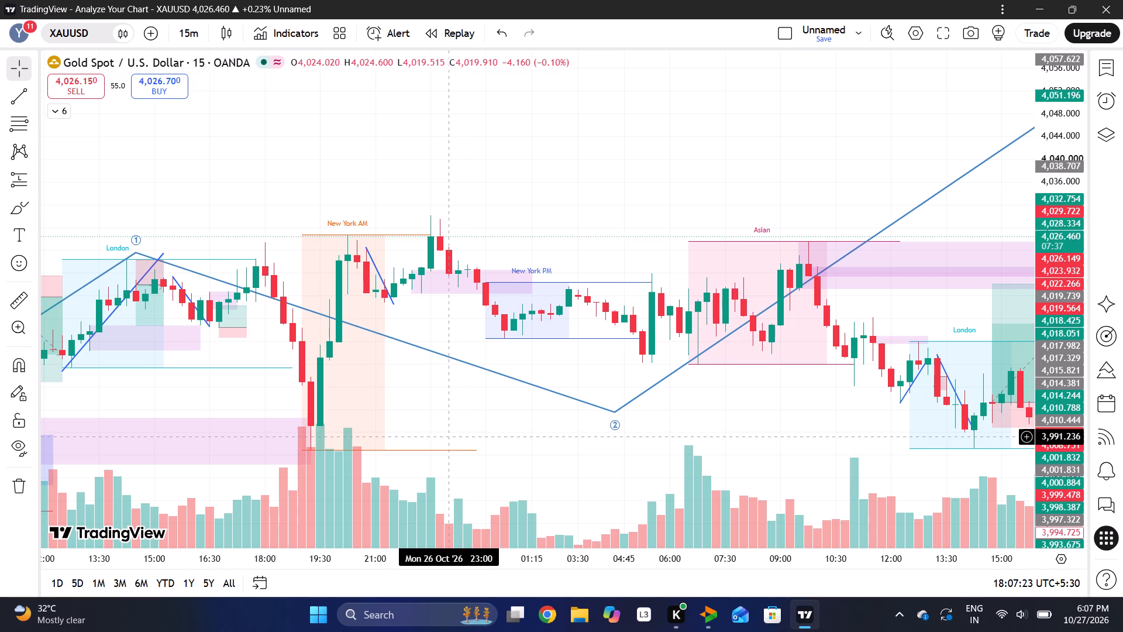
left_click_drag(449, 436, 620, 376)
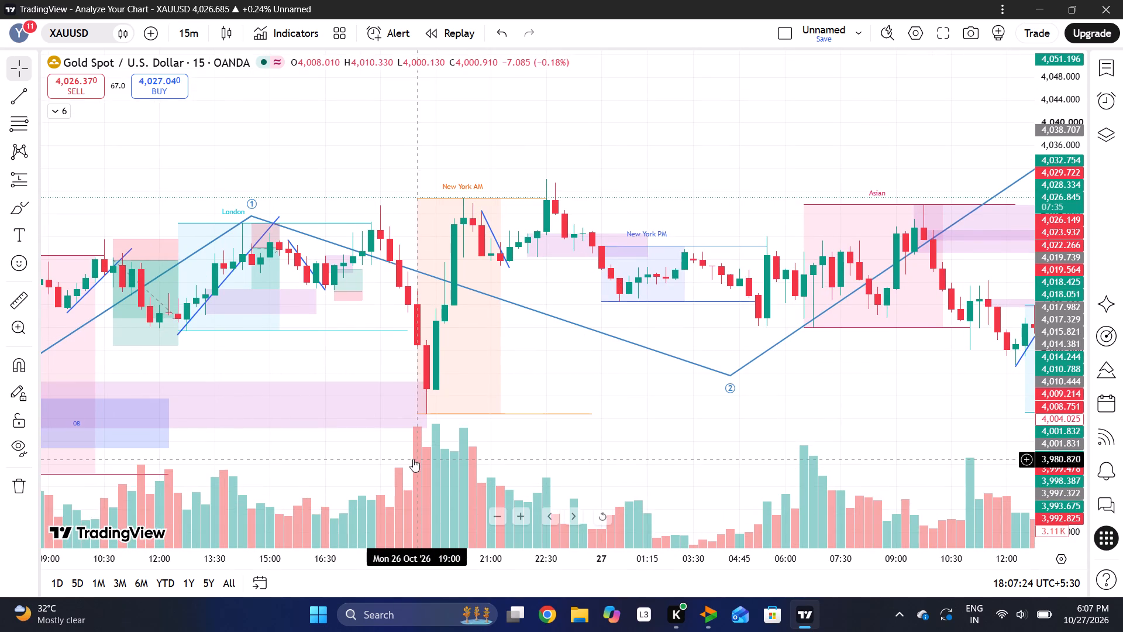
left_click_drag(413, 459, 562, 436)
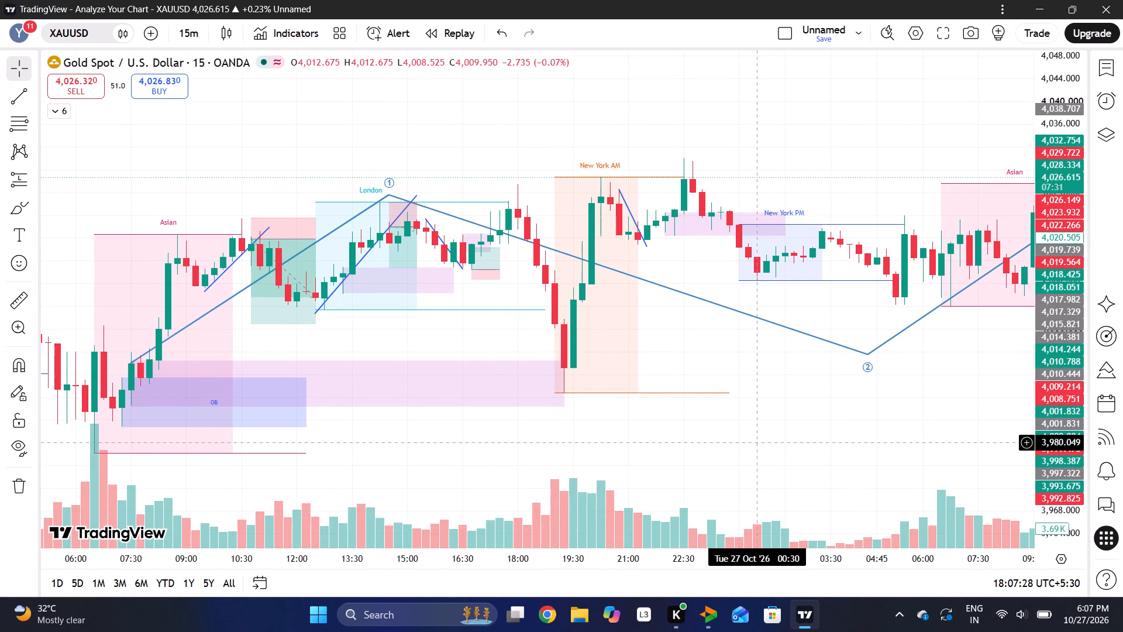
Return to the latest 15-minute candles and compare the 18:00 candle with the Asian session high and the planned short's stop zone.
left_click_drag(754, 442, 480, 463)
left_click_drag(859, 417, 580, 399)
left_click_drag(897, 411, 720, 411)
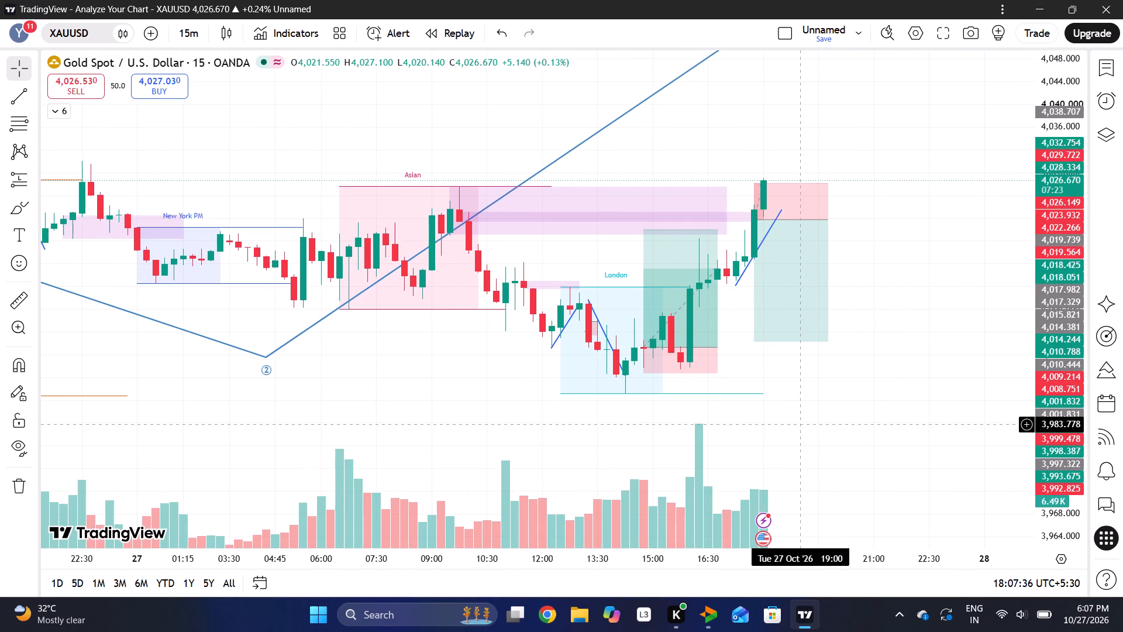
left_click_drag(797, 424, 718, 432)
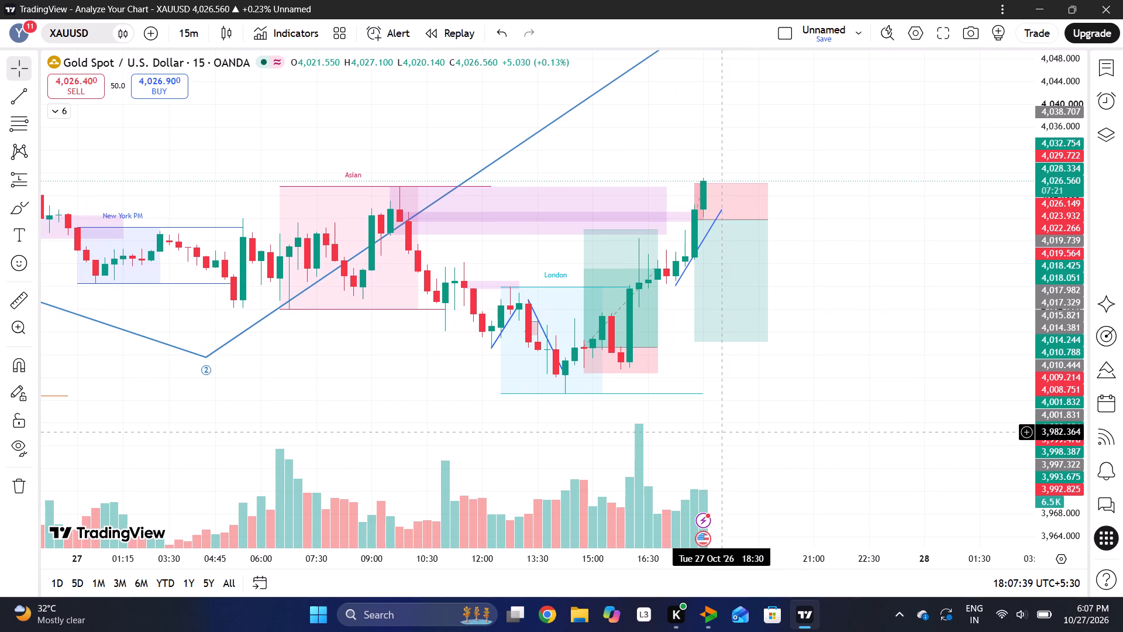
left_click_drag(1059, 386, 1066, 288)
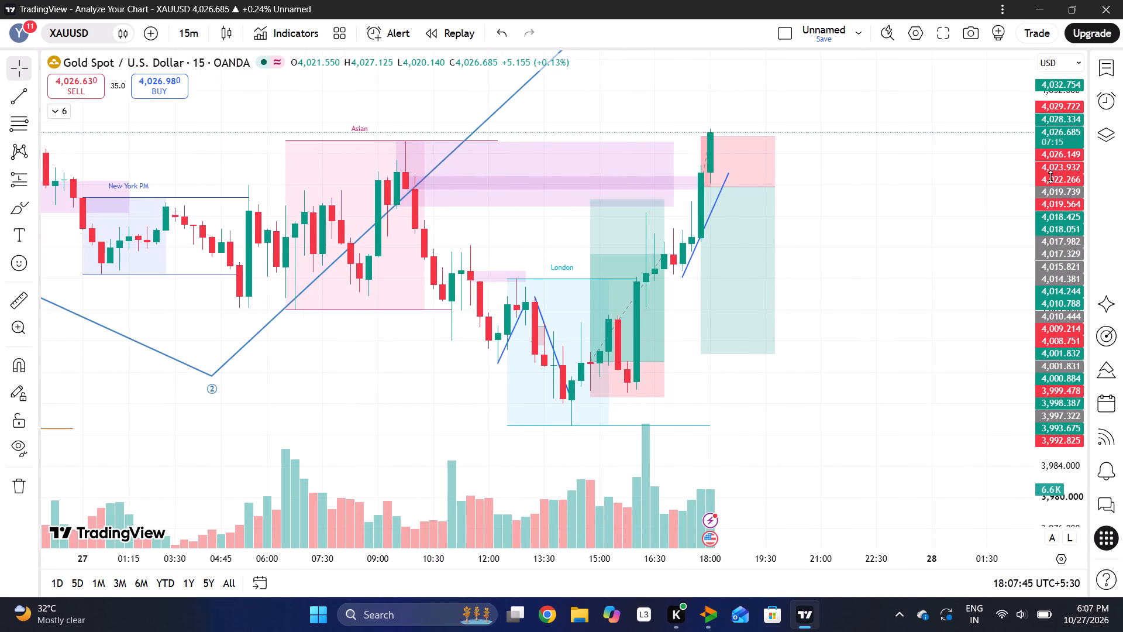
left_click_drag(1050, 177, 1041, 265)
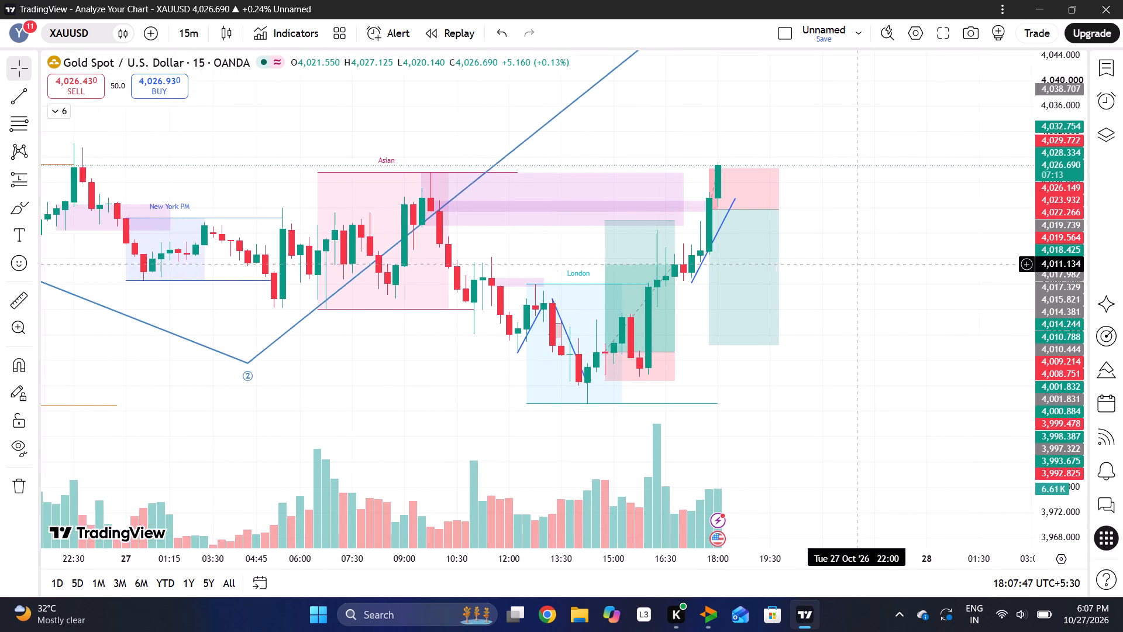
left_click_drag(857, 264, 809, 305)
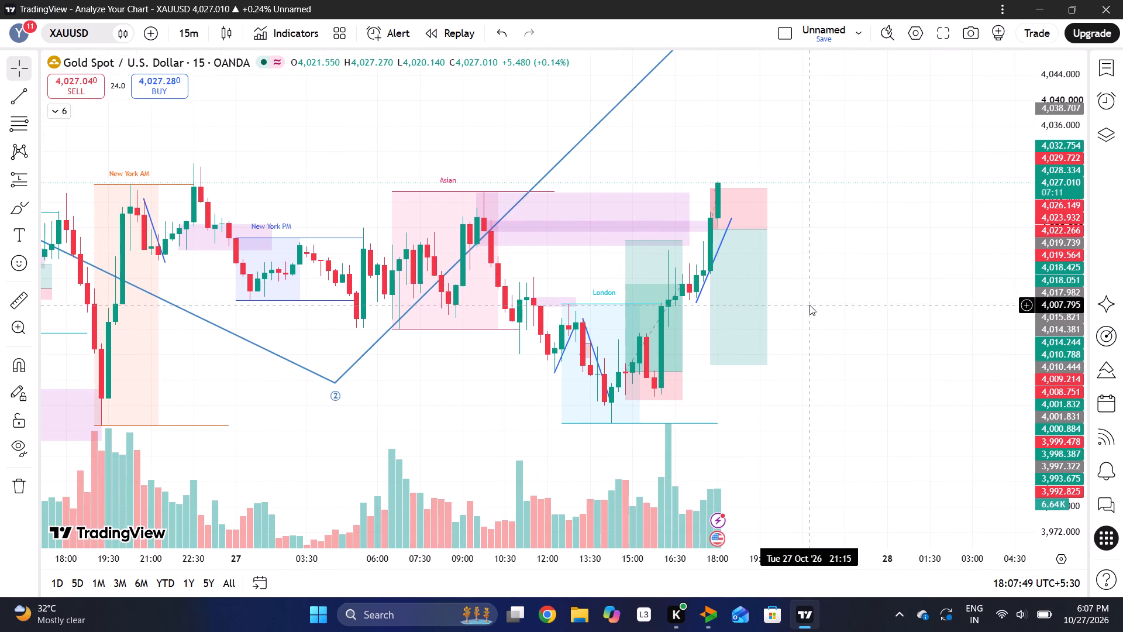
left_click_drag(1053, 233, 1053, 260)
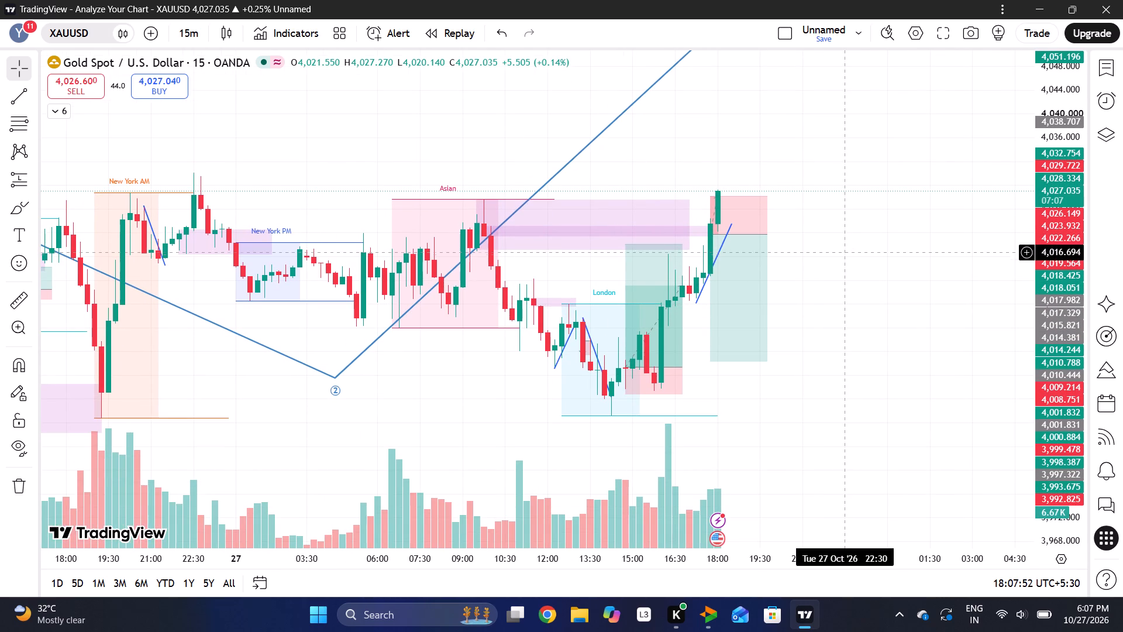
Switch the XAUUSD chart to the 30-minute timeframe and examine the latest candle around the planned short and purple supply zones.
left_click(185, 27)
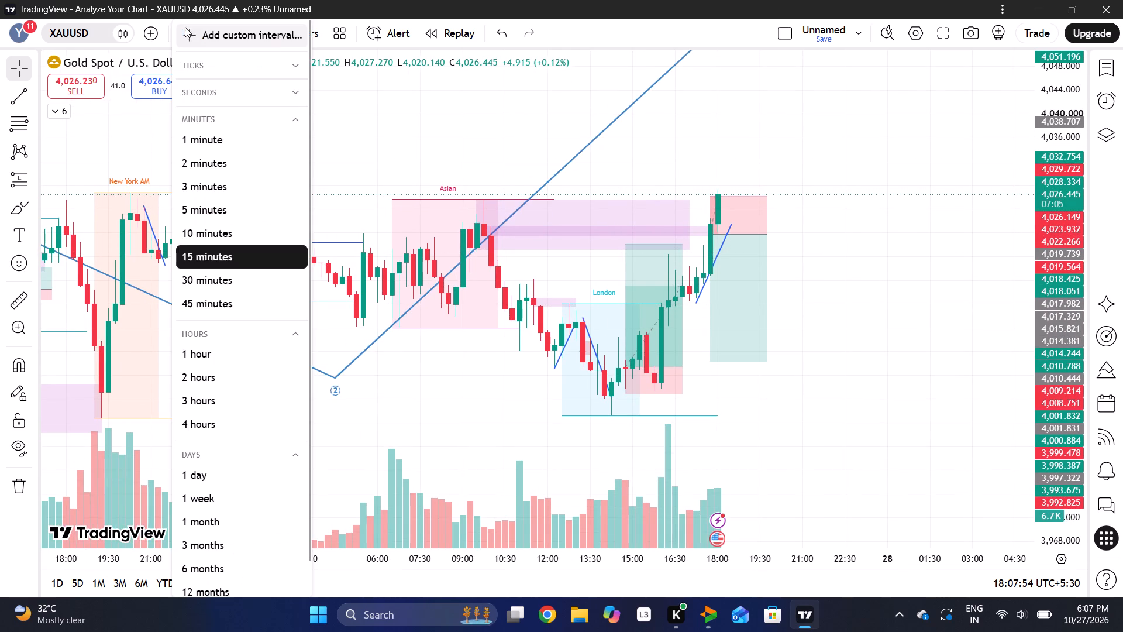
left_click(215, 287)
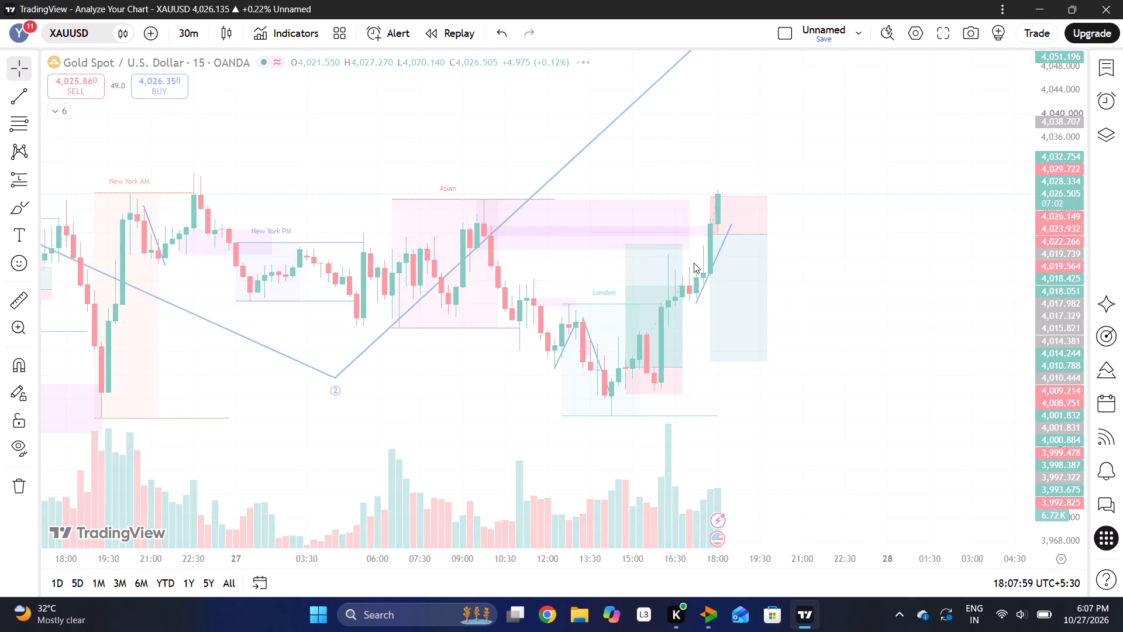
left_click(832, 258)
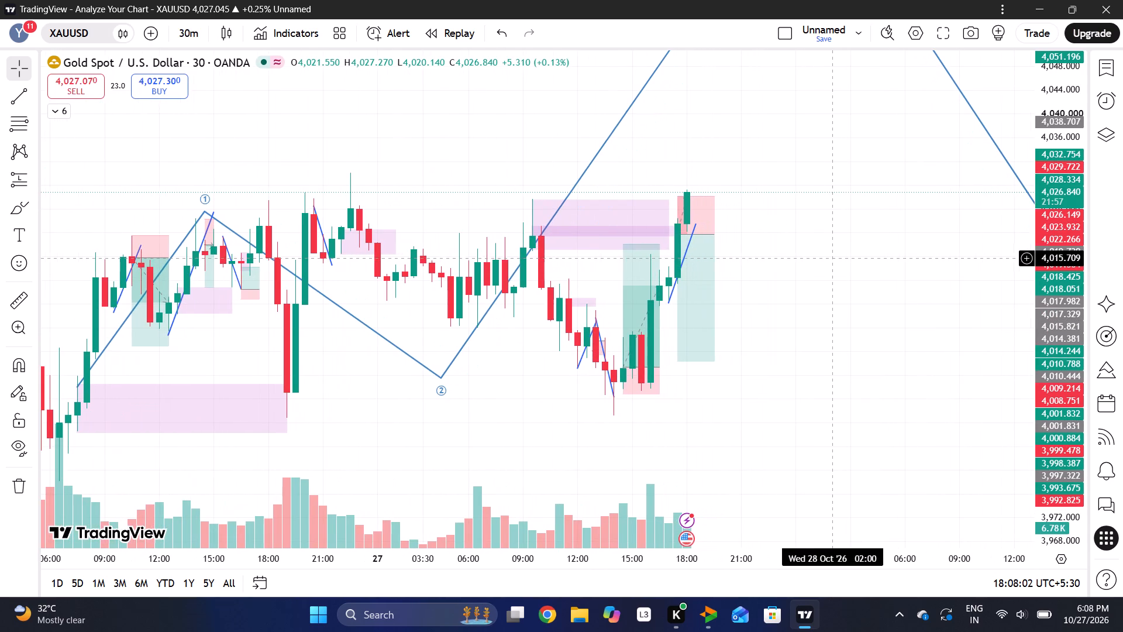
left_click_drag(1044, 221, 1048, 255)
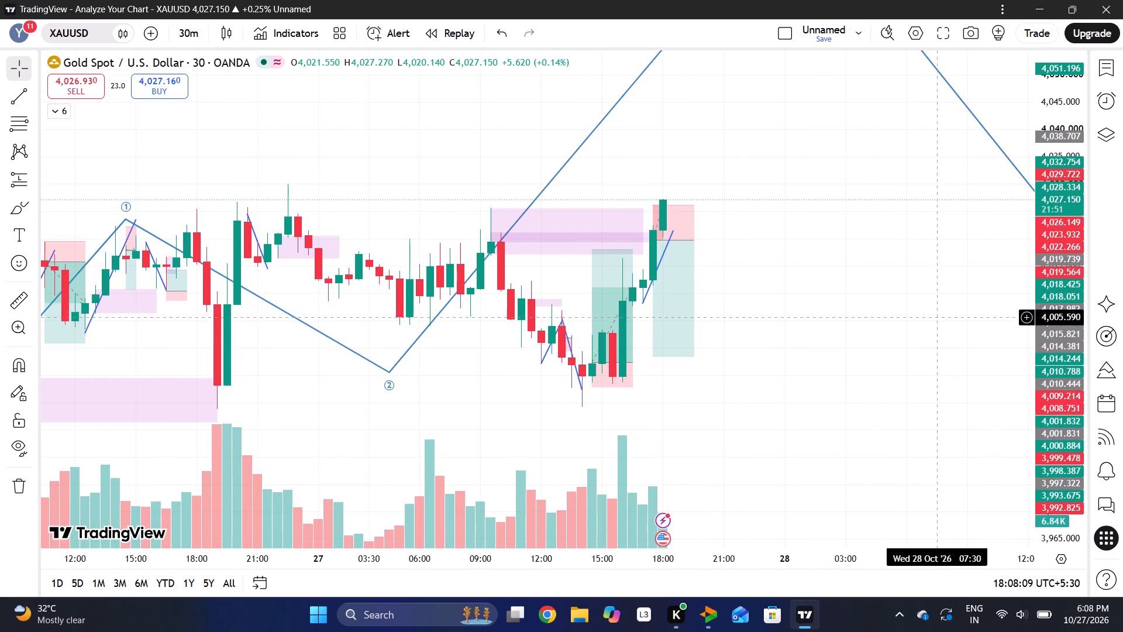
left_click_drag(1052, 302, 1052, 309)
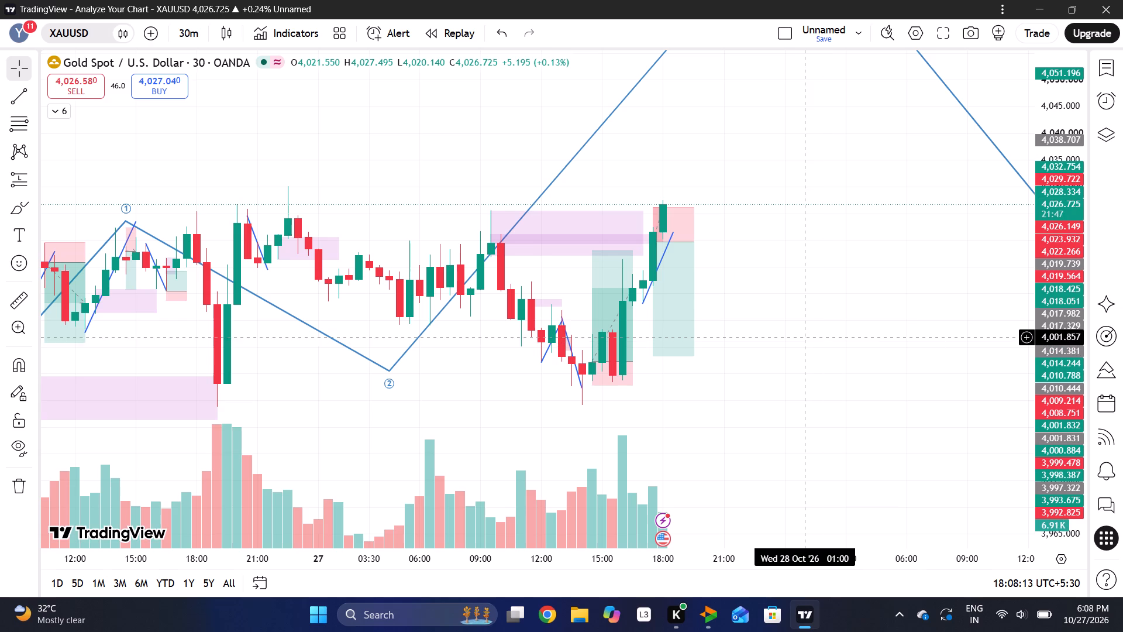
left_click_drag(806, 335, 804, 335)
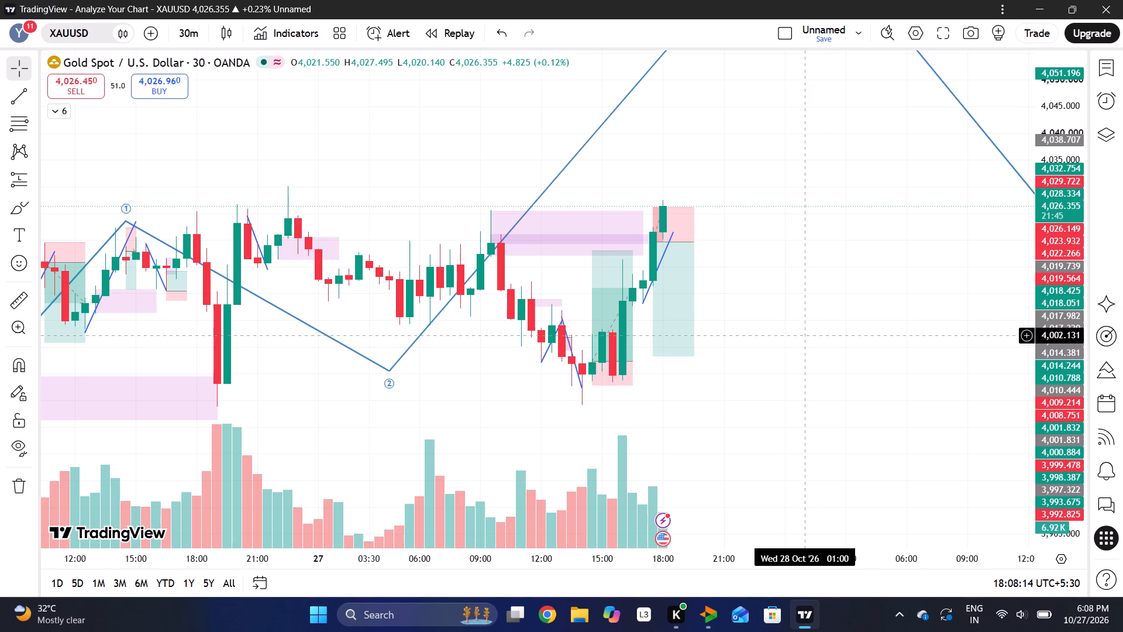
left_click_drag(804, 335, 785, 356)
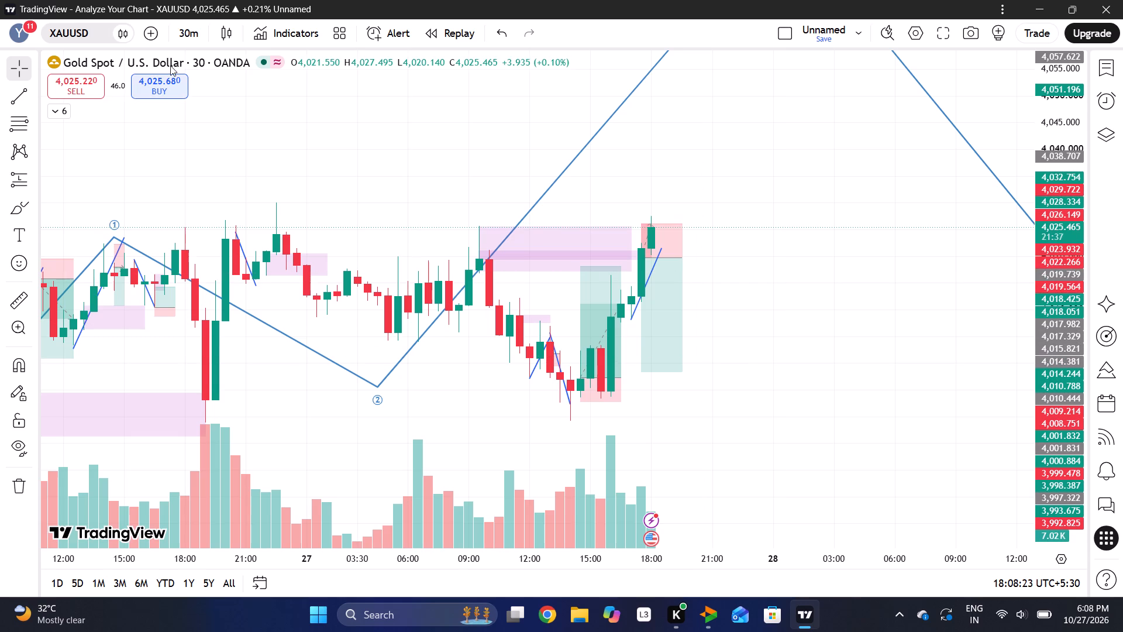
Switch the XAUUSD chart to the 1-hour timeframe and examine the current candle against the planned short and recent swing highs.
left_click(187, 37)
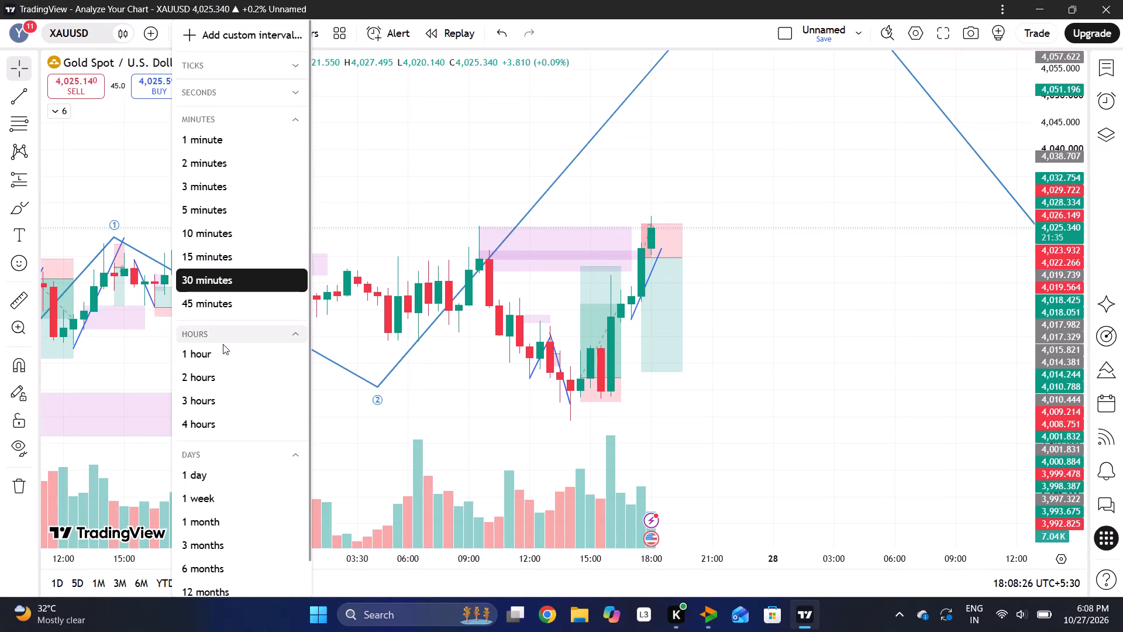
left_click(216, 353)
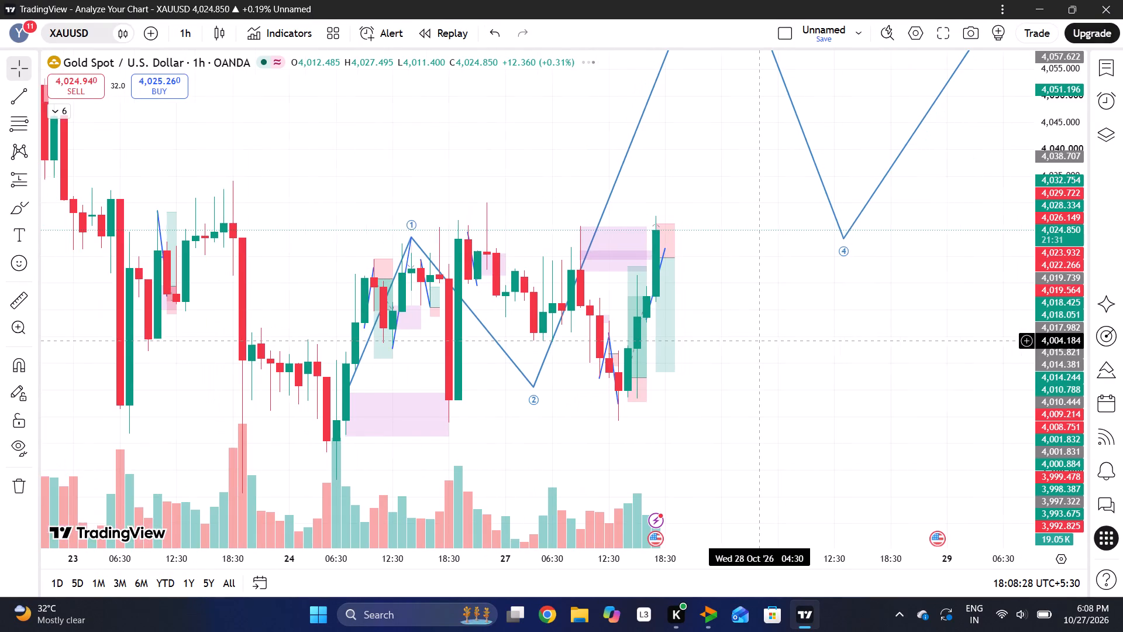
left_click_drag(1046, 230, 1048, 255)
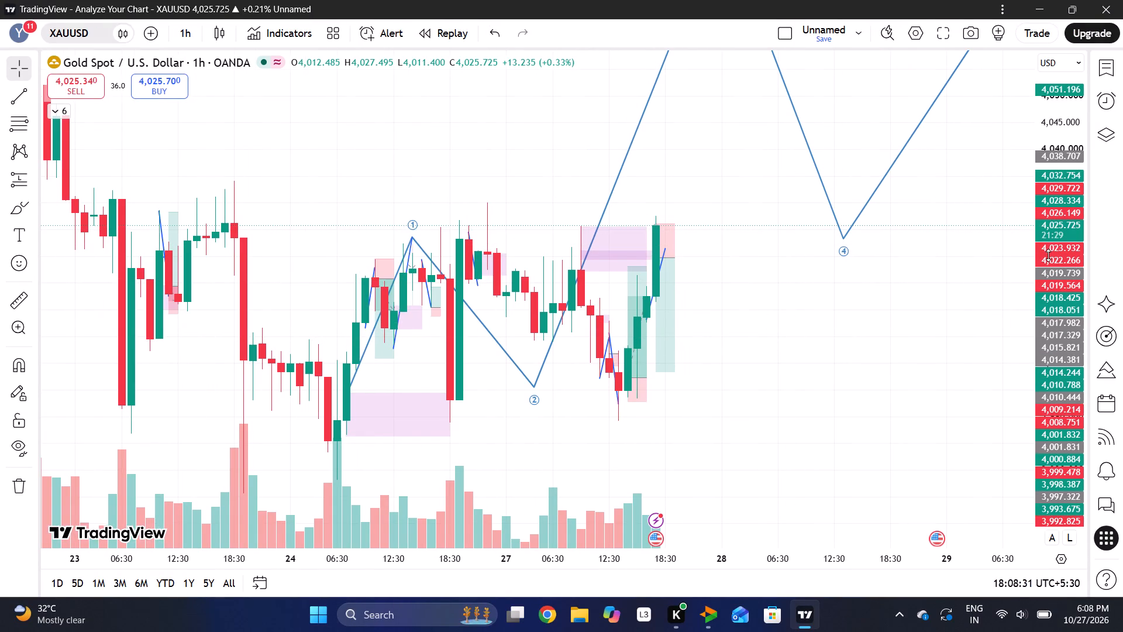
left_click_drag(1048, 255, 1048, 261)
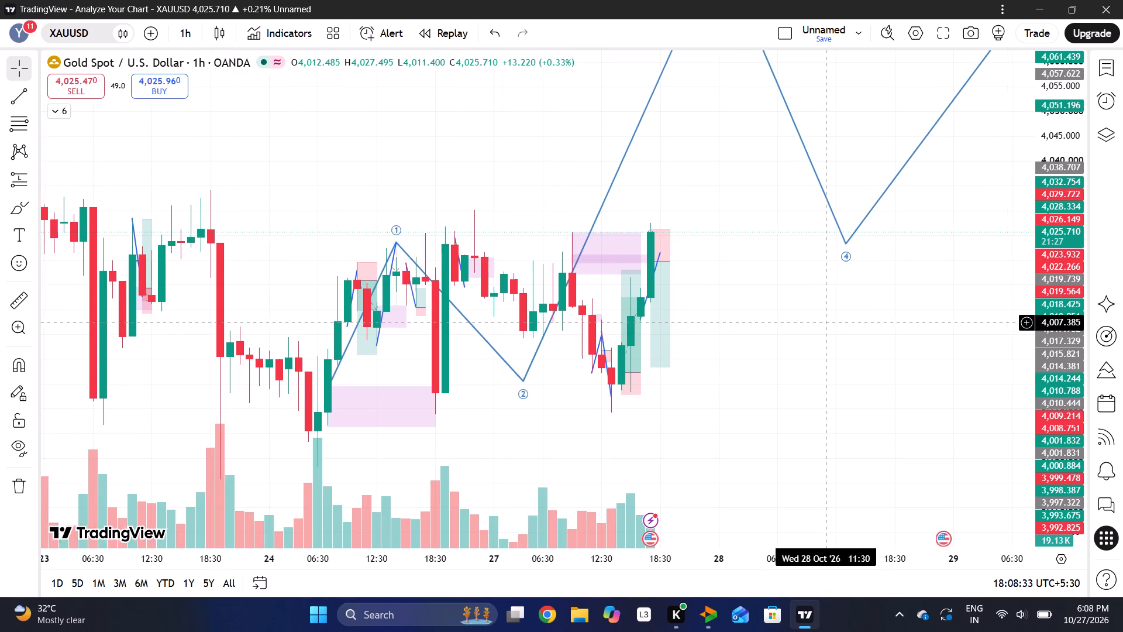
Switch the XAUUSD chart back to the 15-minute timeframe and examine the 18:00 candle at the planned short's stop level.
left_click(182, 37)
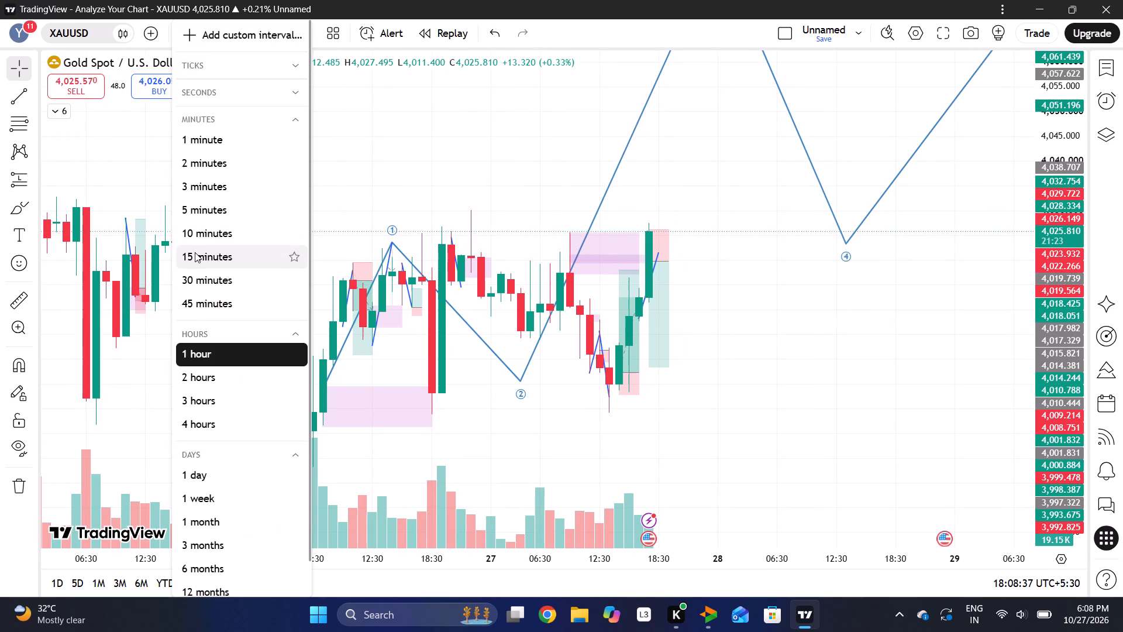
left_click(195, 252)
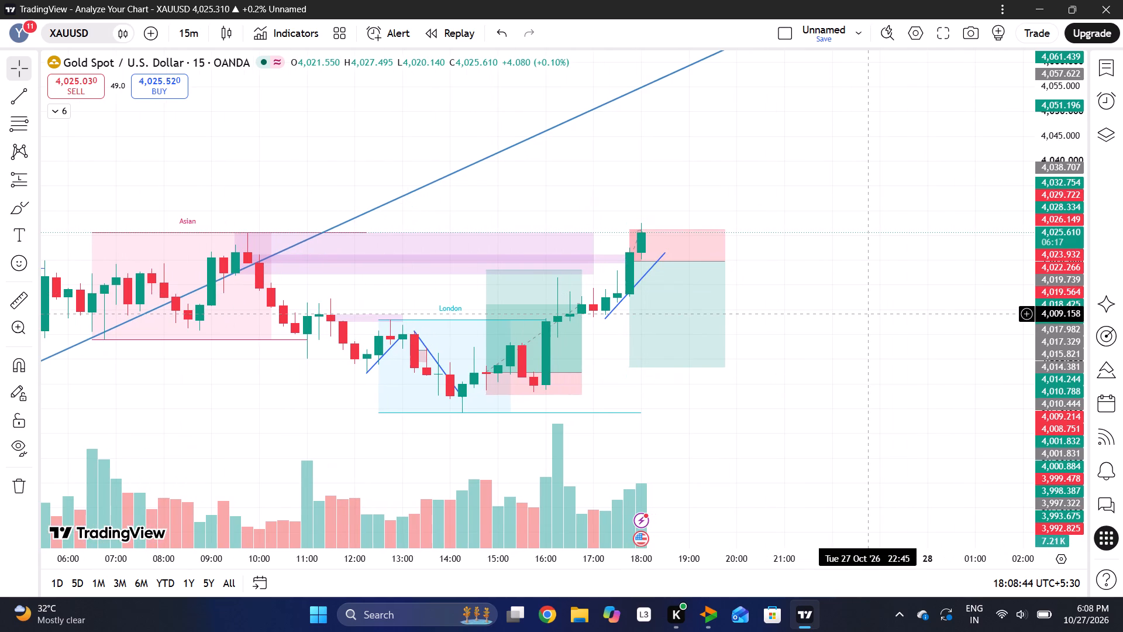
left_click_drag(1056, 307, 1017, 215)
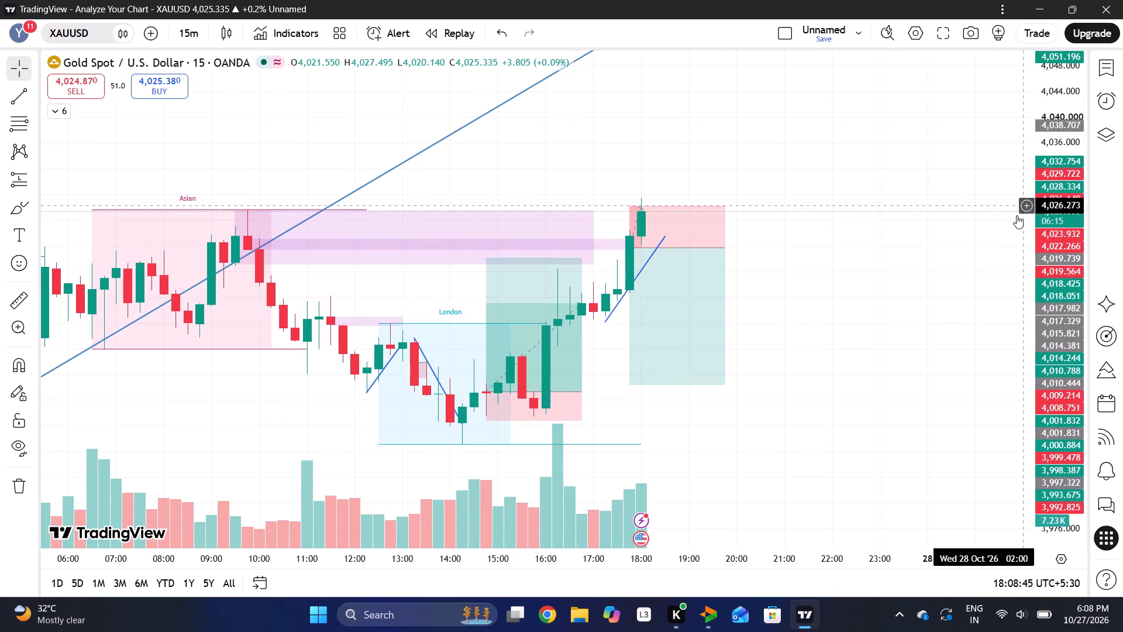
left_click_drag(1017, 215, 1016, 216)
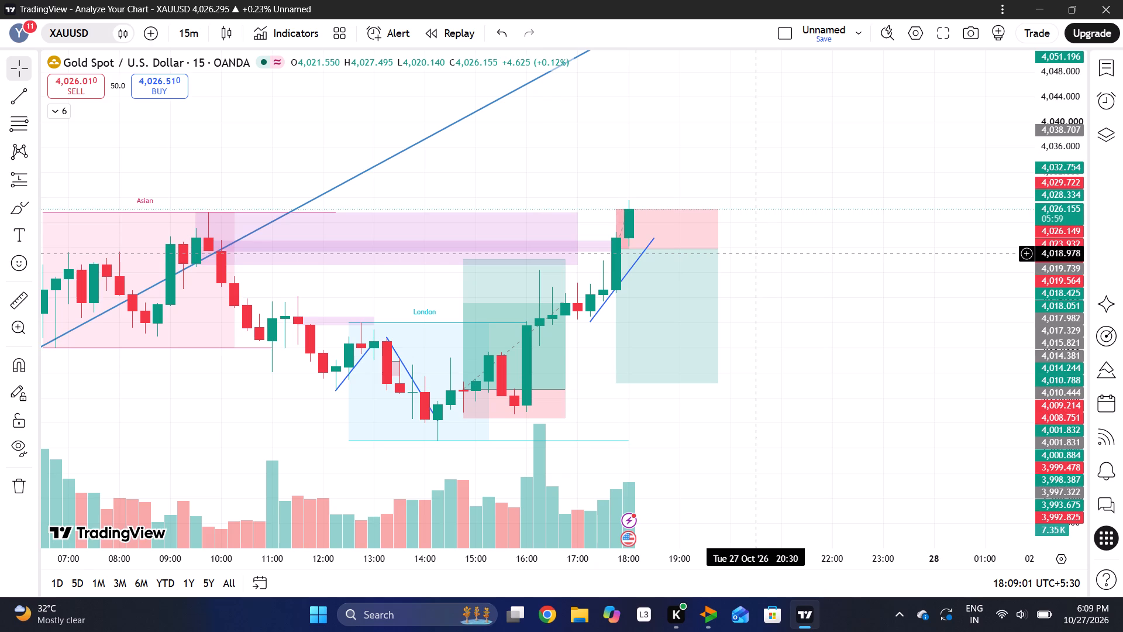
Switch the XAUUSD chart to the 5-minute timeframe and examine the latest candles around the planned short's stop zone.
left_click(181, 39)
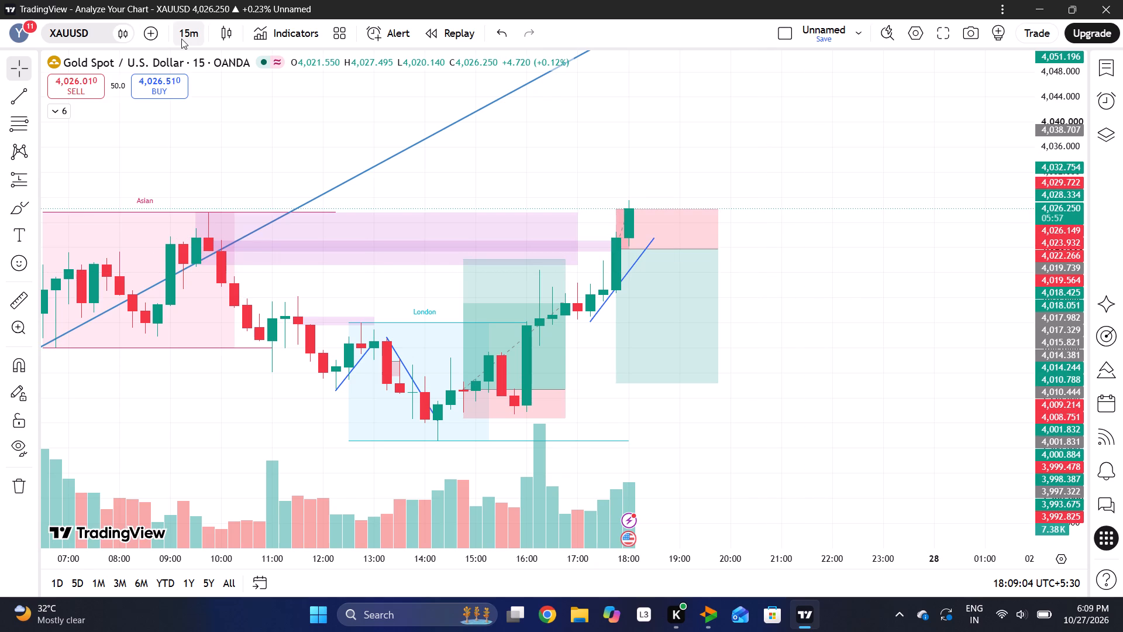
left_click(226, 209)
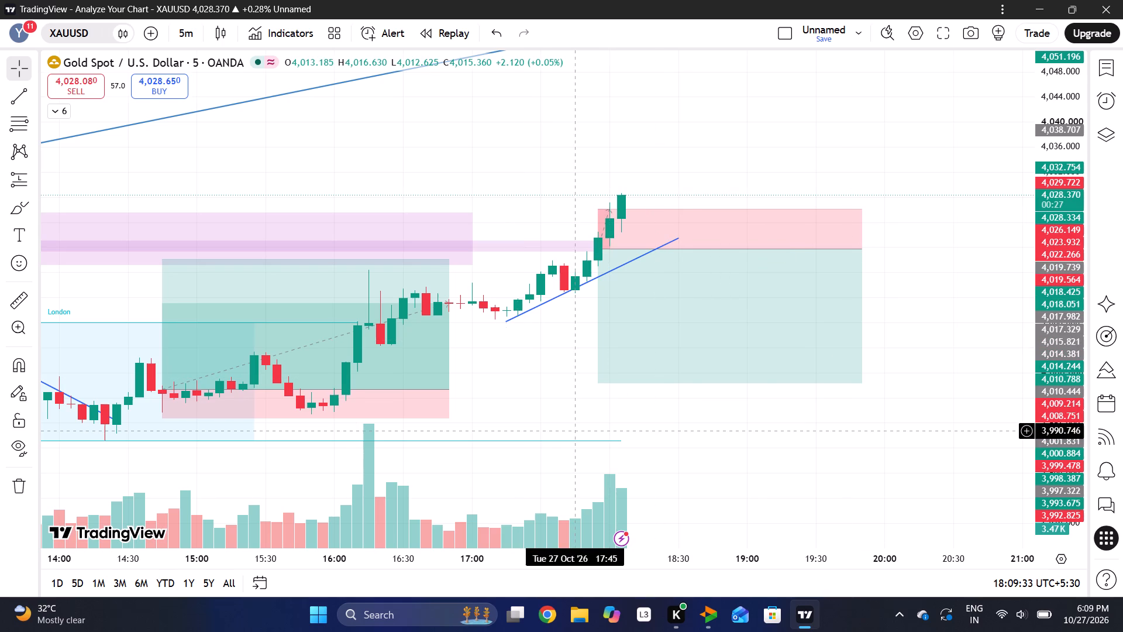
left_click_drag(1067, 385, 1069, 370)
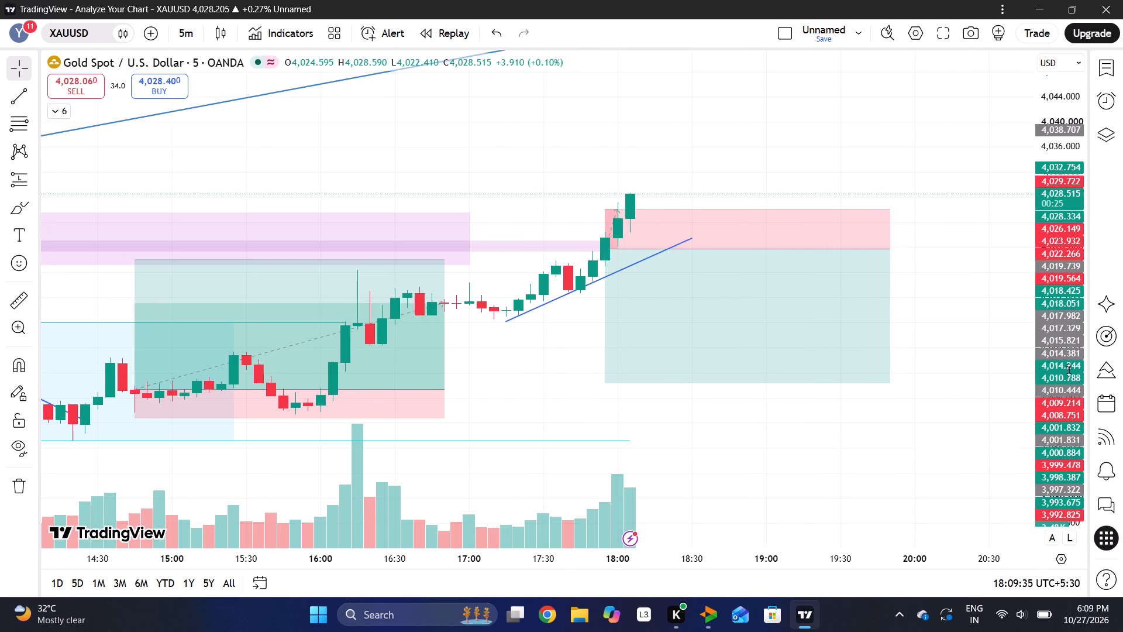
left_click_drag(1069, 370, 1077, 283)
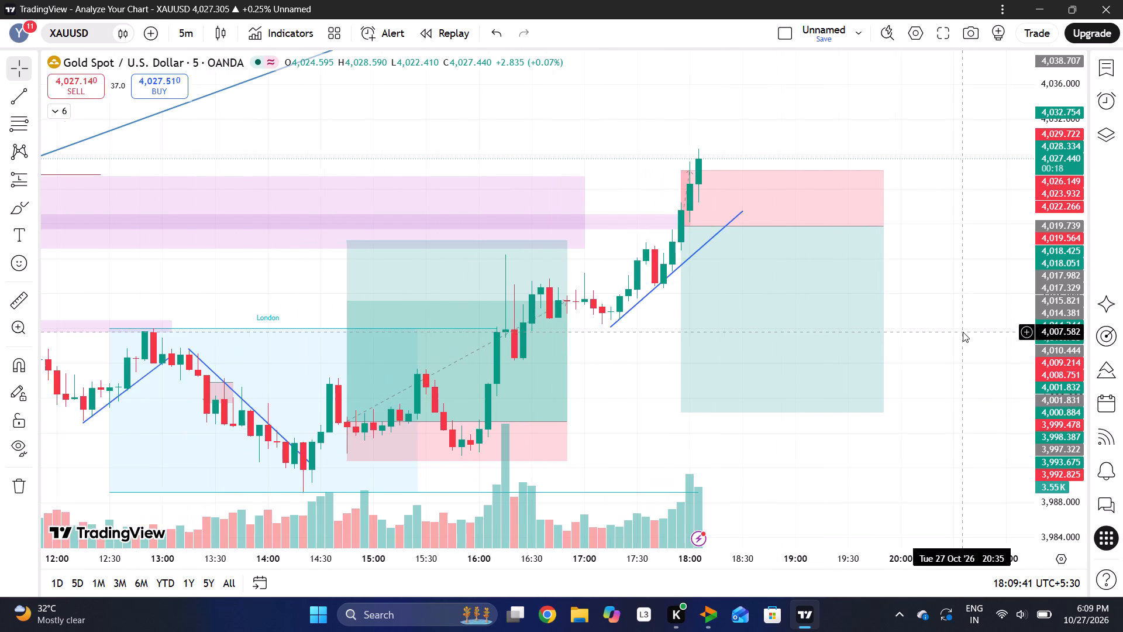
left_click_drag(1069, 186, 1073, 280)
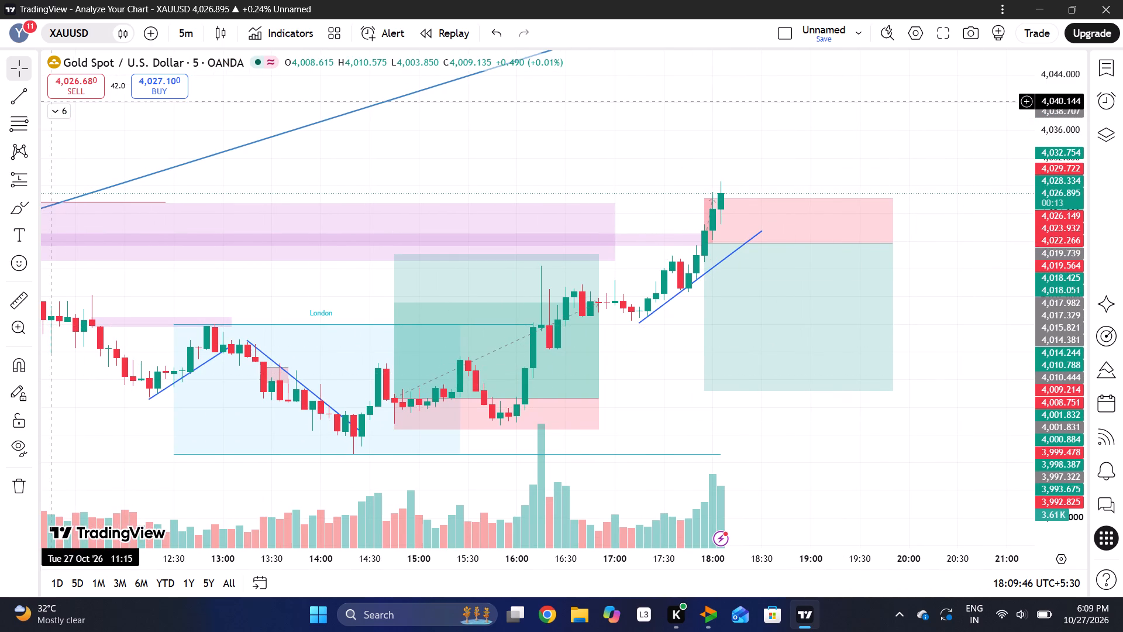
Re-anchor the blue rising trendline under the latest candles, from about 4,008.8 at 17:40 to about 4,028 at 18:15.
left_click_drag(640, 320, 689, 293)
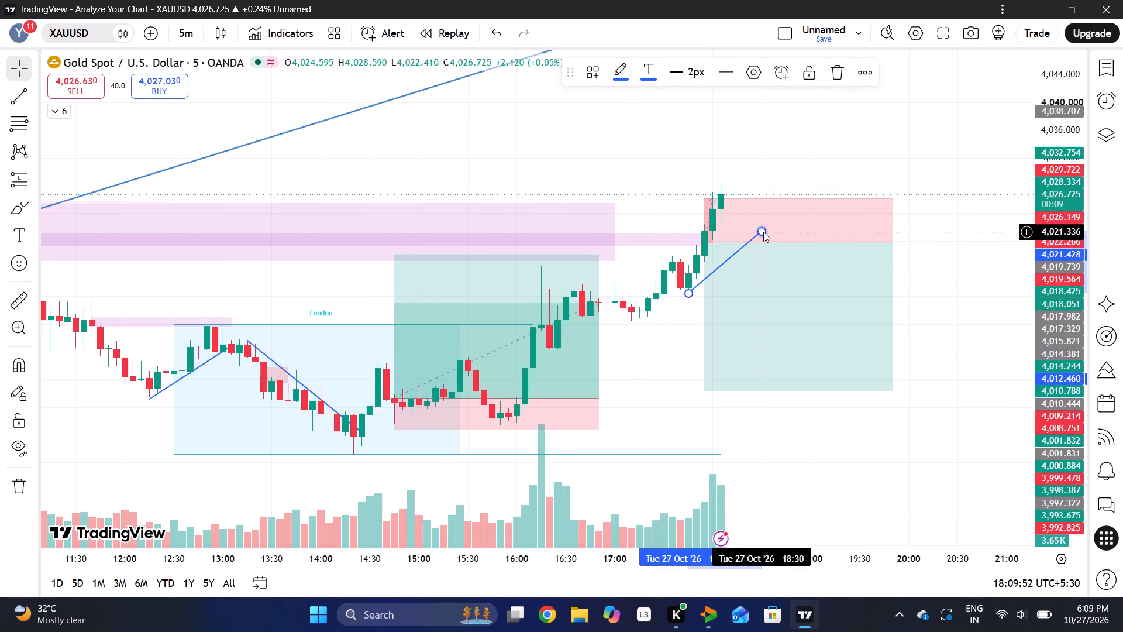
left_click_drag(763, 232, 663, 118)
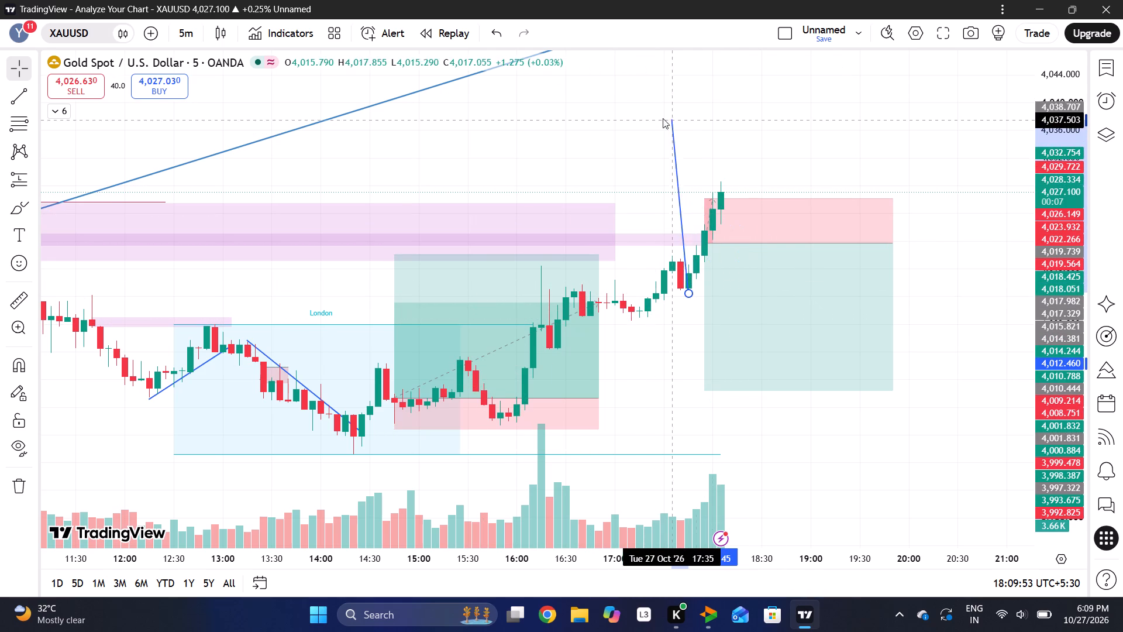
left_click_drag(663, 118, 625, 130)
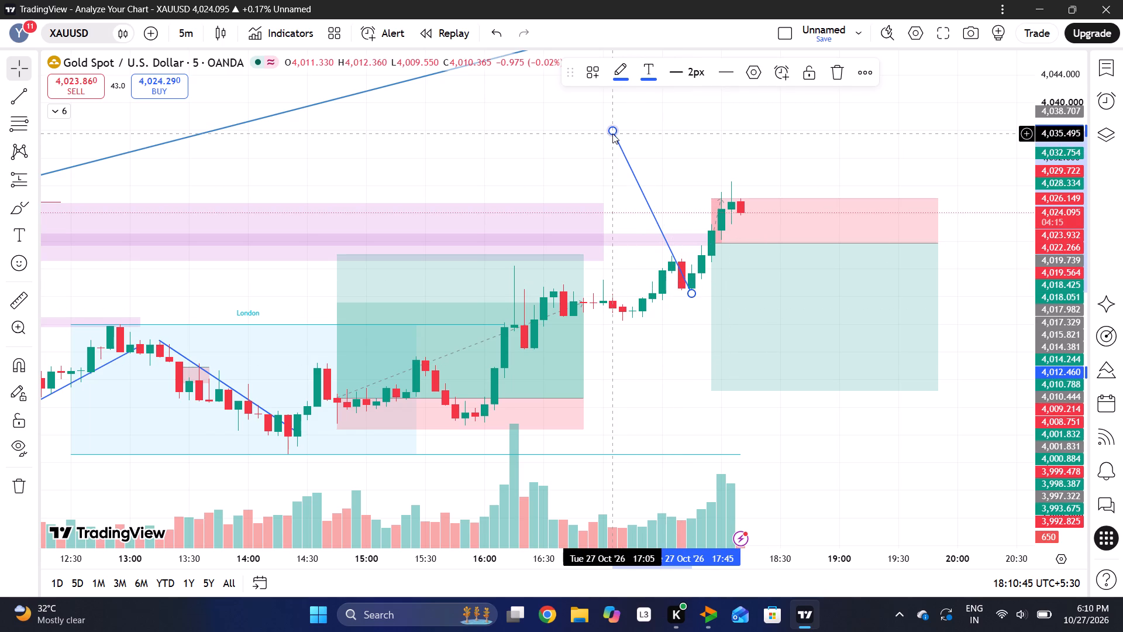
left_click_drag(612, 130, 742, 204)
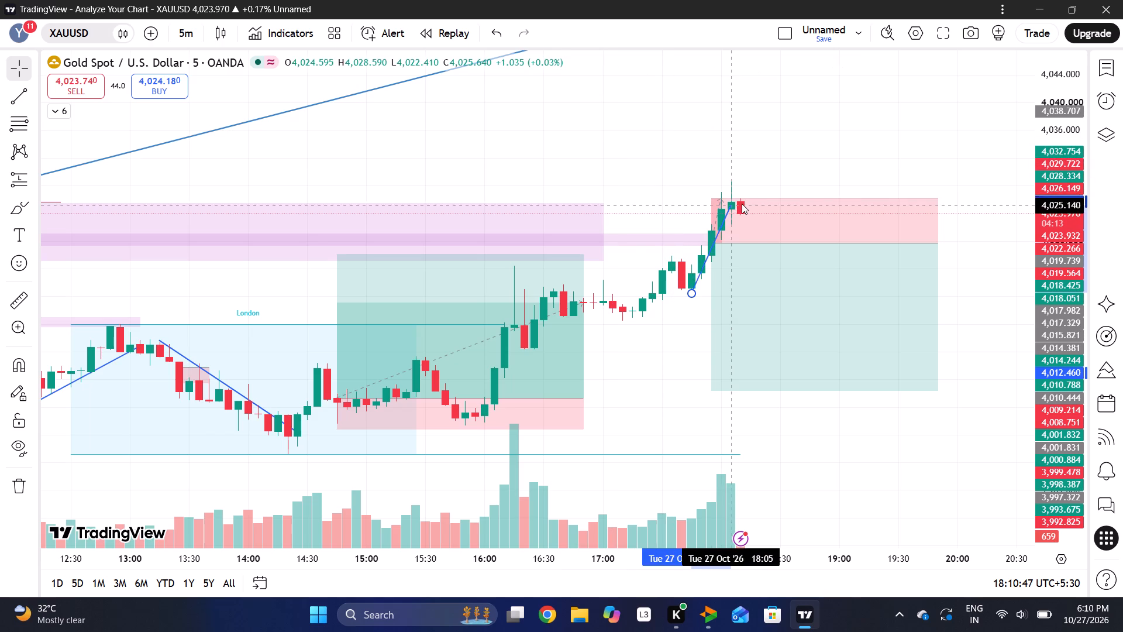
left_click_drag(742, 204, 742, 196)
left_click_drag(691, 293, 688, 297)
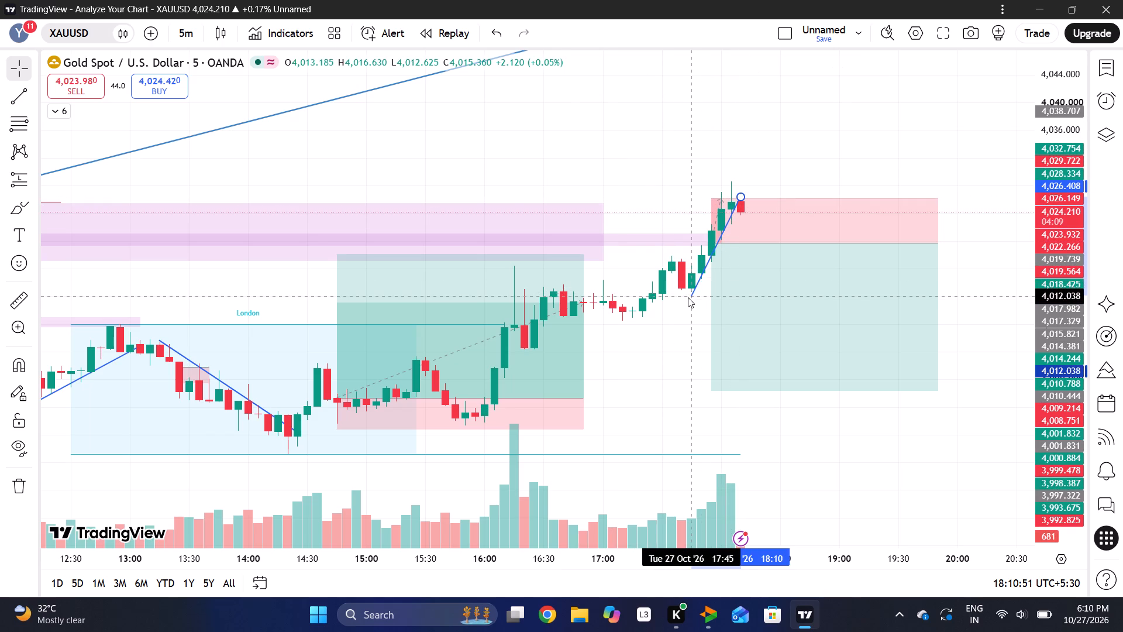
left_click_drag(688, 297, 682, 301)
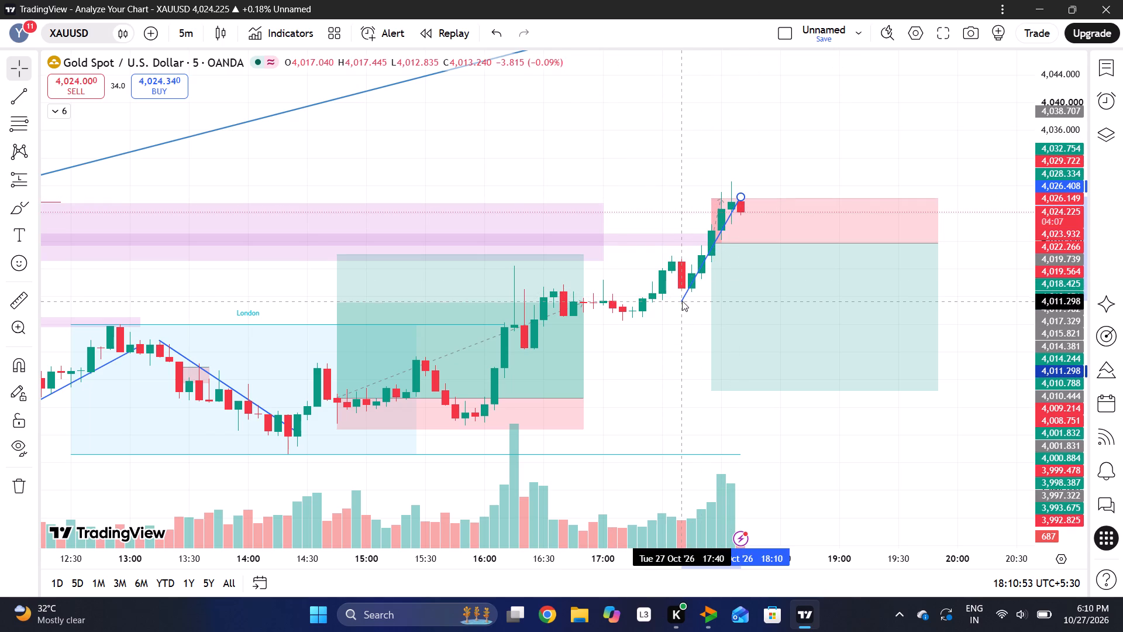
left_click_drag(682, 301, 682, 318)
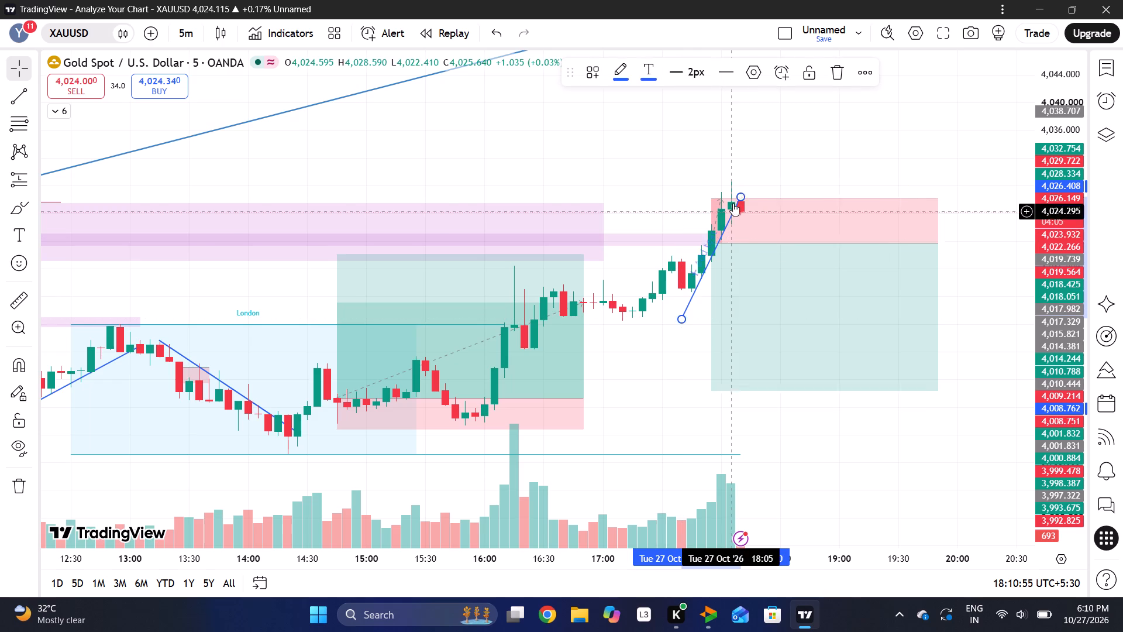
left_click_drag(740, 195, 749, 191)
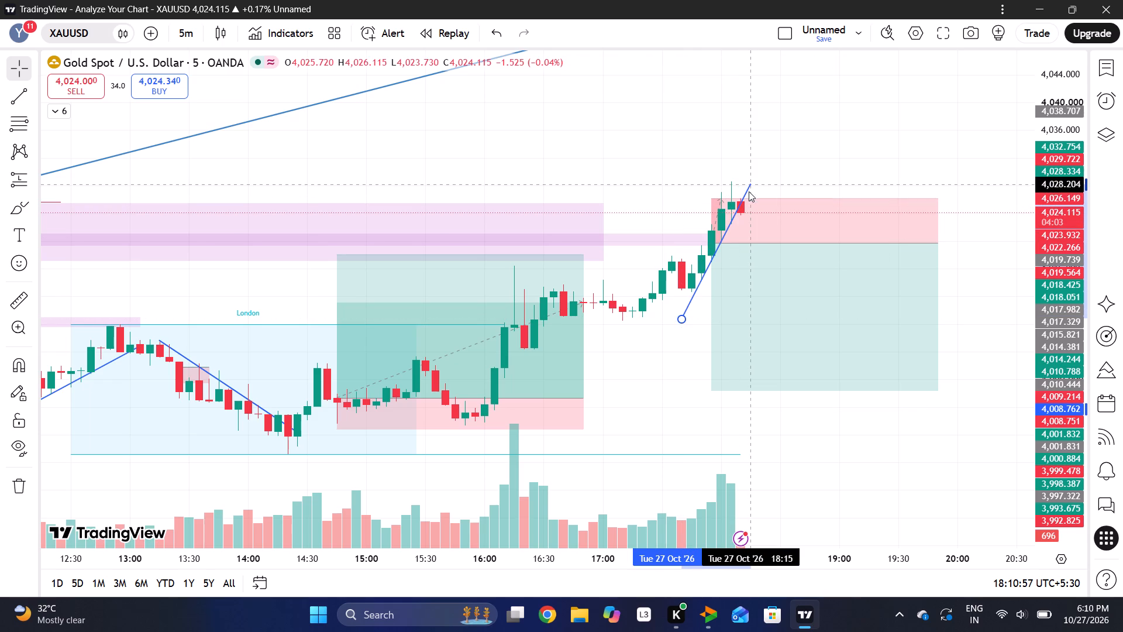
left_click_drag(749, 191, 746, 189)
left_click(802, 174)
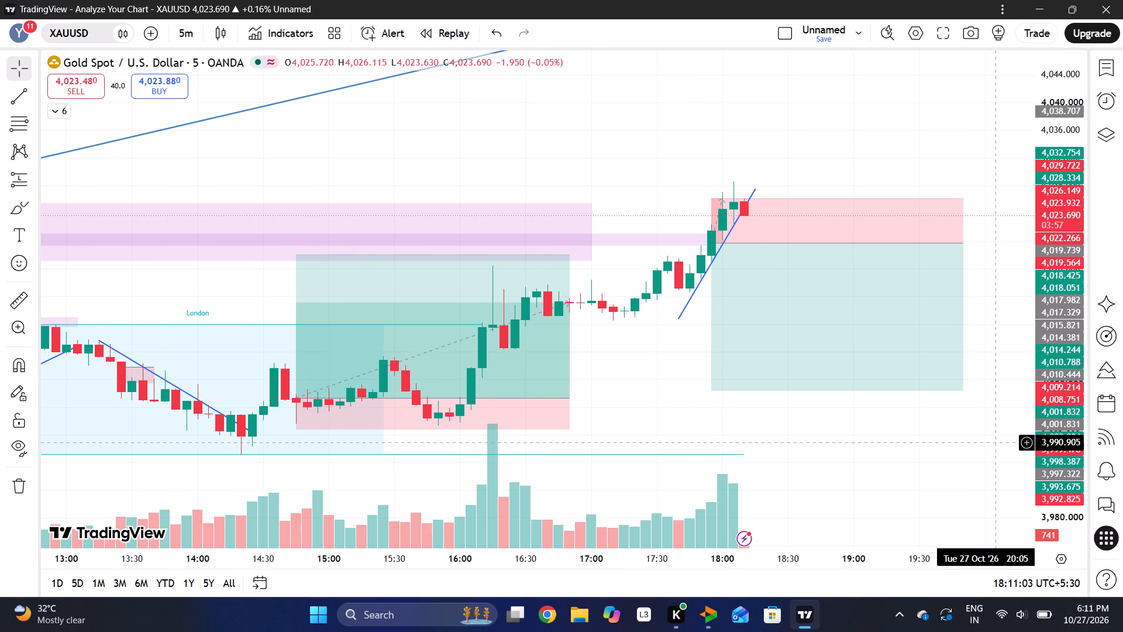
Examine the current 5-minute candle against the redrawn rising trendline and the planned short's entry and stop levels.
left_click_drag(945, 454, 790, 459)
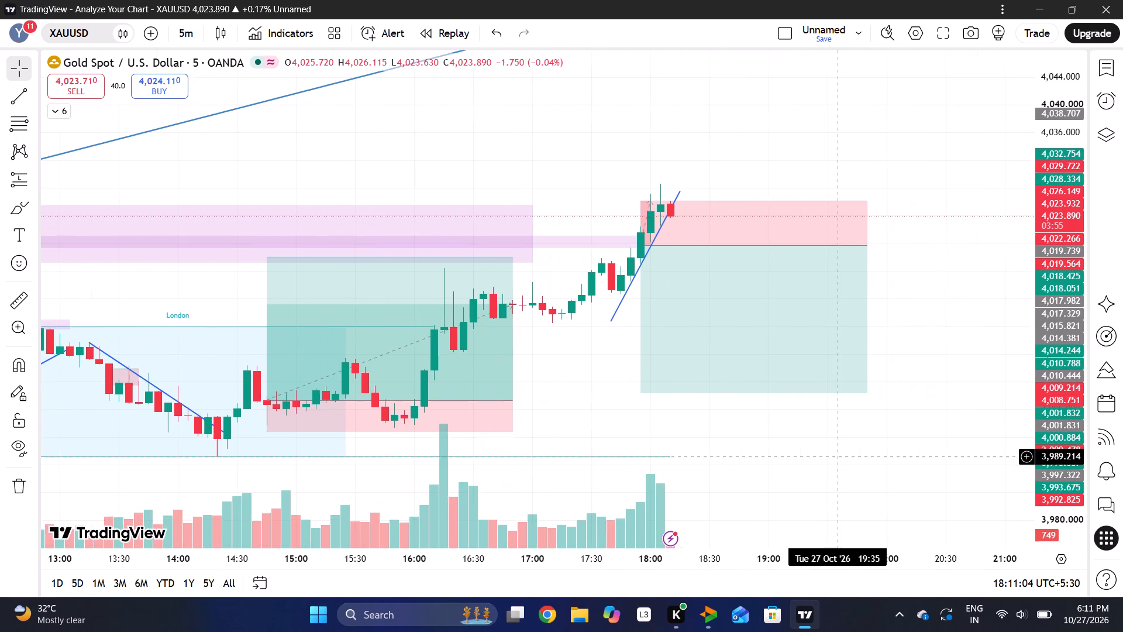
left_click_drag(790, 459, 781, 459)
left_click_drag(1066, 320, 1066, 219)
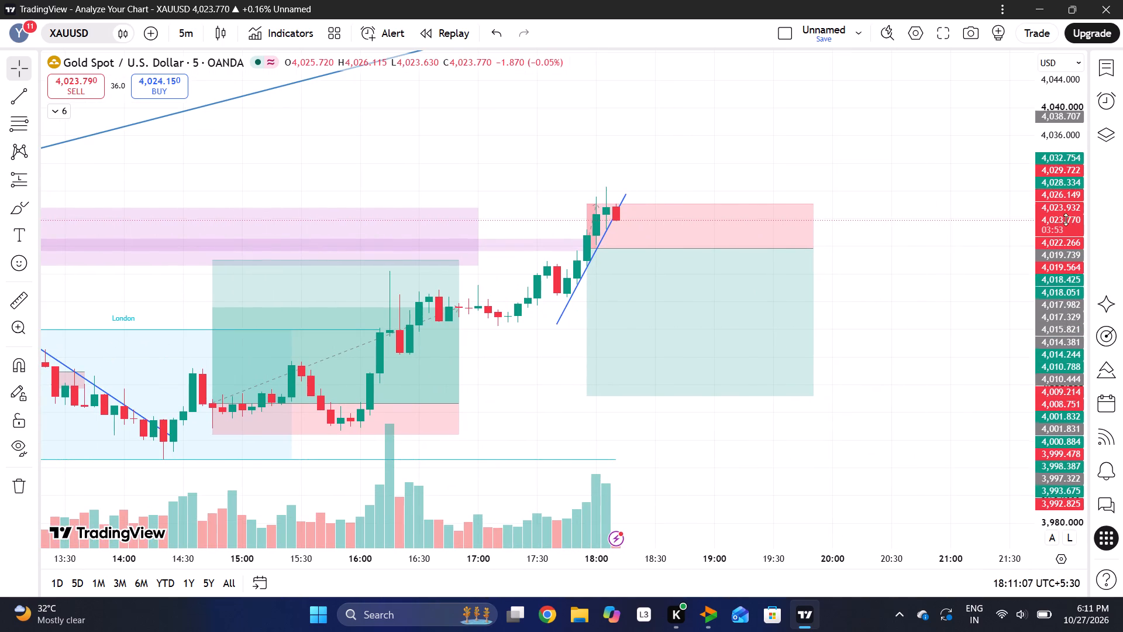
left_click_drag(1066, 219, 1067, 186)
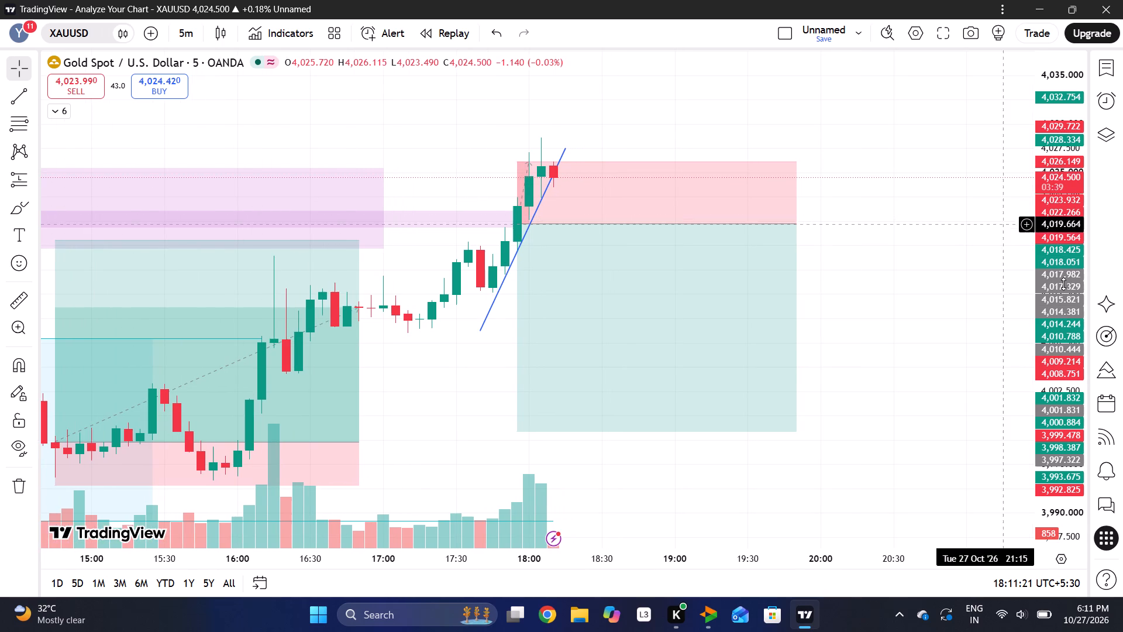
left_click_drag(1064, 284, 1068, 194)
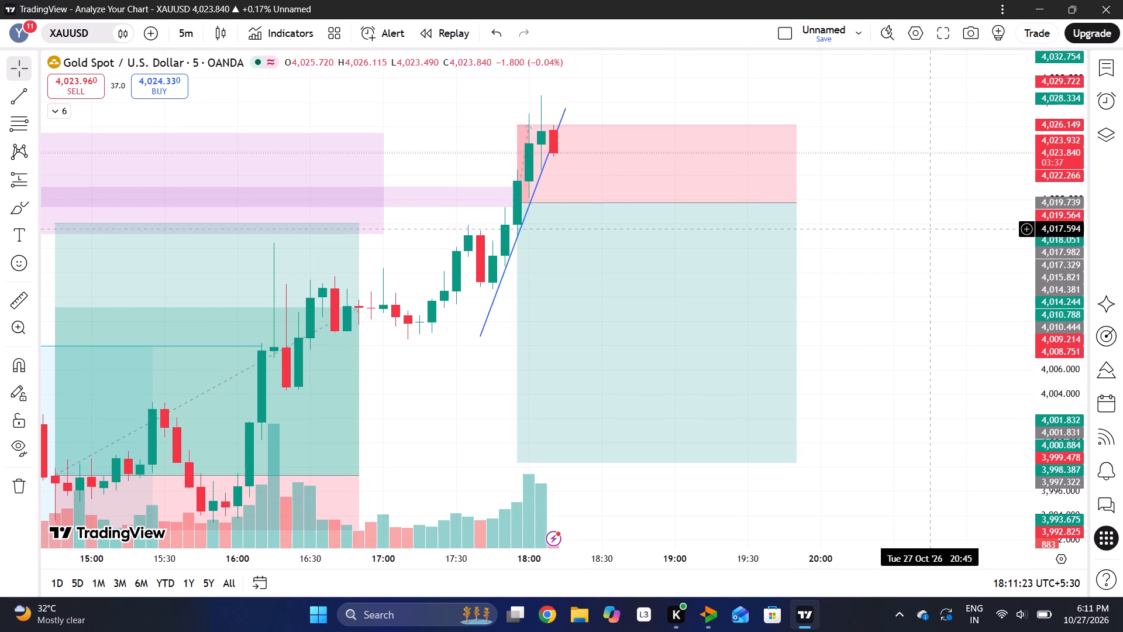
left_click_drag(1057, 188, 1038, 249)
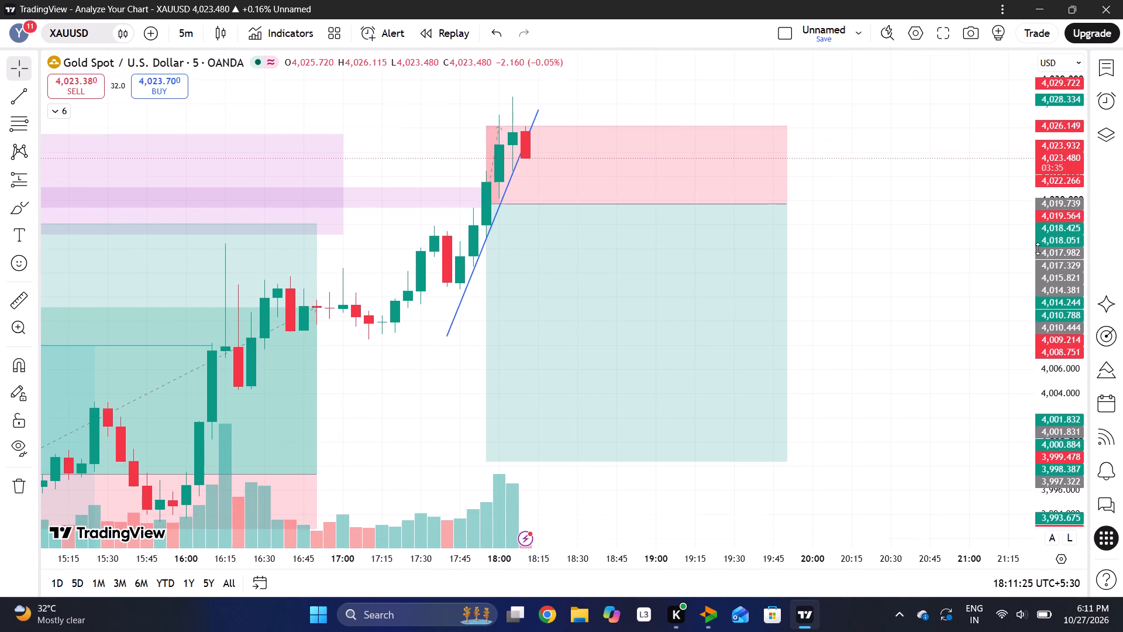
left_click_drag(1038, 249, 1029, 282)
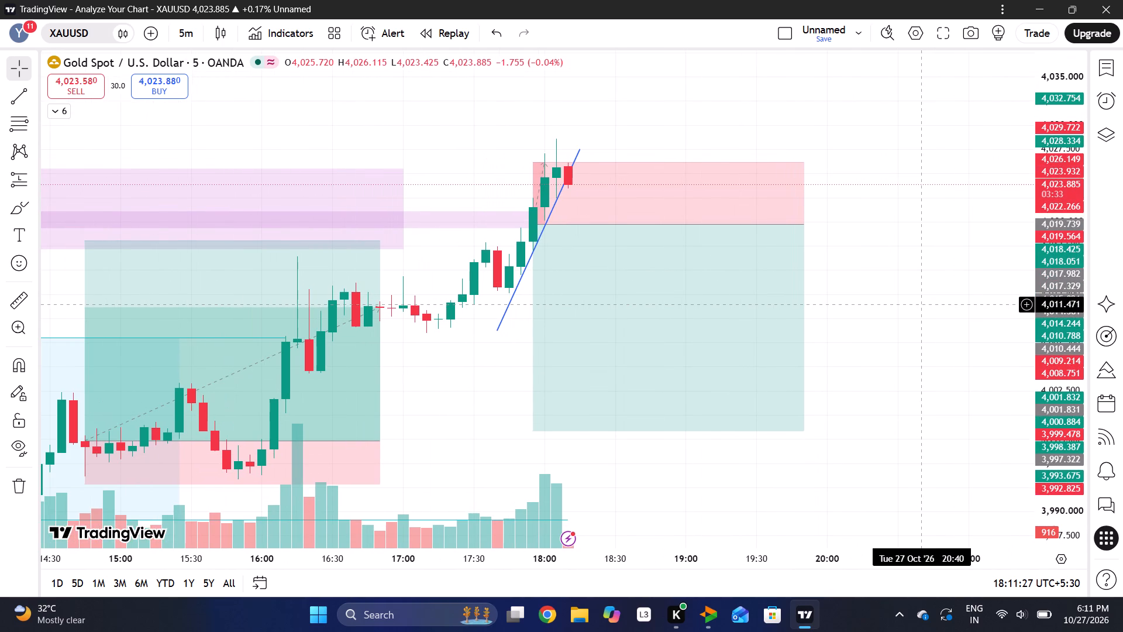
left_click_drag(921, 304, 858, 318)
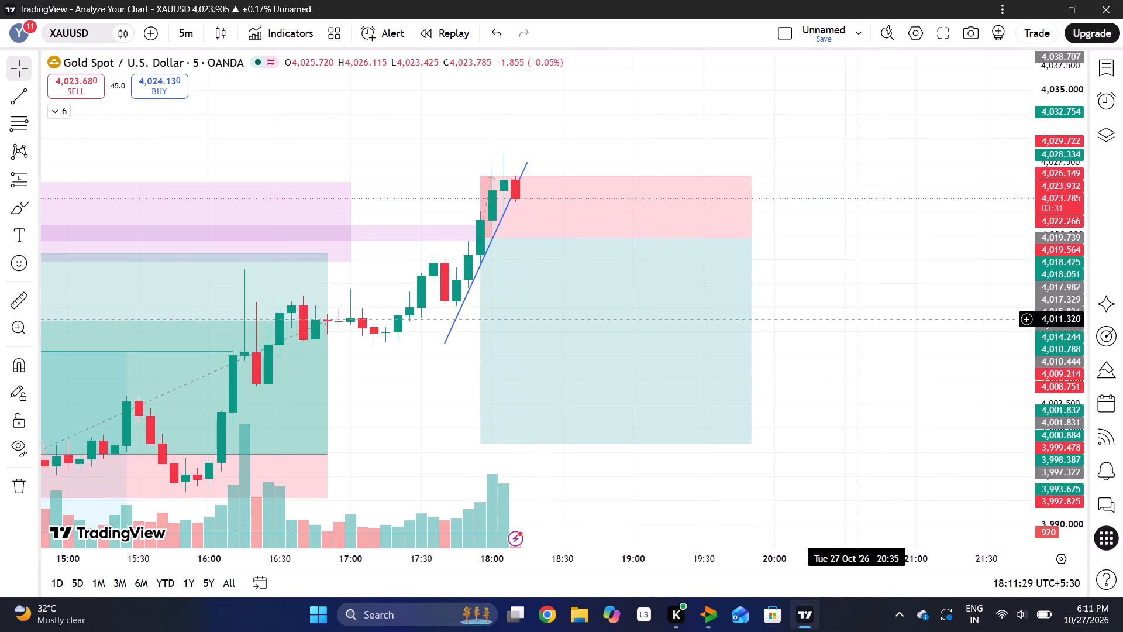
left_click_drag(1049, 238, 1039, 303)
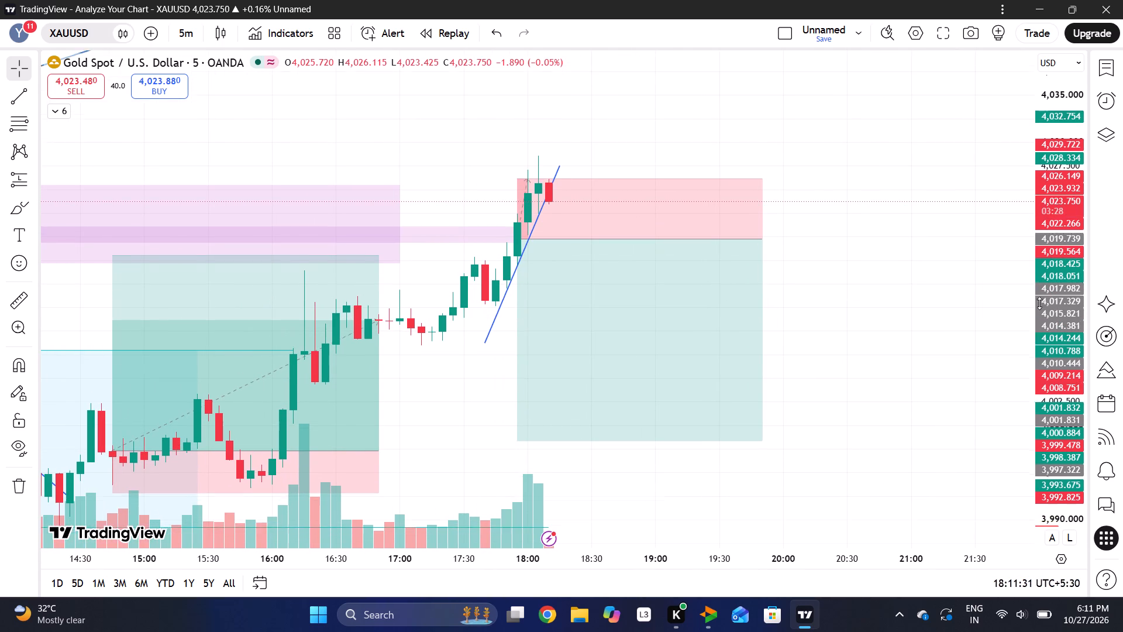
left_click_drag(1039, 303, 1036, 311)
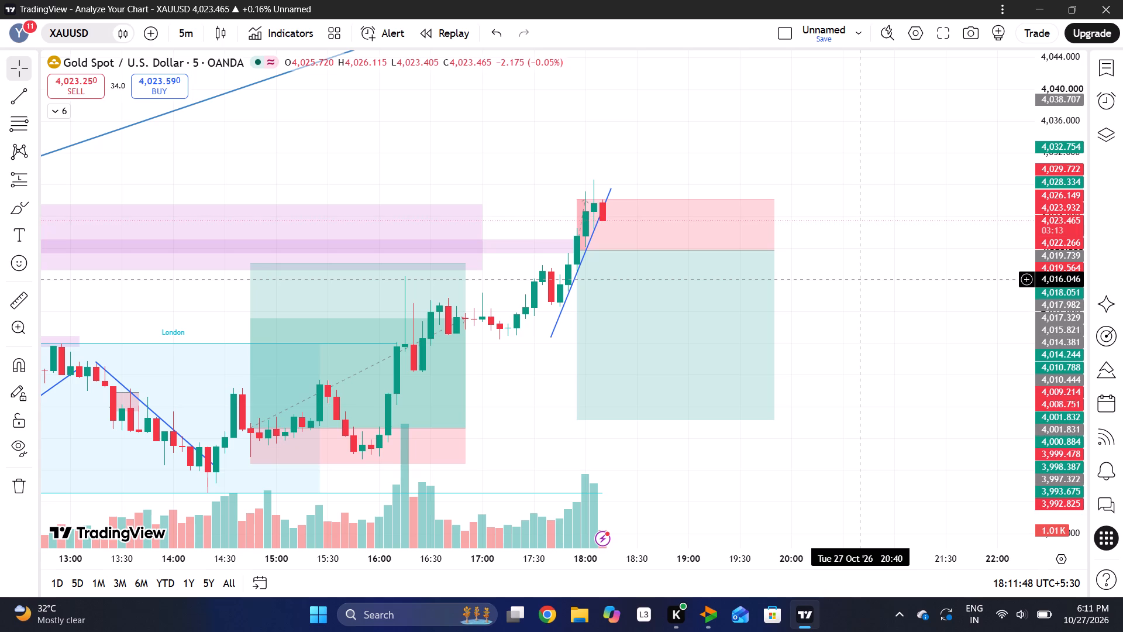
left_click(826, 263)
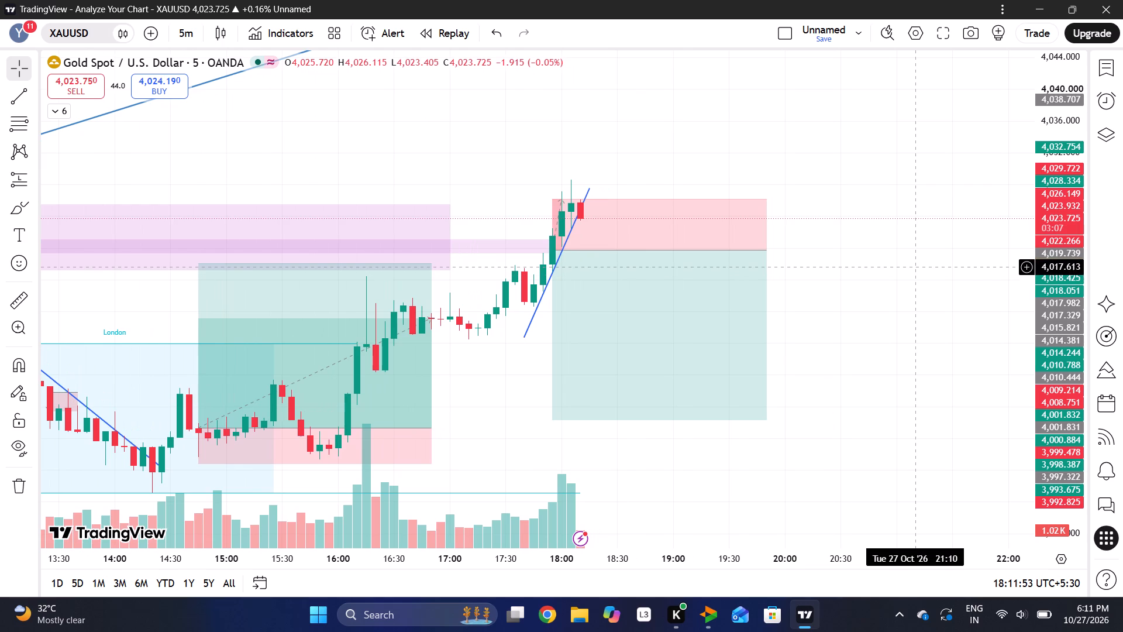
left_click_drag(1046, 284, 1049, 213)
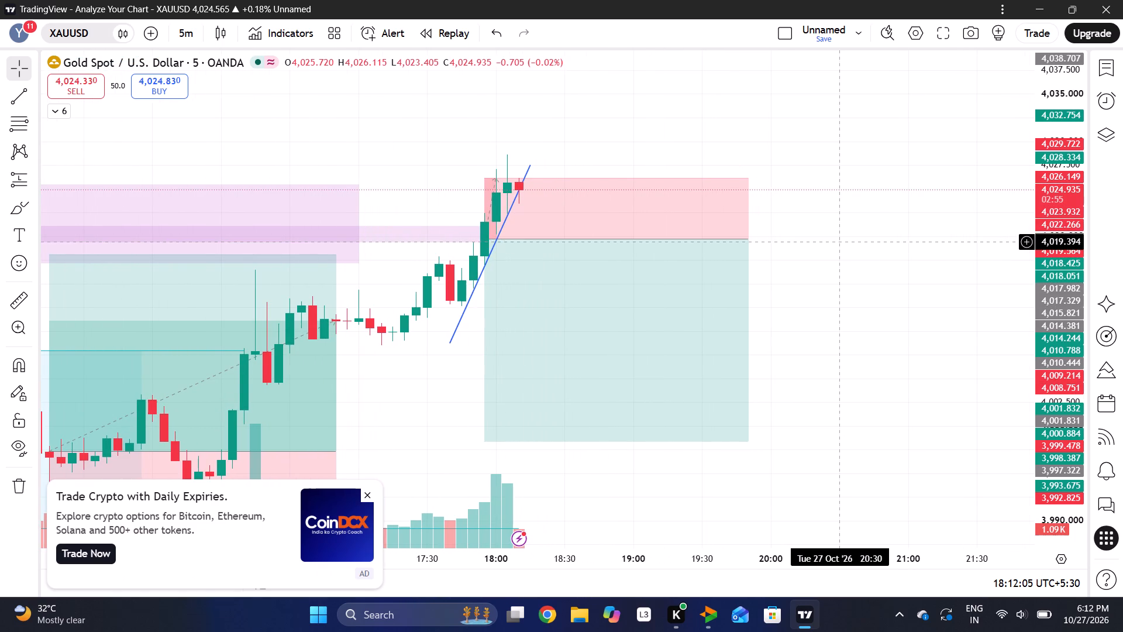
Compare the latest 5-minute candles with the London session range, the earlier long trade's zone and the purple supply zones.
scroll(814, 243, "right", 2)
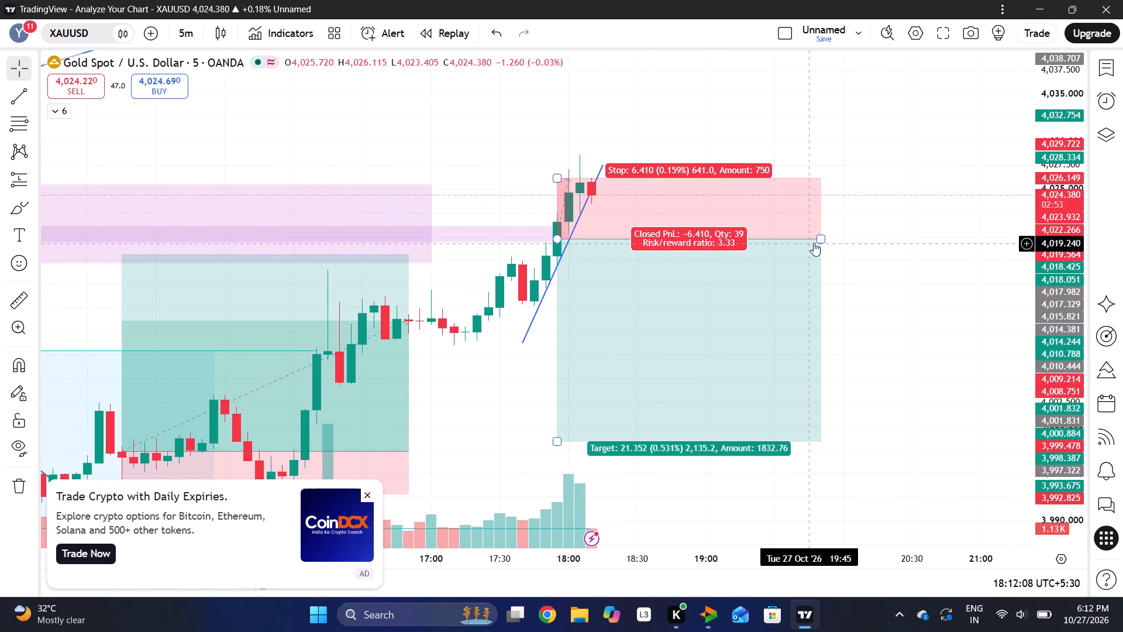
scroll(814, 243, "right", 4)
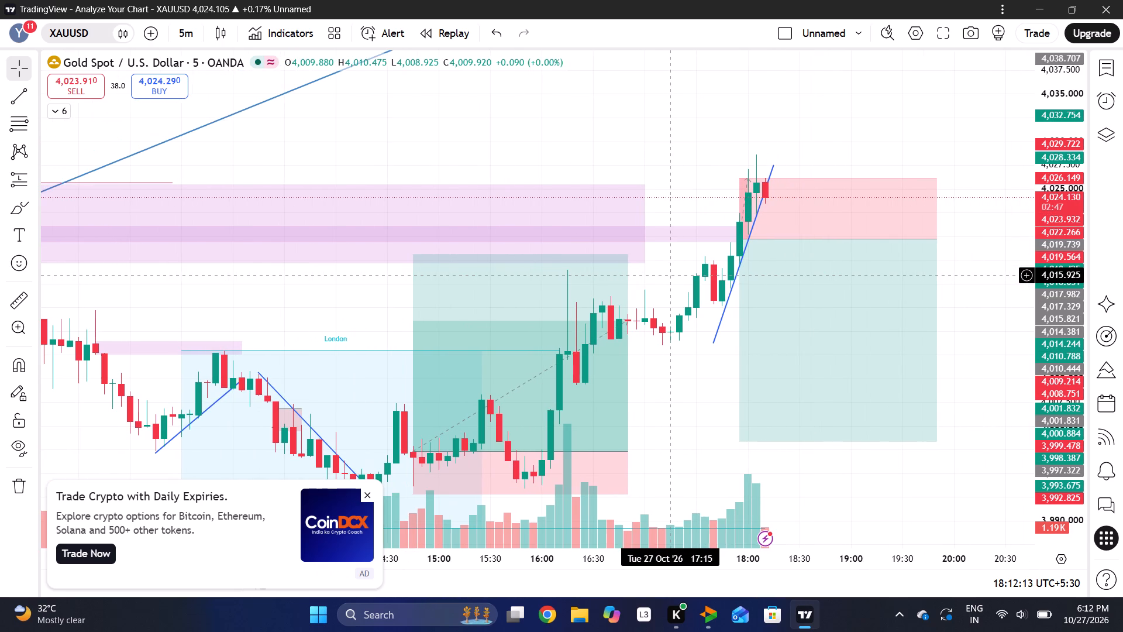
left_click_drag(1070, 244, 1062, 266)
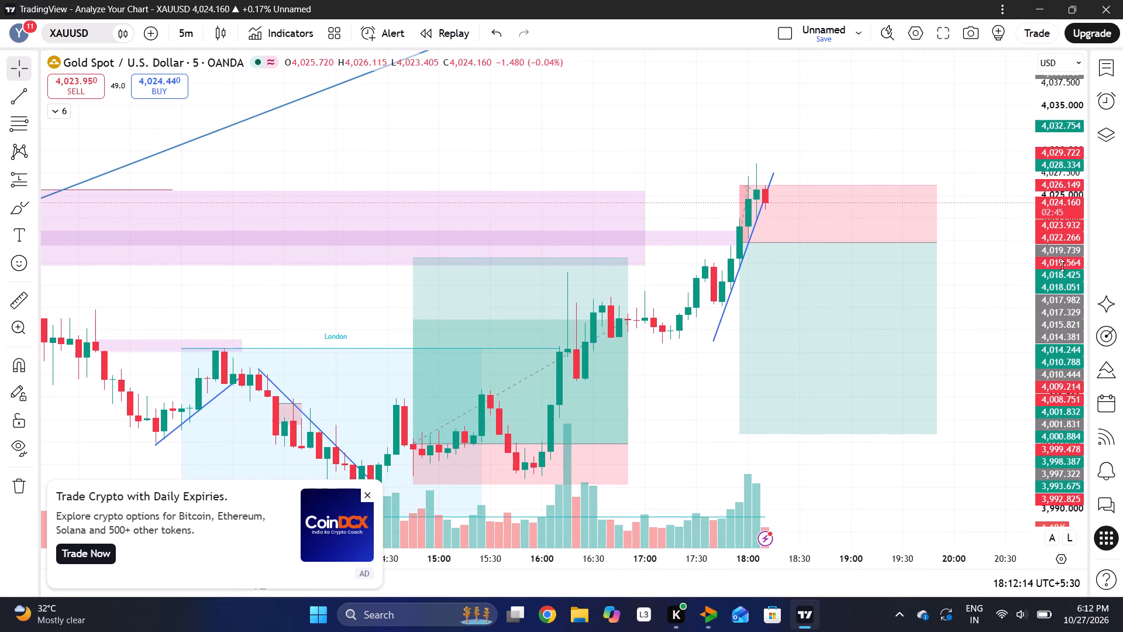
scroll(977, 250, "left", 1)
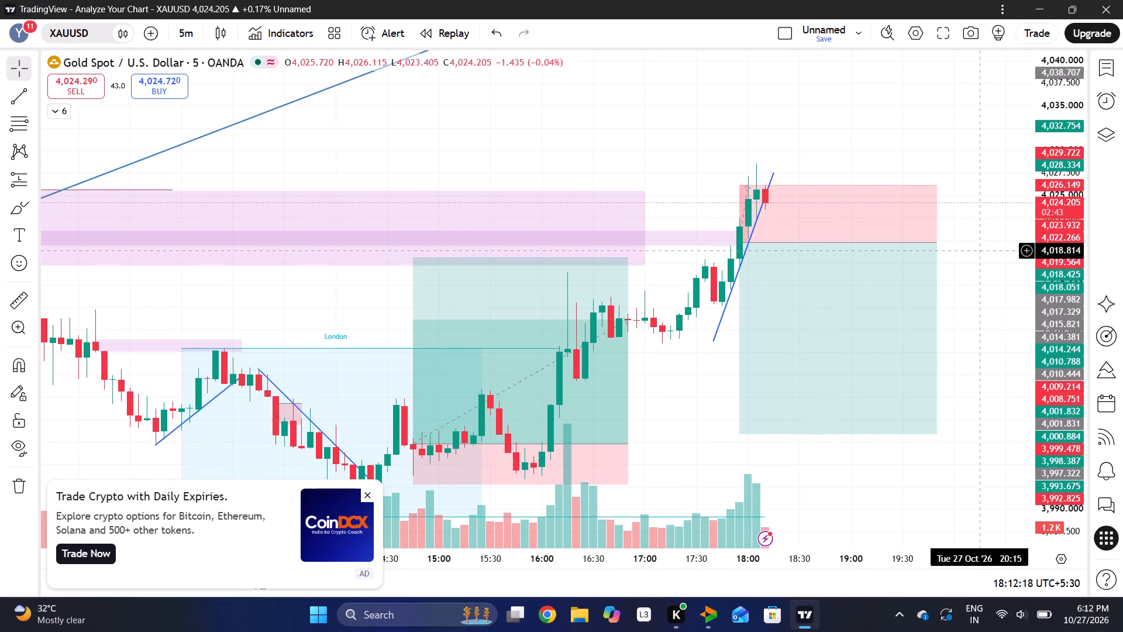
scroll(977, 250, "left", 3)
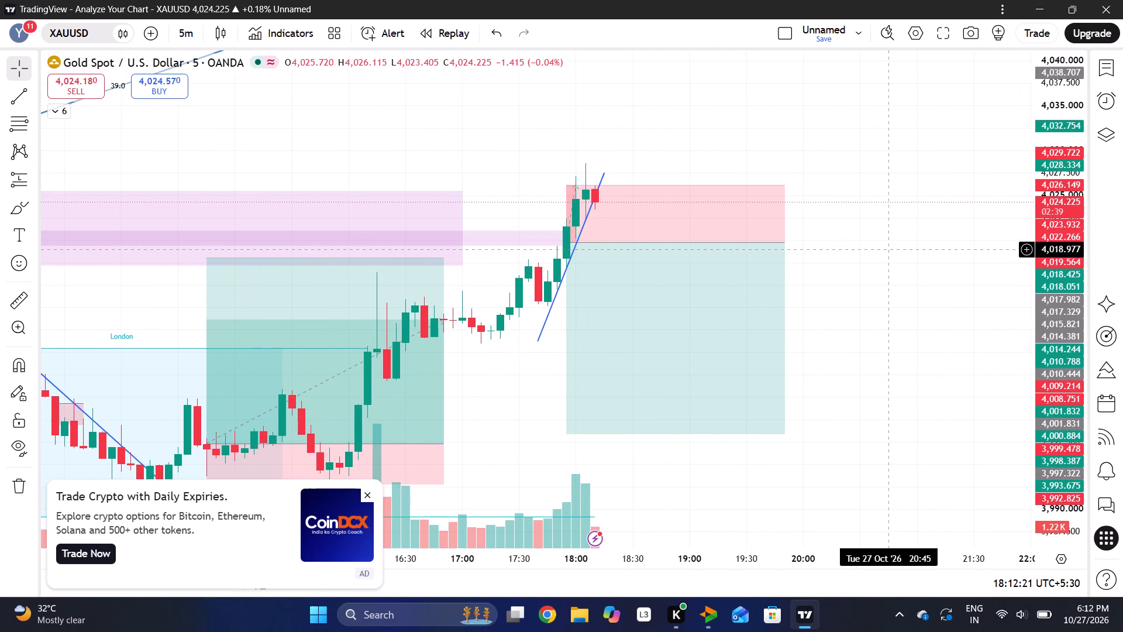
left_click_drag(1055, 257, 1054, 172)
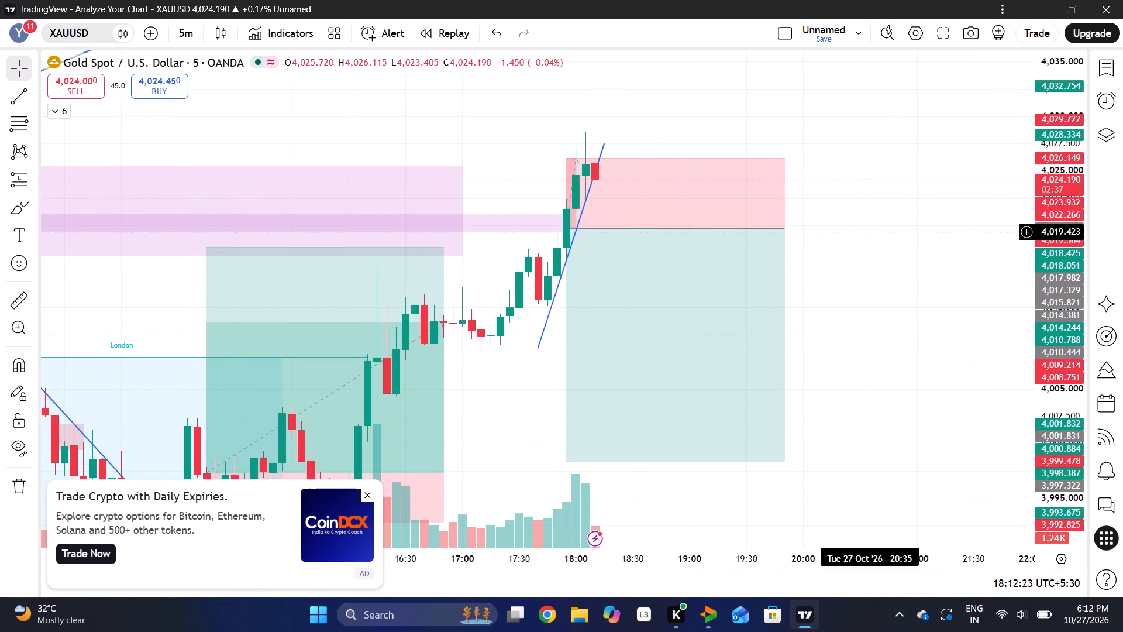
left_click_drag(1049, 222, 1050, 257)
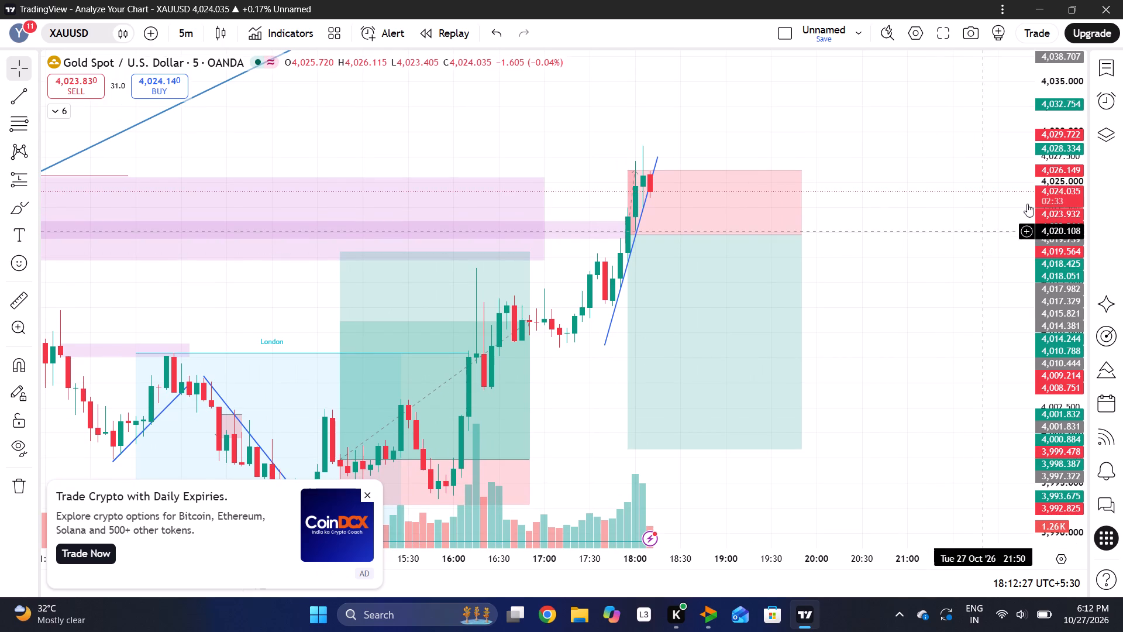
left_click_drag(1041, 199, 1039, 260)
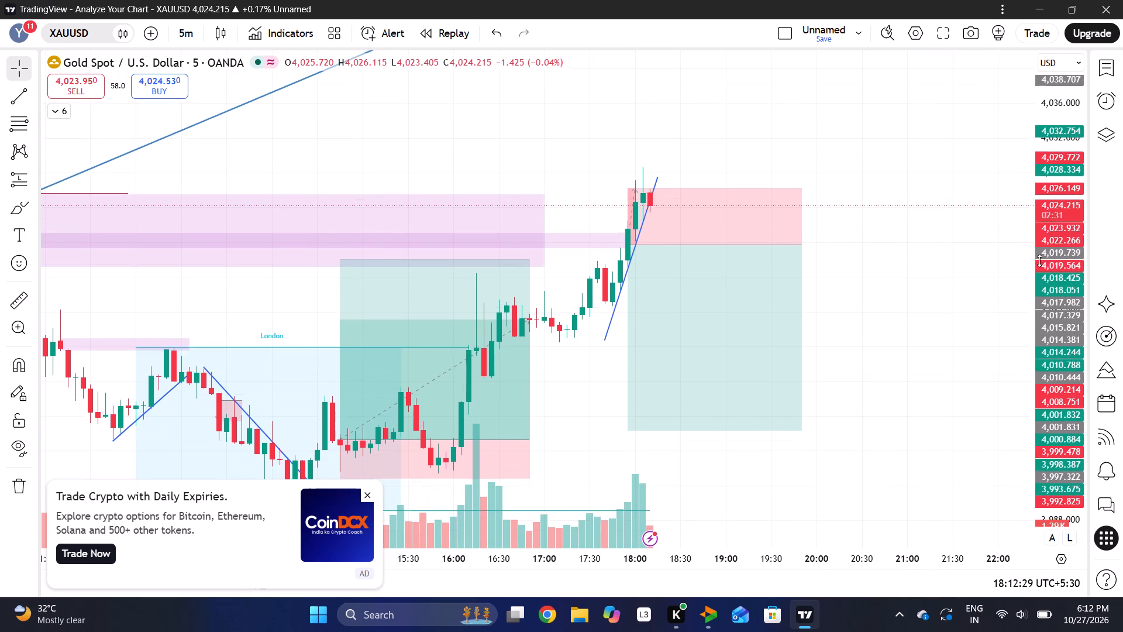
left_click_drag(1039, 260, 1011, 292)
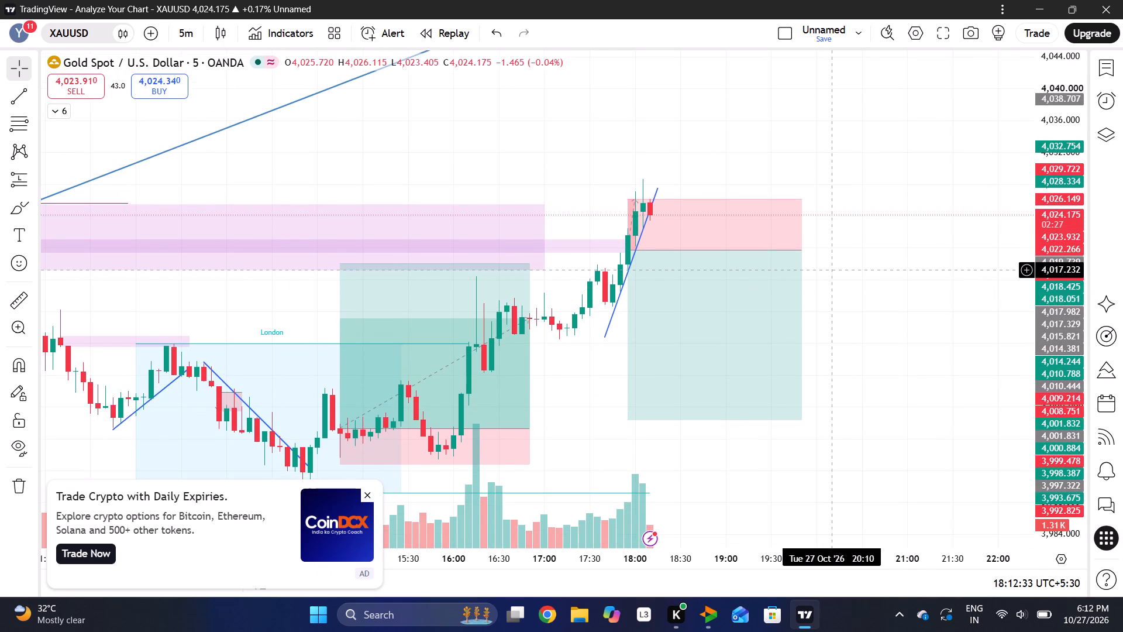
scroll(886, 279, "left", 1)
Switch the XAUUSD chart to the 15-minute timeframe and examine the current candle against the planned short's entry and stop zone.
left_click(179, 28)
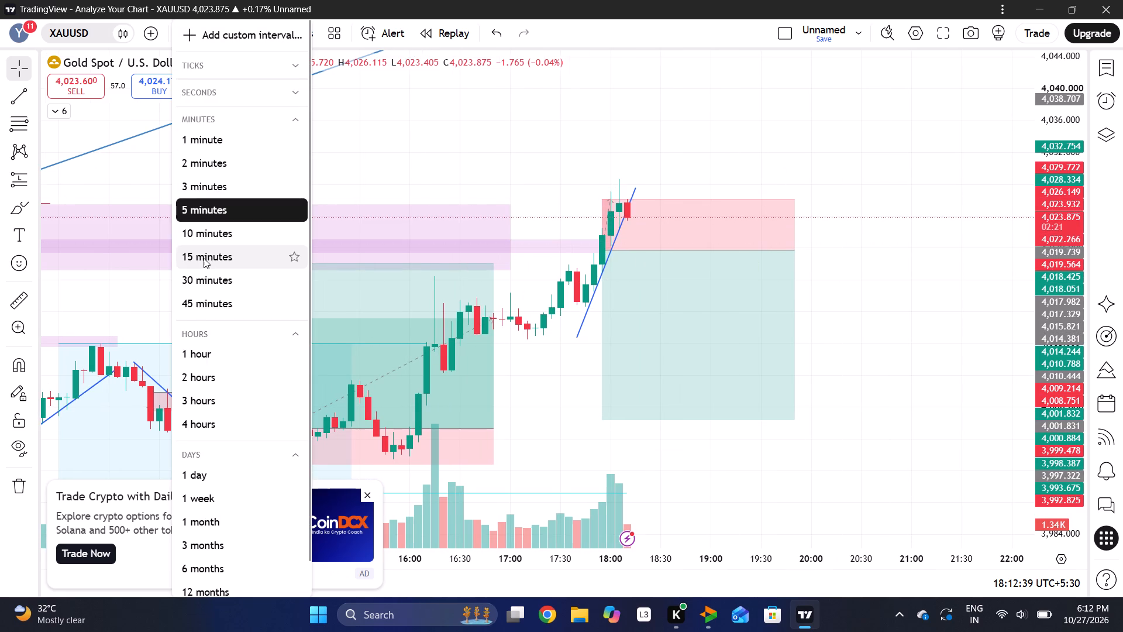
left_click(202, 260)
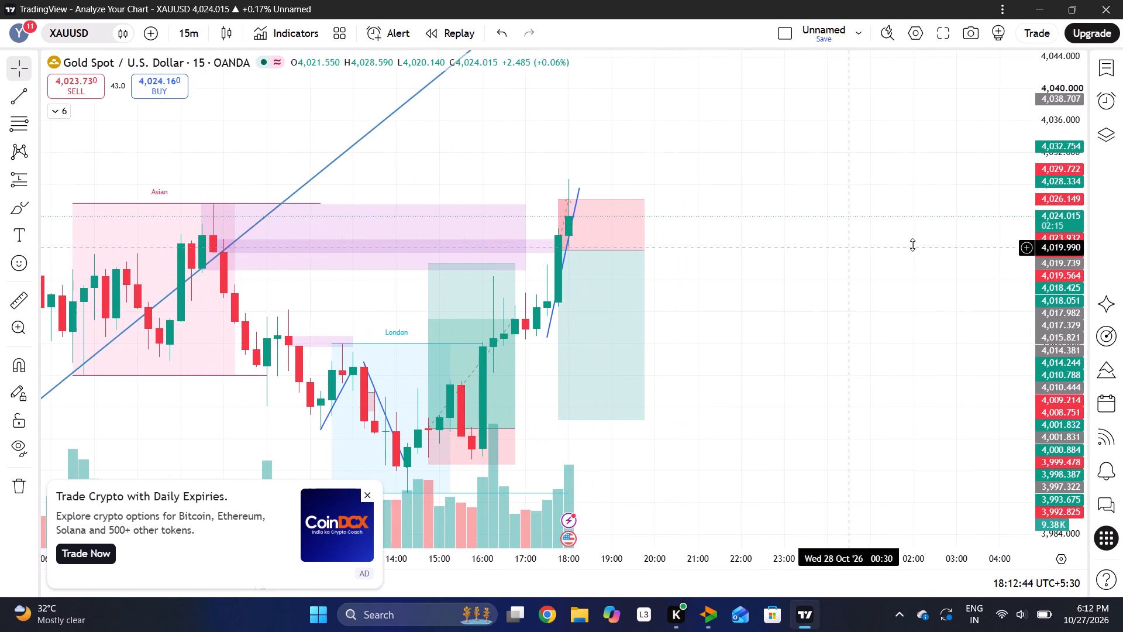
left_click_drag(1068, 190, 1067, 250)
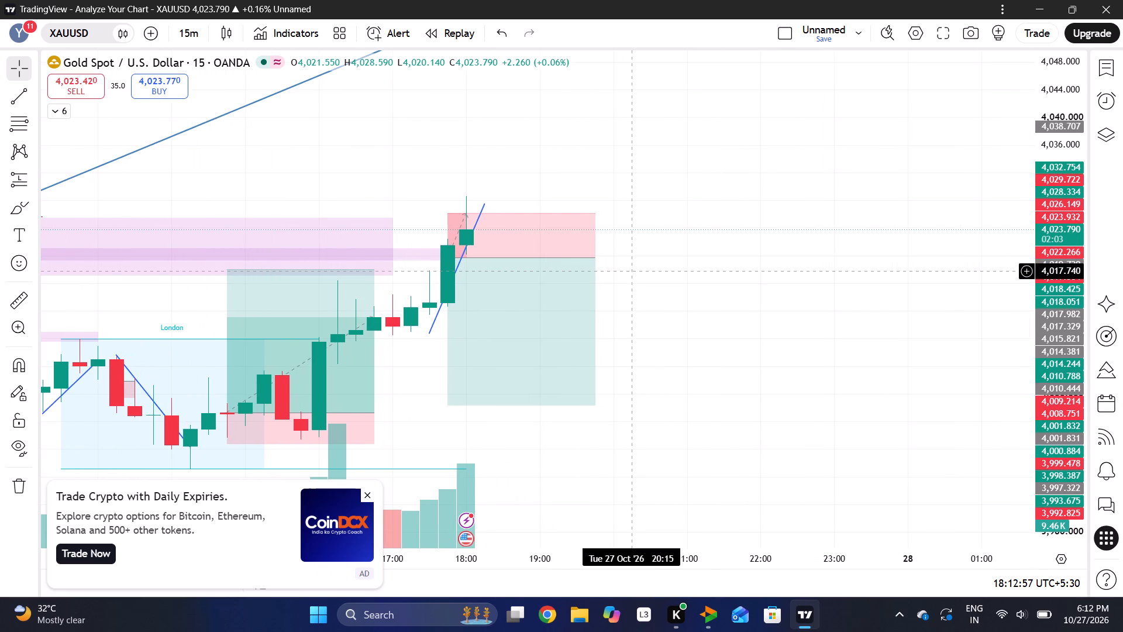
left_click(366, 497)
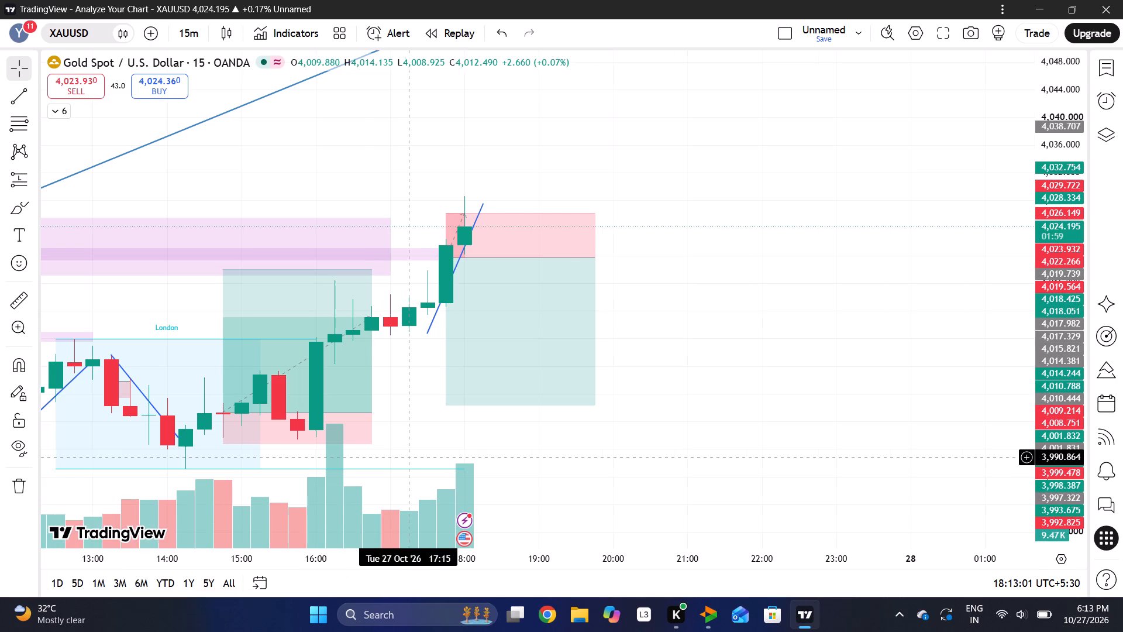
left_click_drag(405, 456, 570, 456)
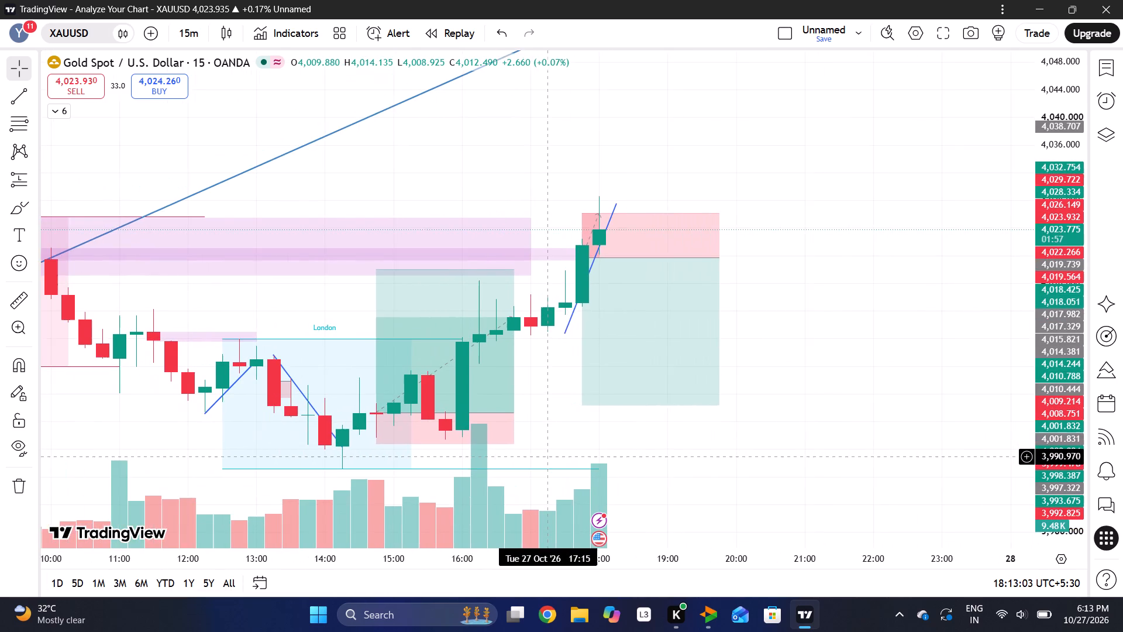
left_click_drag(570, 456, 571, 456)
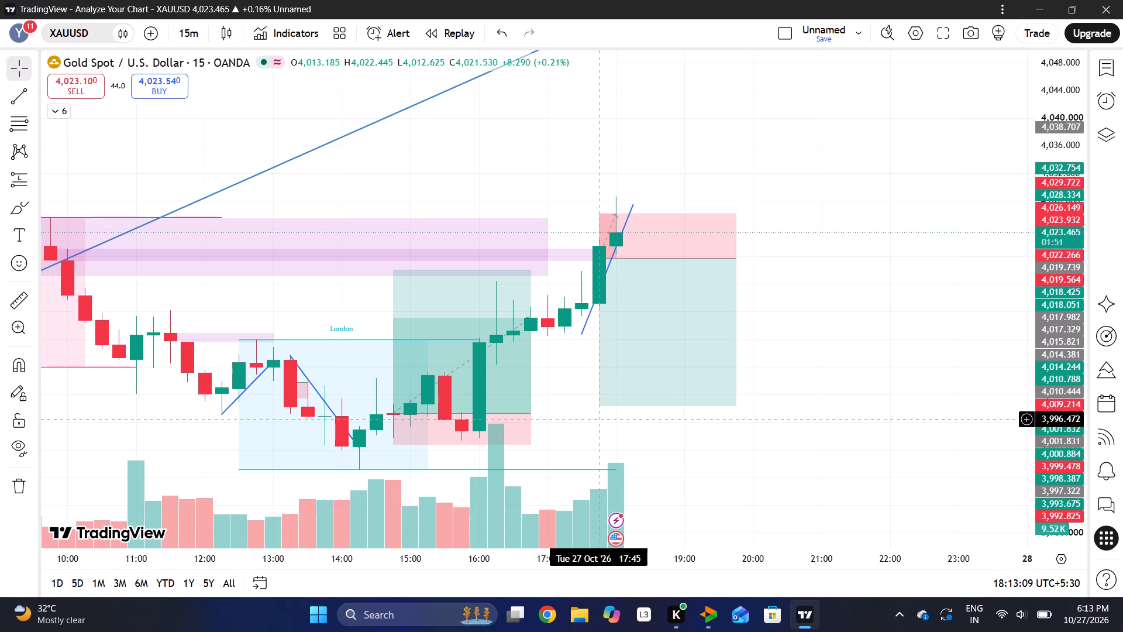
left_click_drag(578, 415, 597, 415)
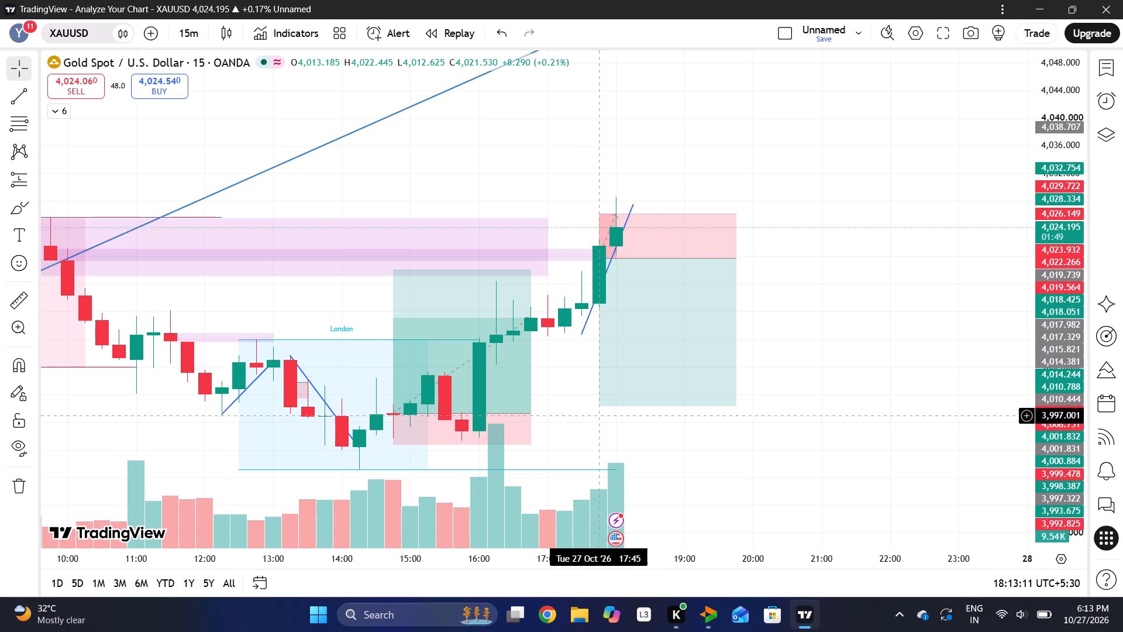
left_click_drag(597, 415, 617, 415)
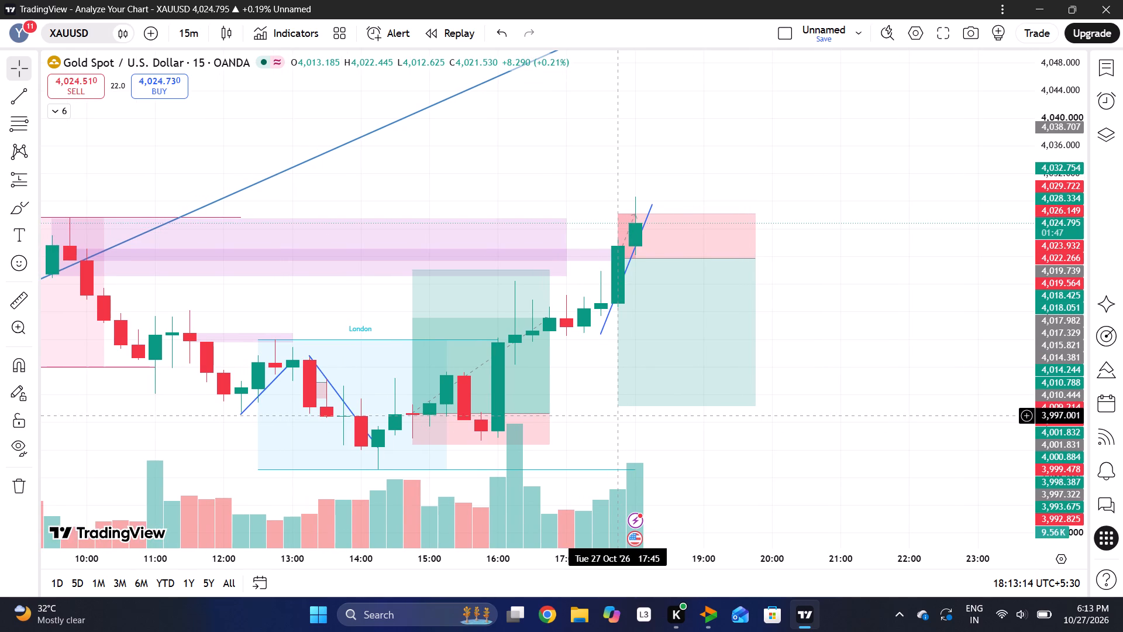
left_click_drag(617, 415, 664, 414)
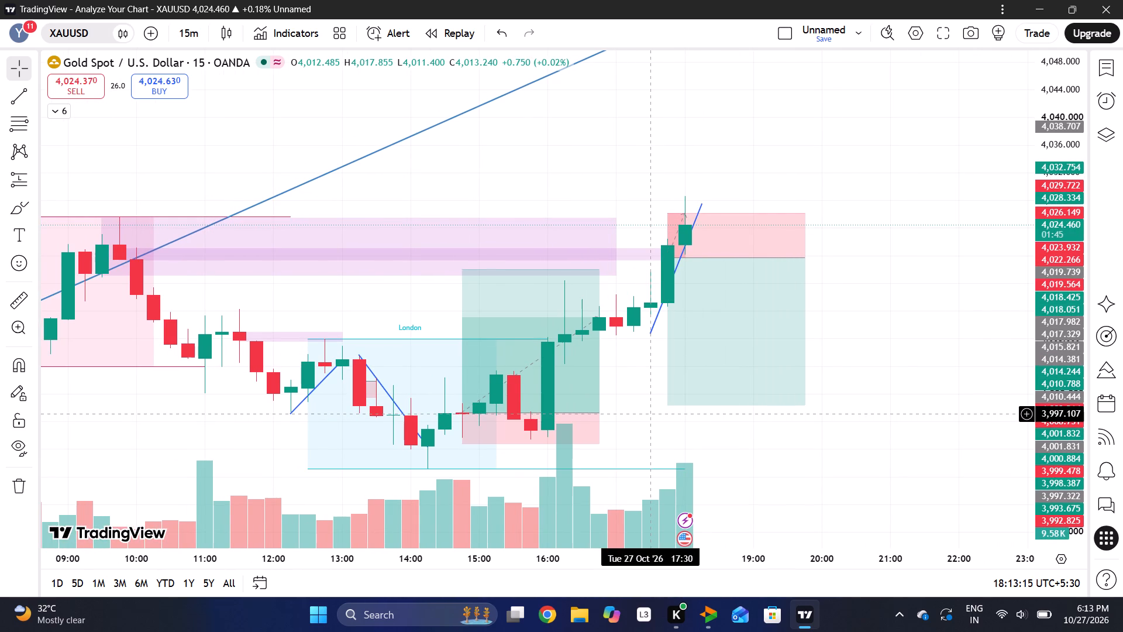
Compare the latest 15-minute price action with the Asian and London session ranges, the purple supply zones and the long-term rising line.
left_click_drag(644, 414, 678, 410)
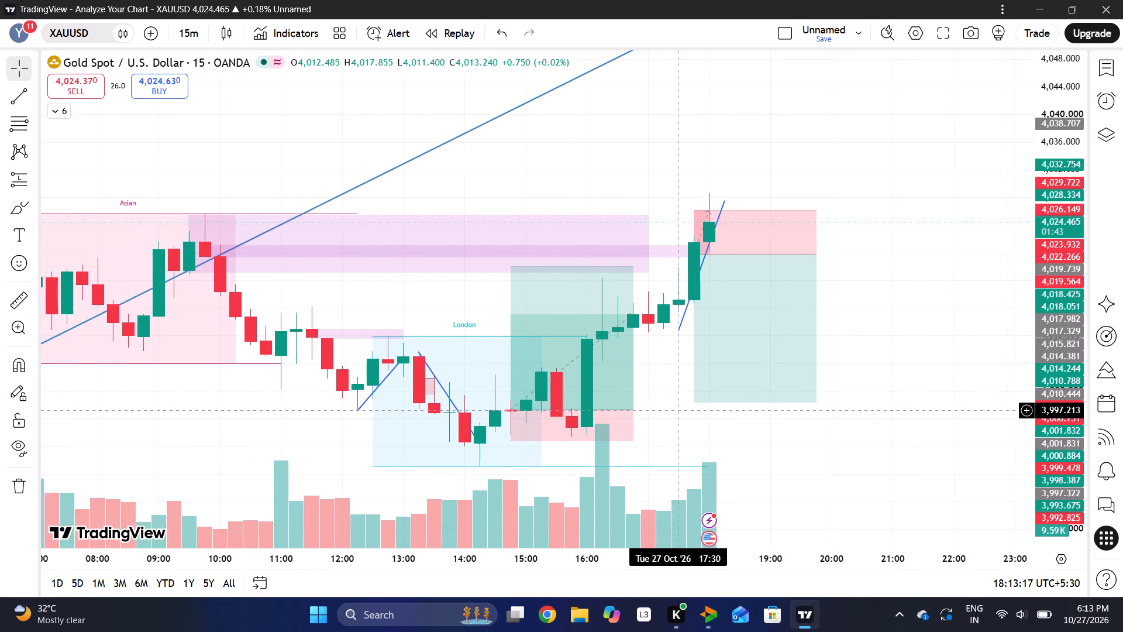
left_click(678, 410)
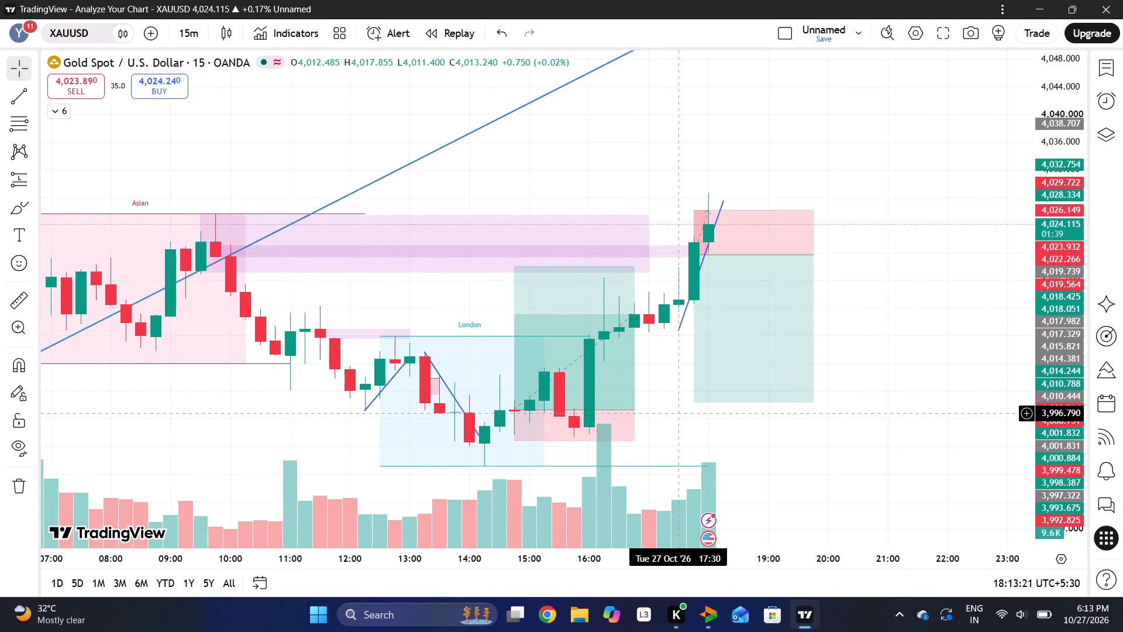
left_click_drag(659, 408, 681, 410)
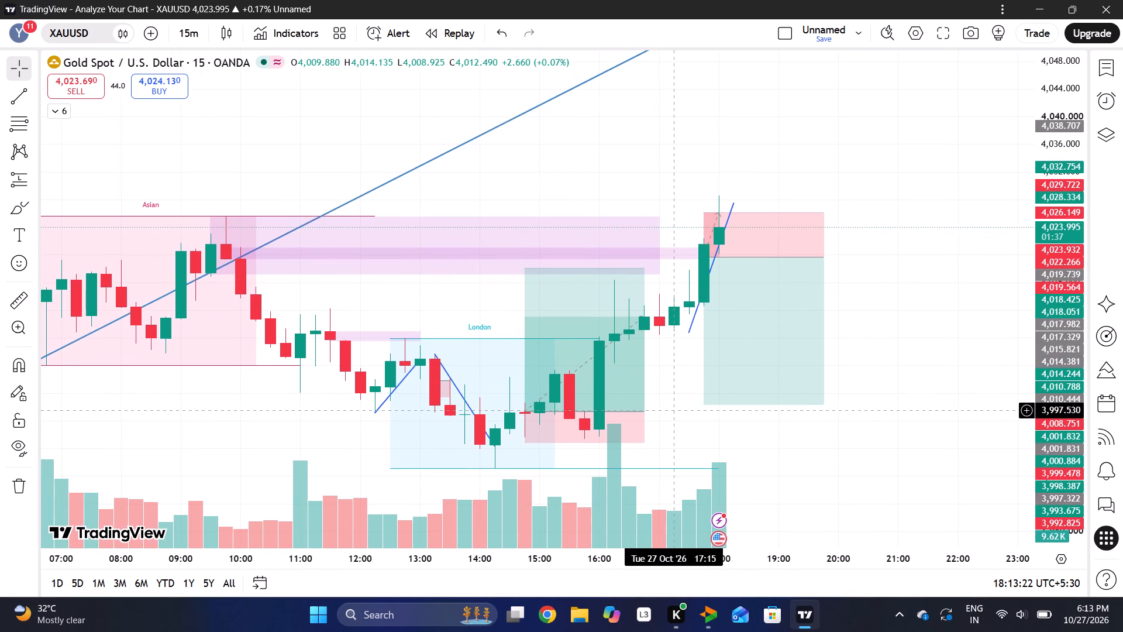
left_click_drag(1047, 337, 1044, 353)
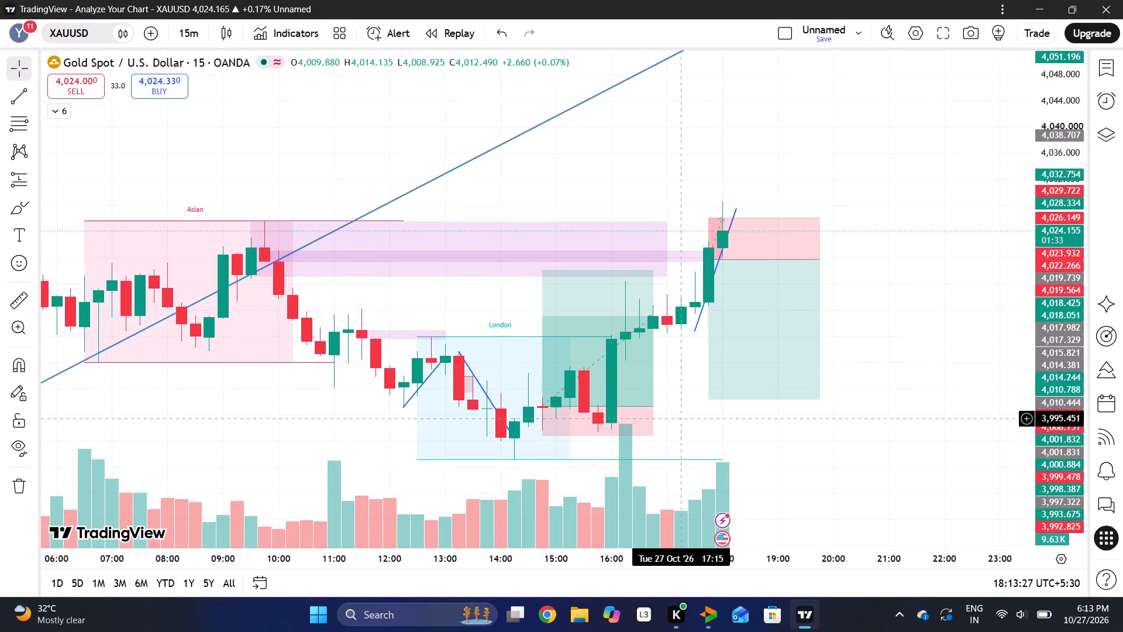
left_click_drag(671, 406, 782, 401)
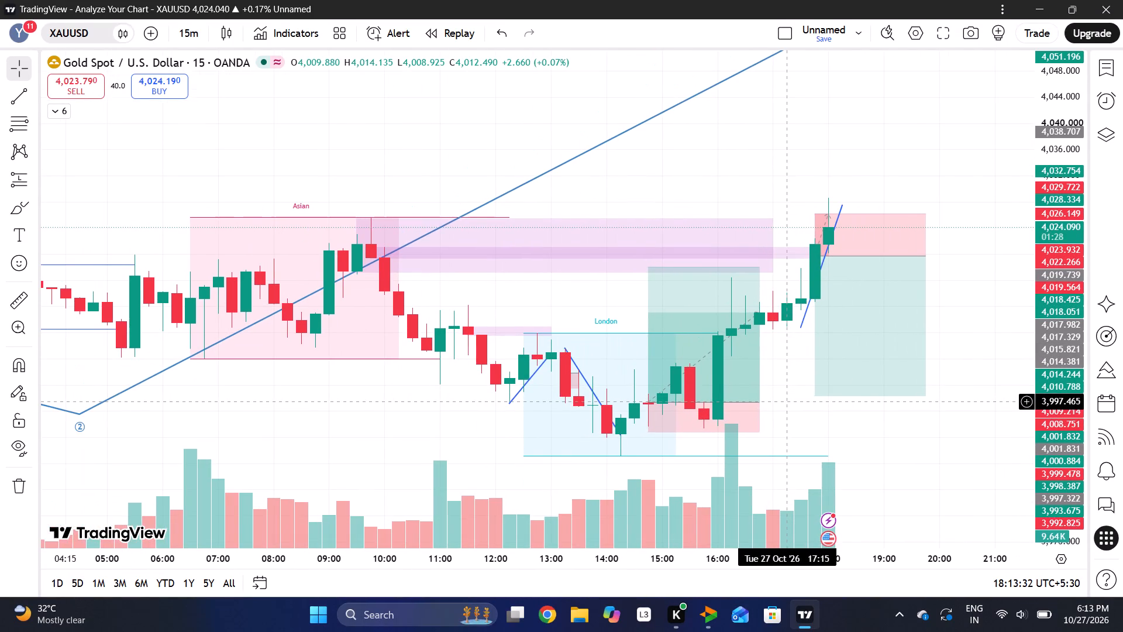
right_click(782, 401)
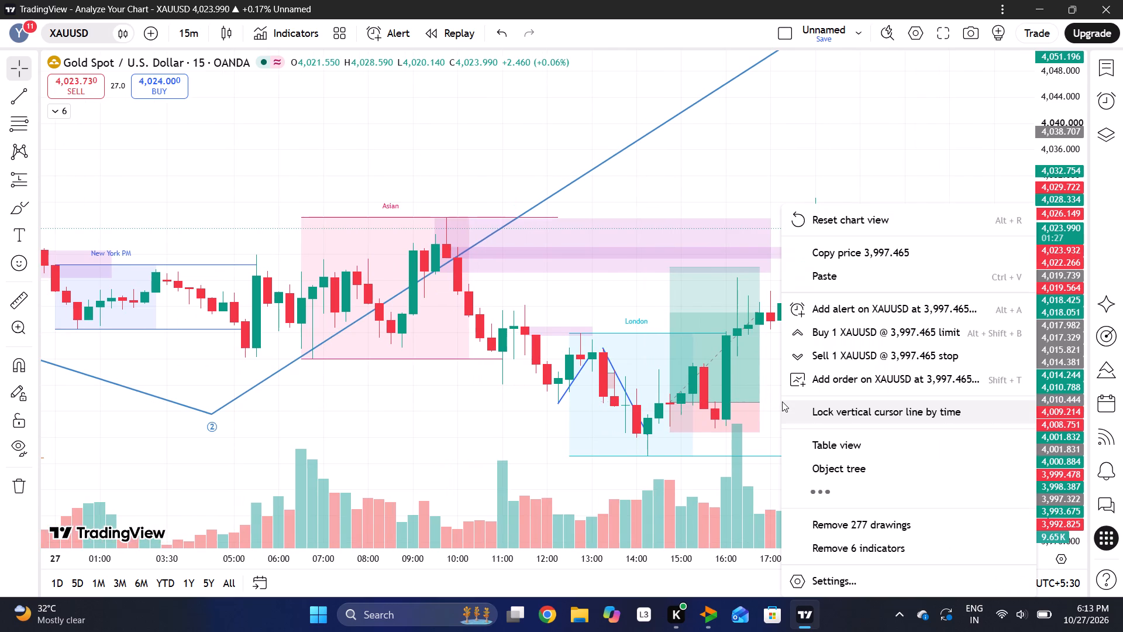
left_click(773, 403)
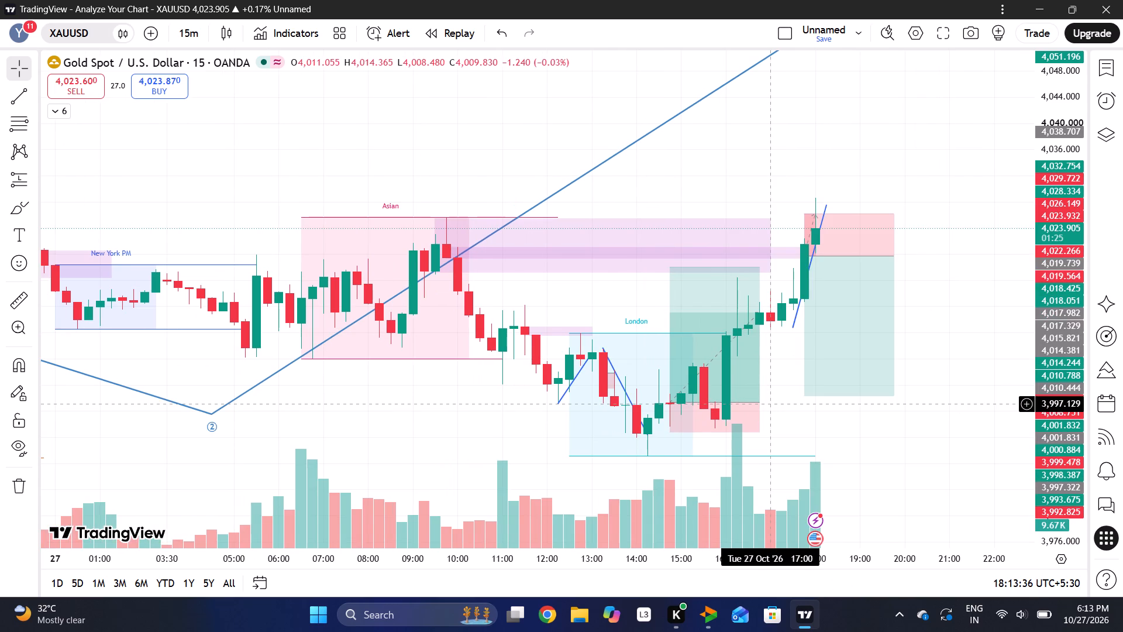
left_click_drag(805, 403, 850, 400)
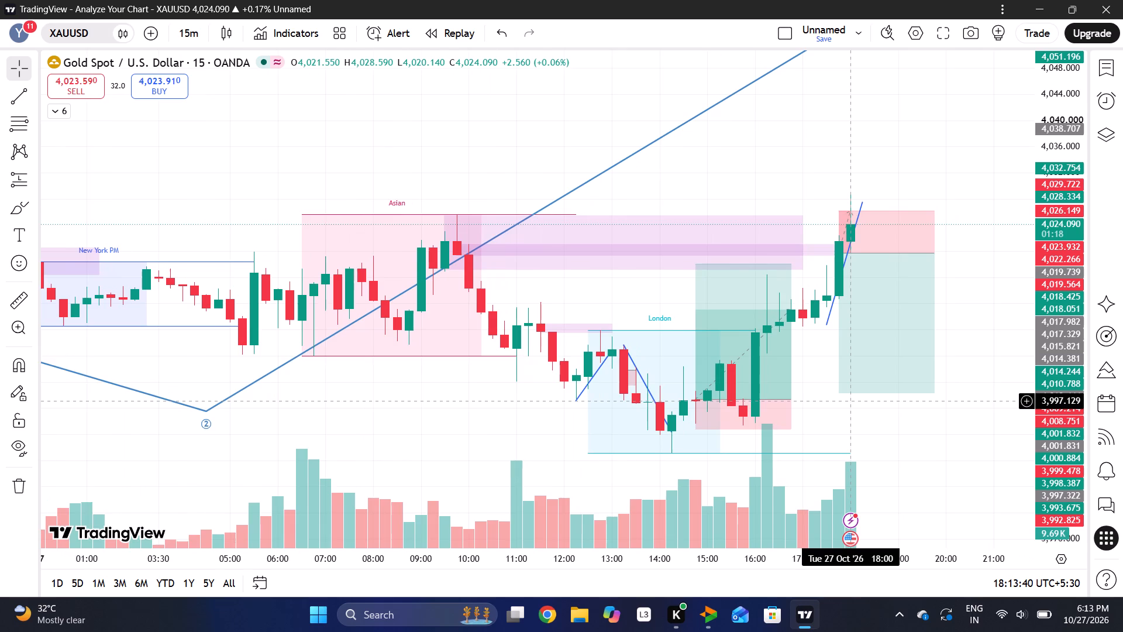
left_click_drag(1000, 336, 766, 396)
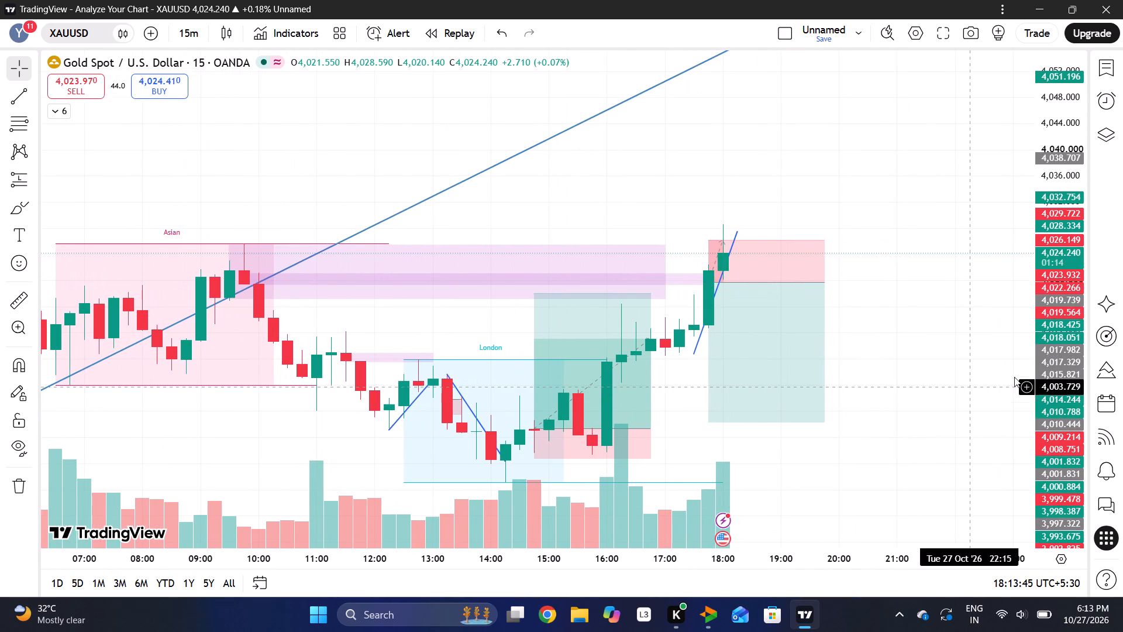
left_click_drag(1049, 362, 975, 203)
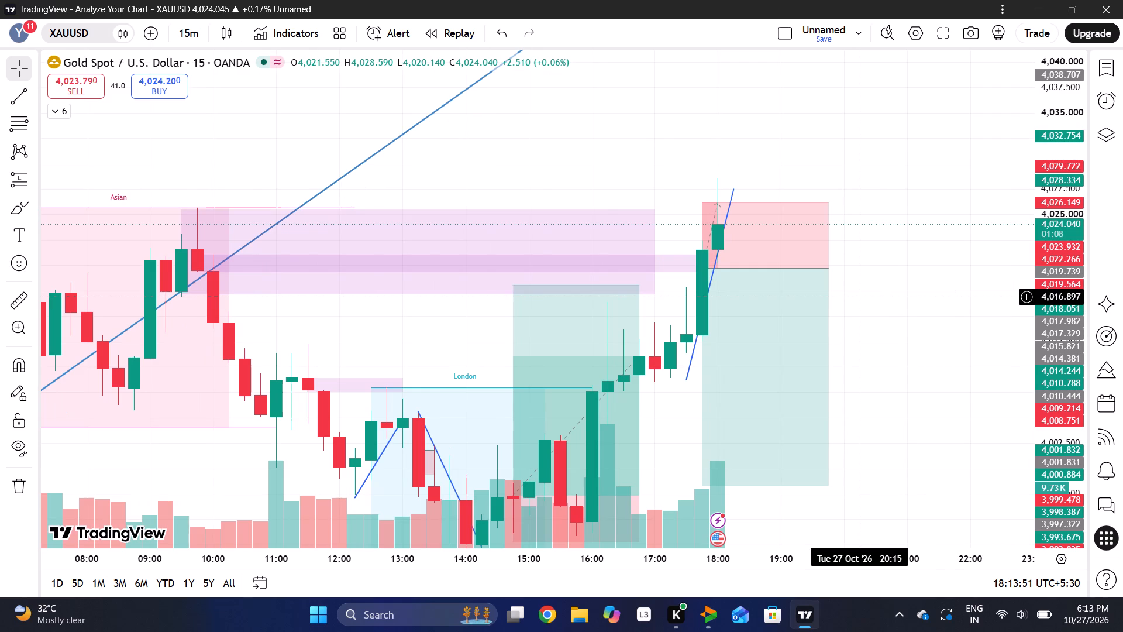
Switch the chart back to the 5-minute timeframe and examine the latest candle against the short rising trendline.
left_click(189, 27)
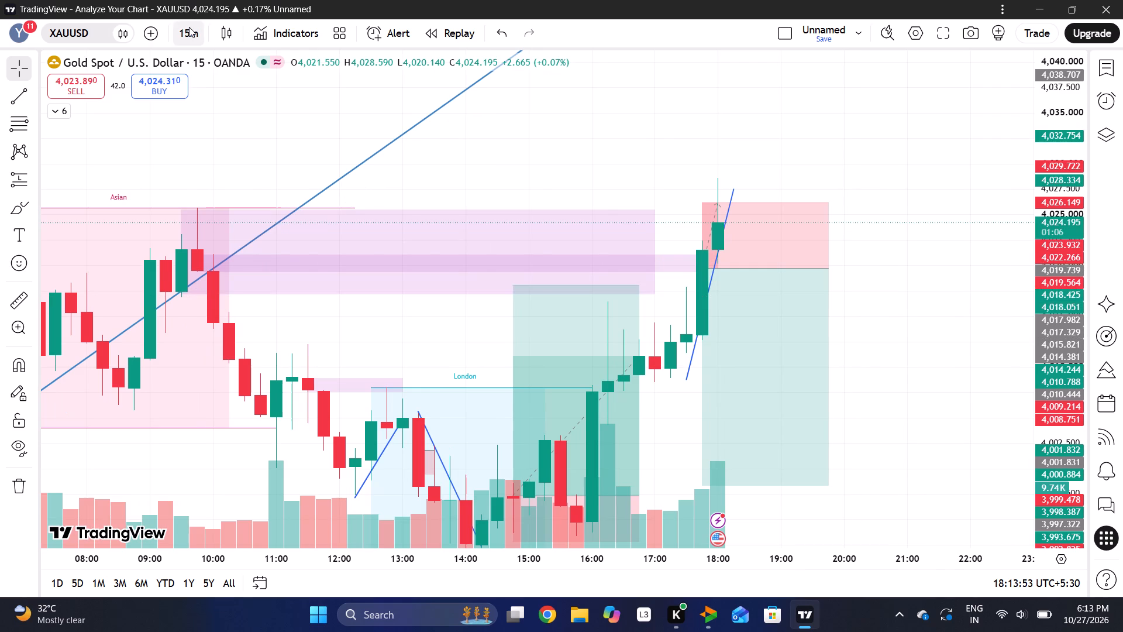
left_click(198, 205)
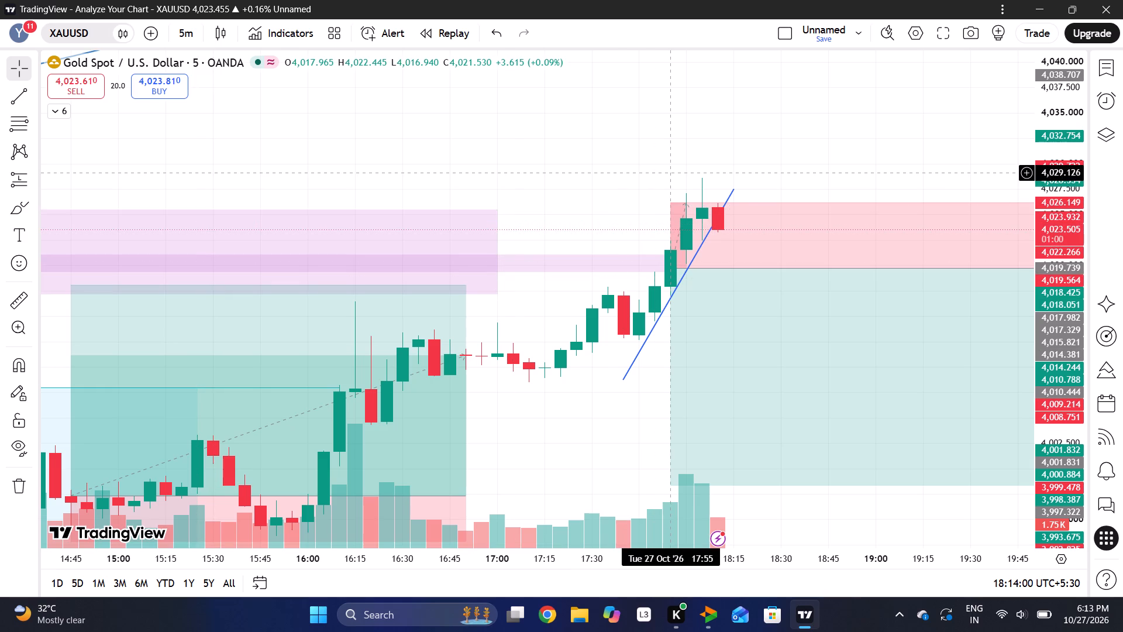
left_click_drag(747, 154, 641, 157)
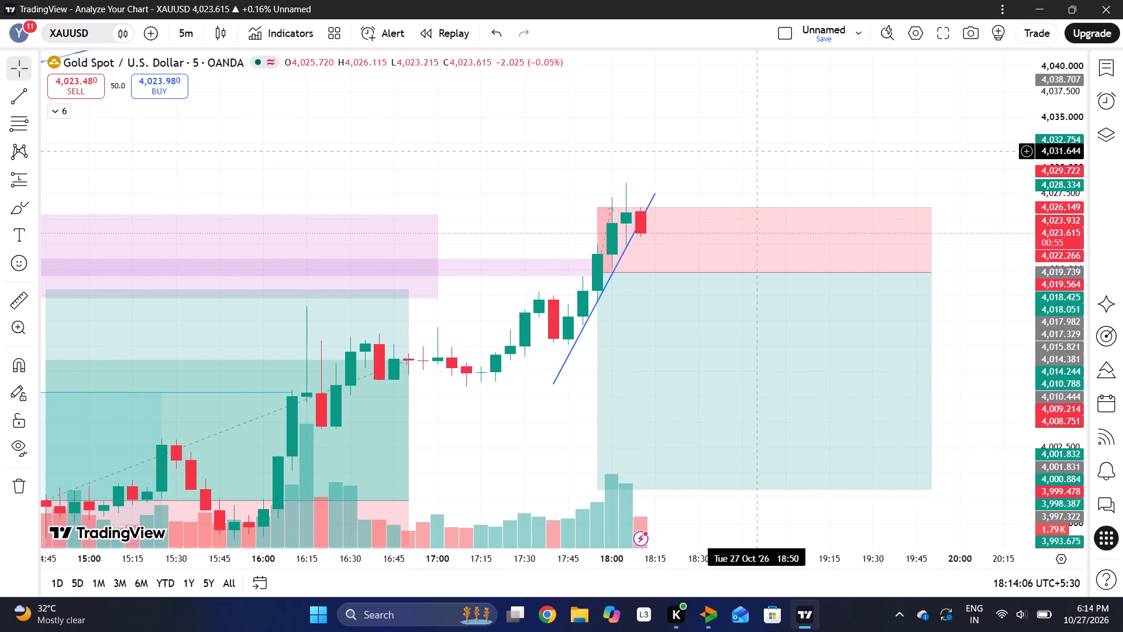
left_click_drag(1000, 201, 837, 209)
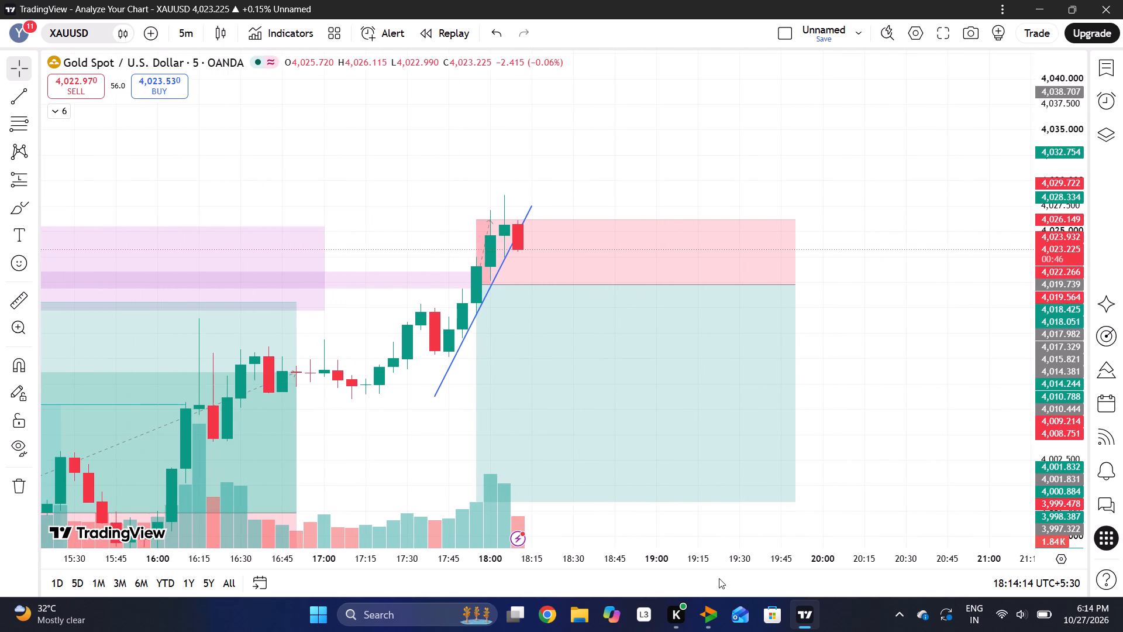
Switch to Delta Exchange to check the XAUTUSD price and the 20-lot short order ticket, then return to the XAUUSD chart.
left_click(707, 616)
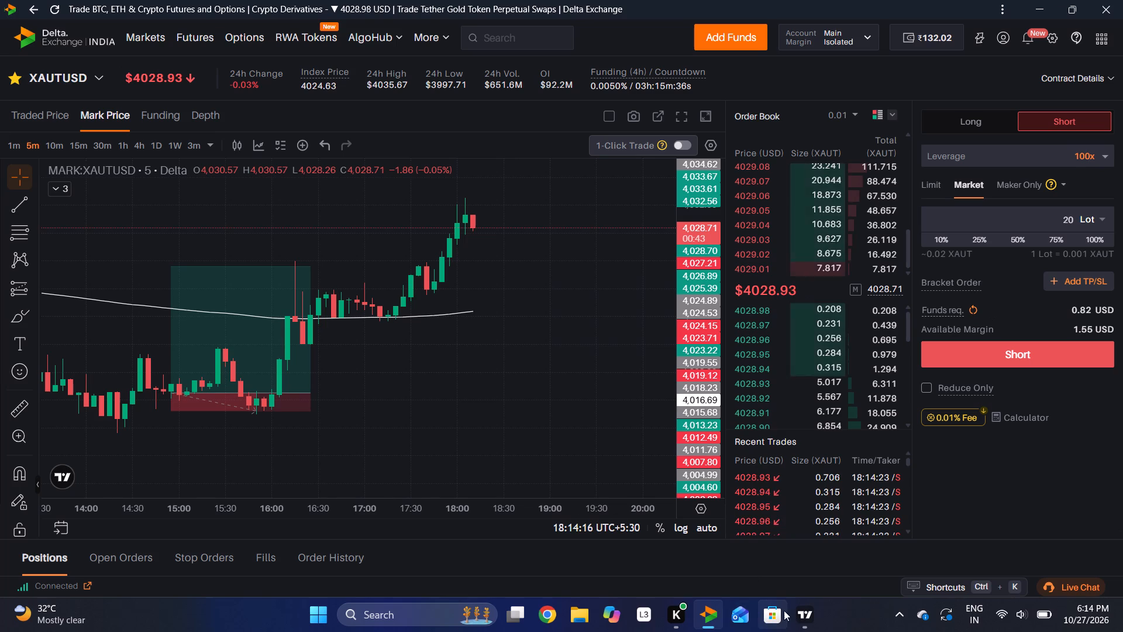
left_click(799, 613)
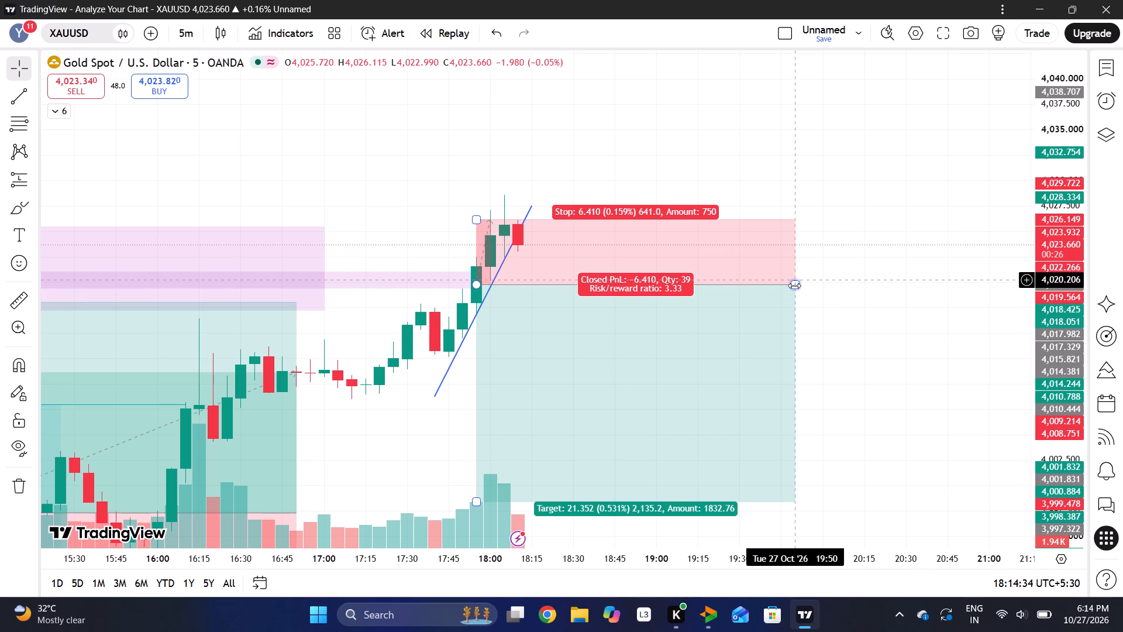
Move the short position plan to an entry of about 4,023.4 with its stop at about 4,029.8, spanning 18:05 to 18:55.
left_click_drag(794, 286, 679, 296)
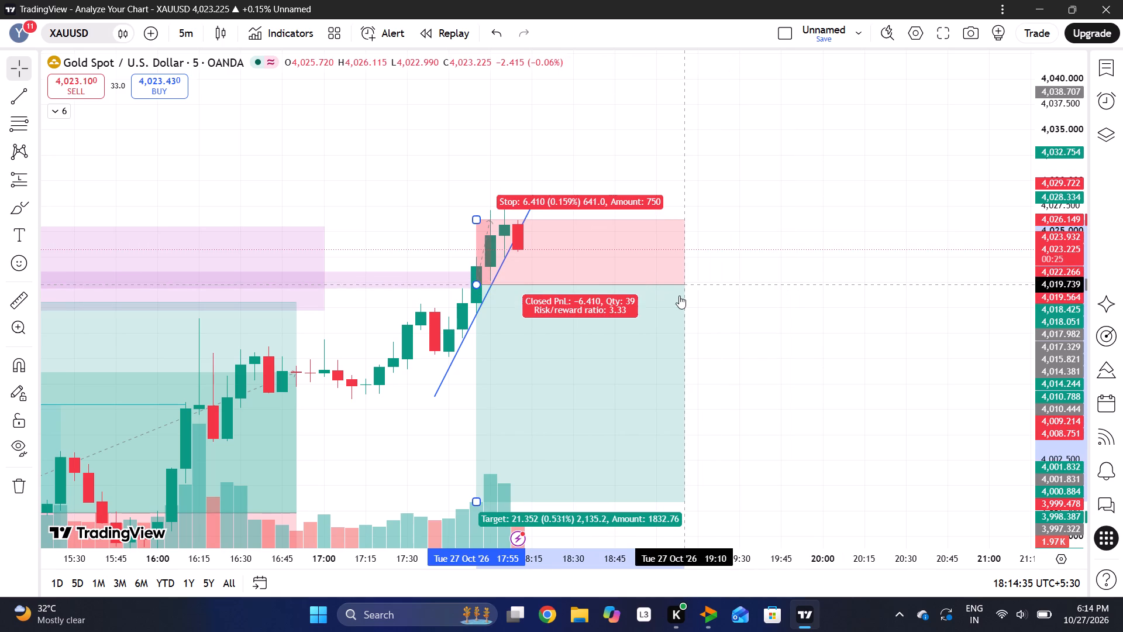
left_click_drag(565, 282, 581, 245)
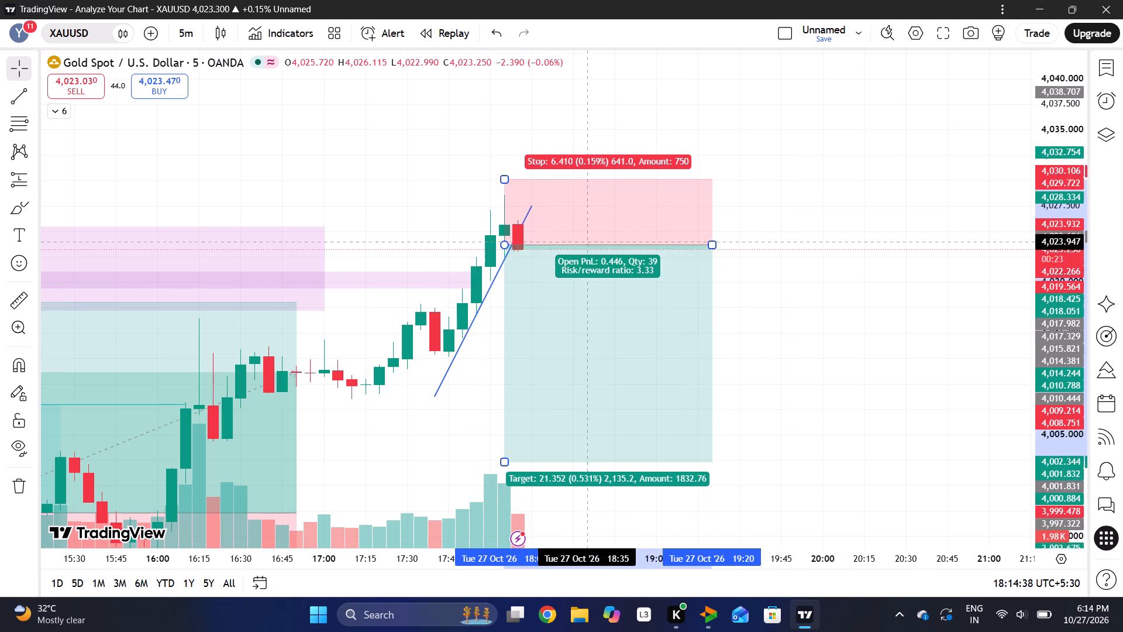
left_click_drag(581, 245, 590, 245)
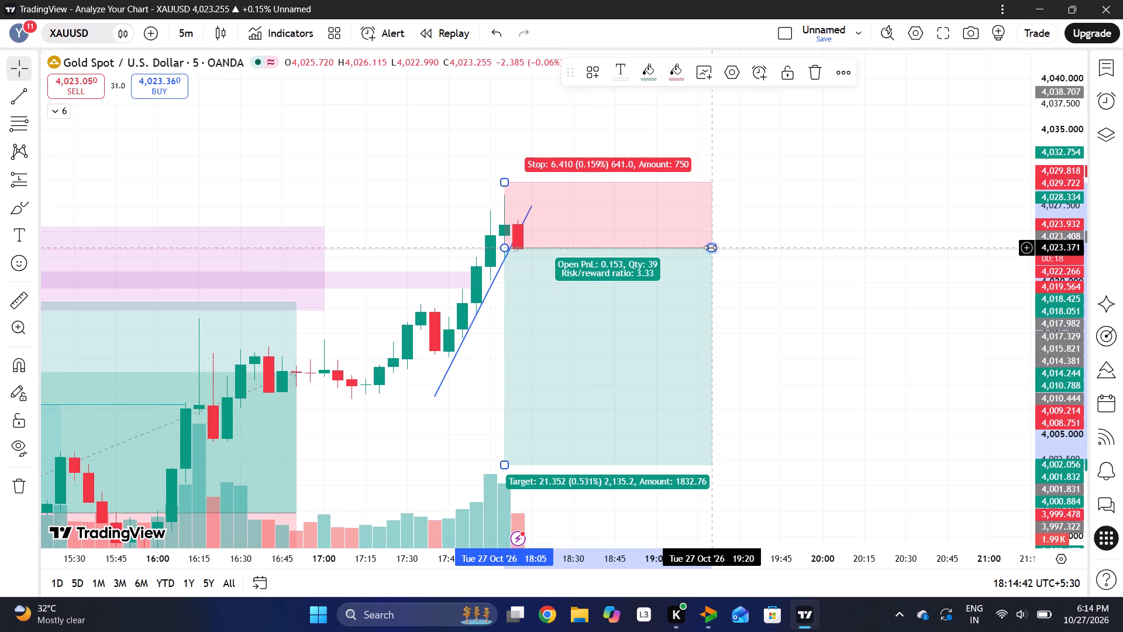
left_click_drag(711, 248, 640, 249)
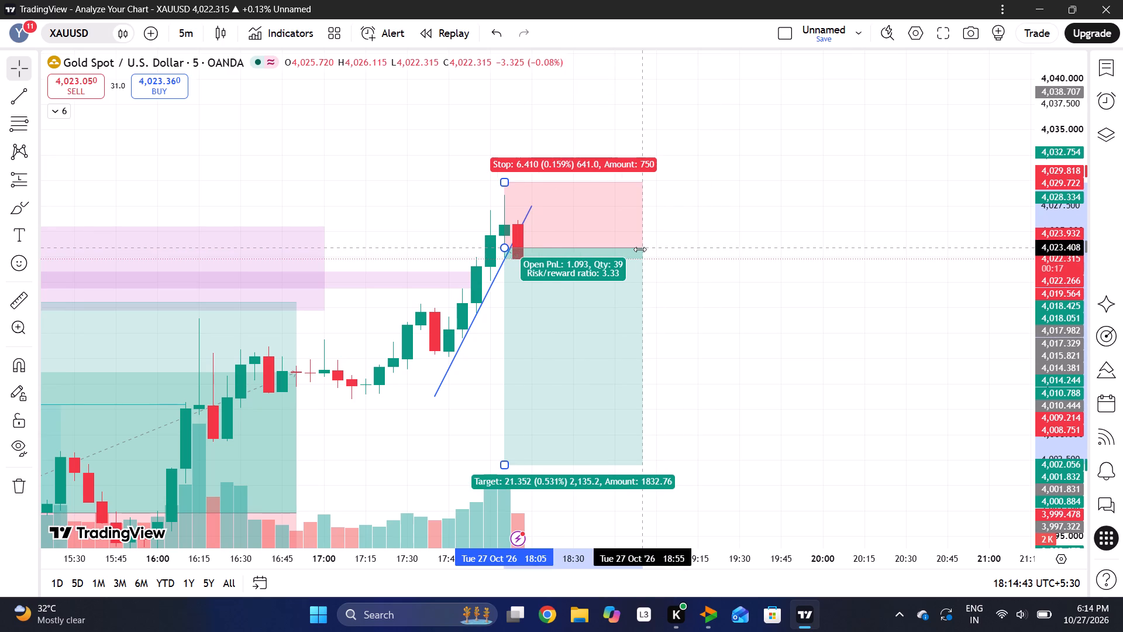
left_click(742, 289)
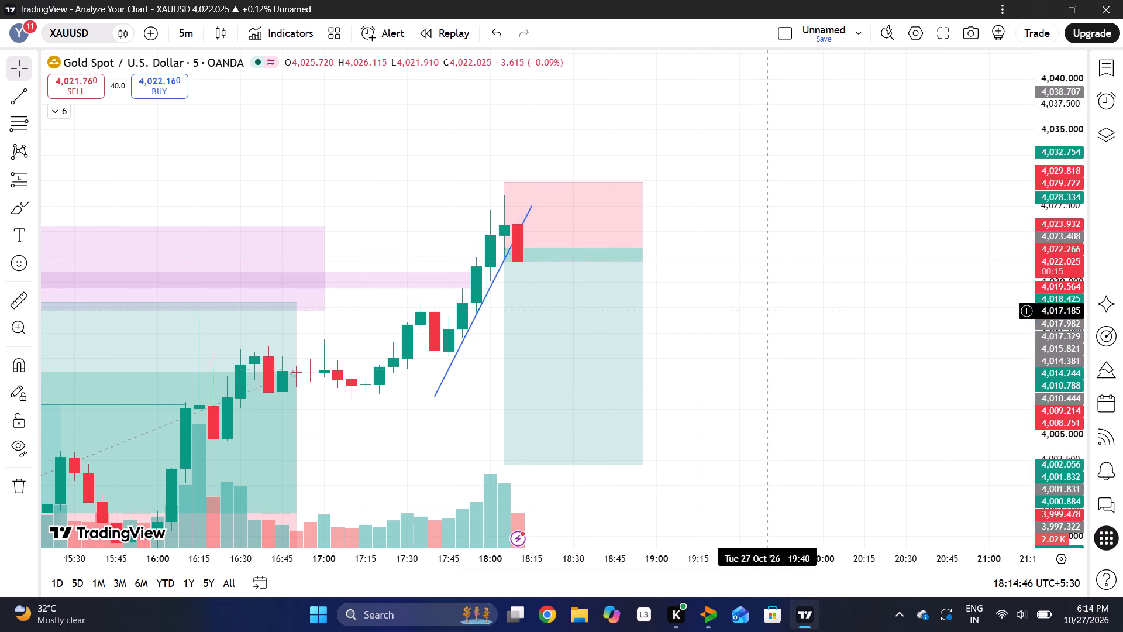
Switch to Delta Exchange to recheck the XAUTUSD 5-minute chart and market short ticket, then return to the XAUUSD chart.
left_click(704, 611)
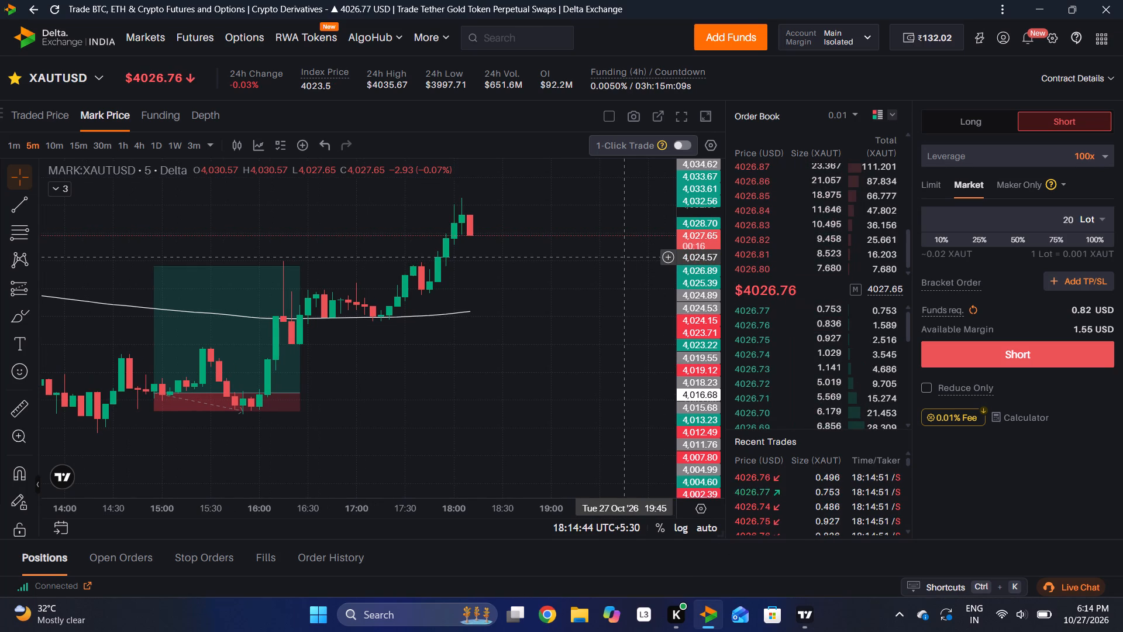
left_click(793, 611)
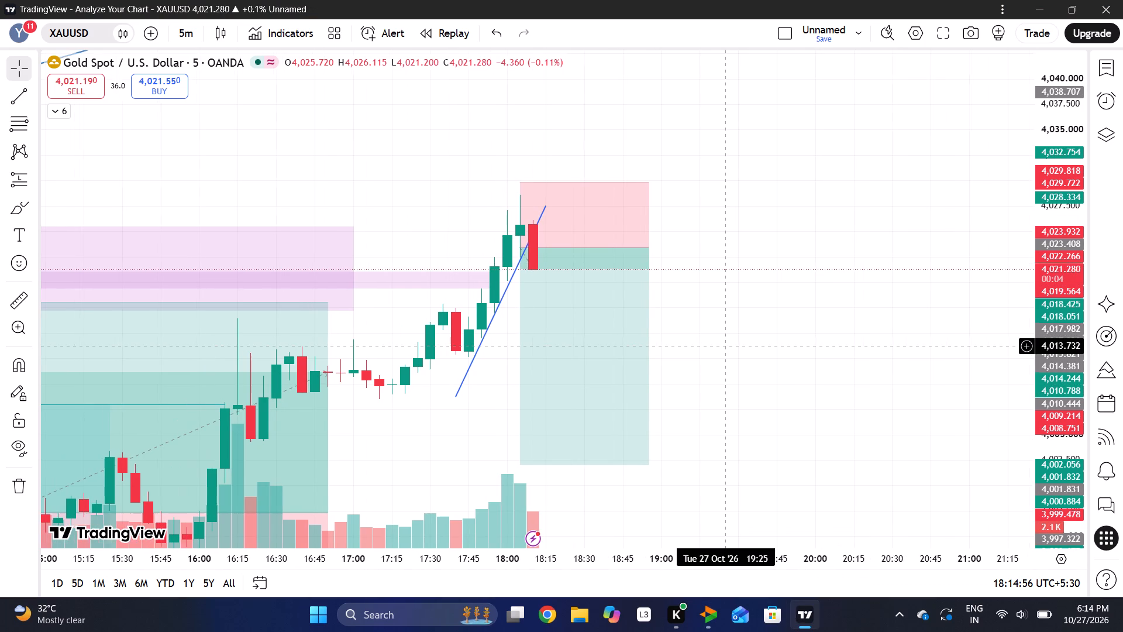
Examine the closing and new 5-minute candles against the repositioned short plan and the rising trendline.
left_click_drag(782, 338, 800, 312)
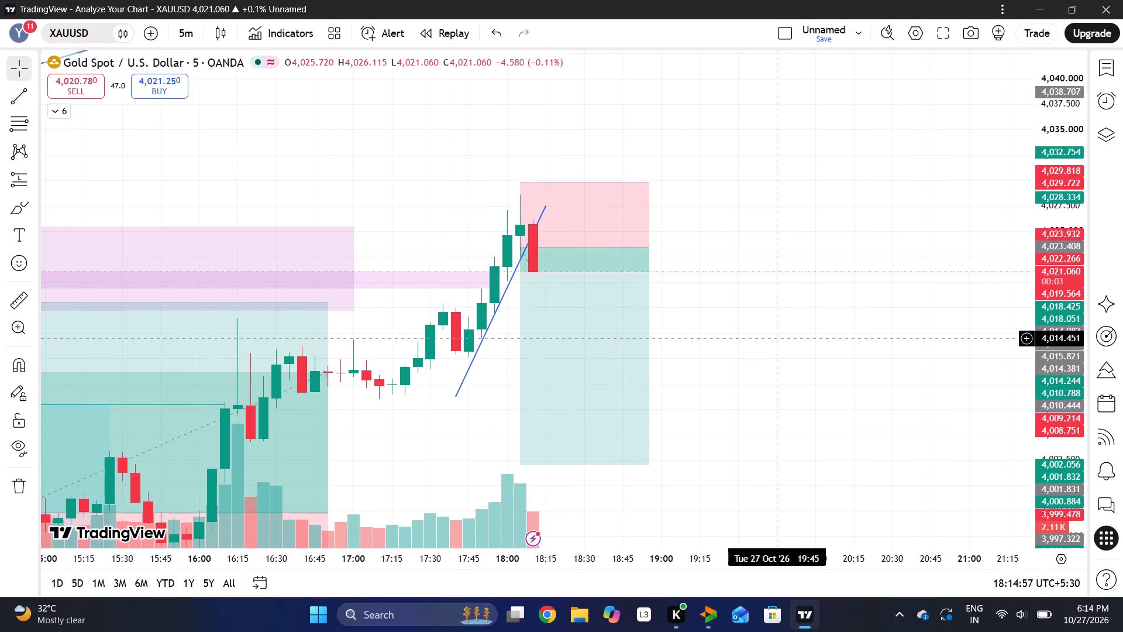
left_click_drag(800, 312, 825, 267)
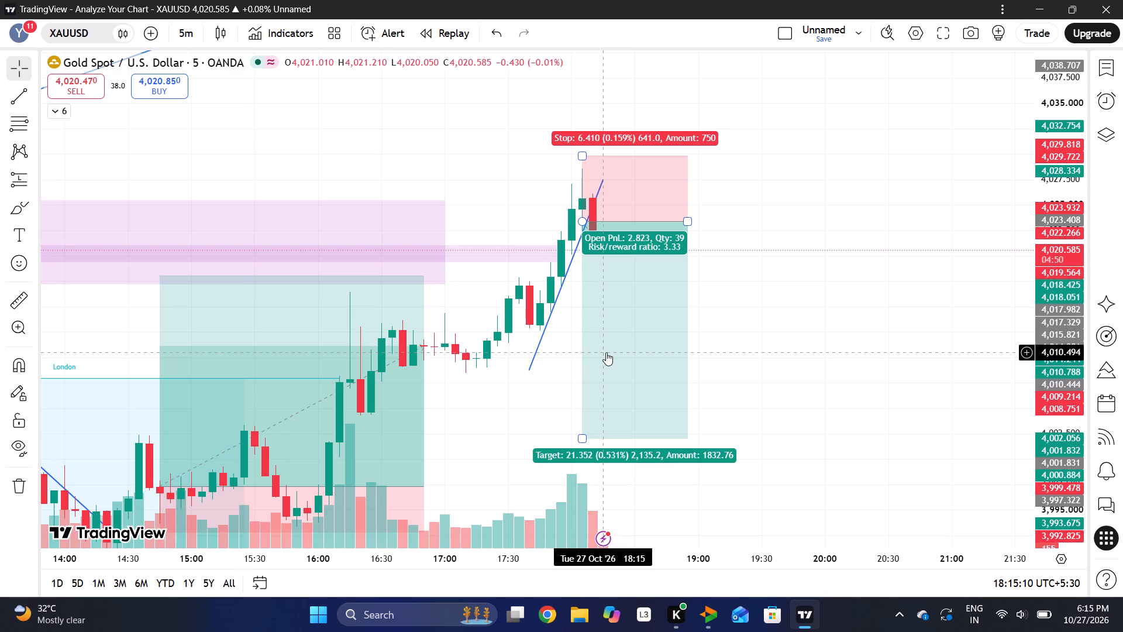
left_click(964, 244)
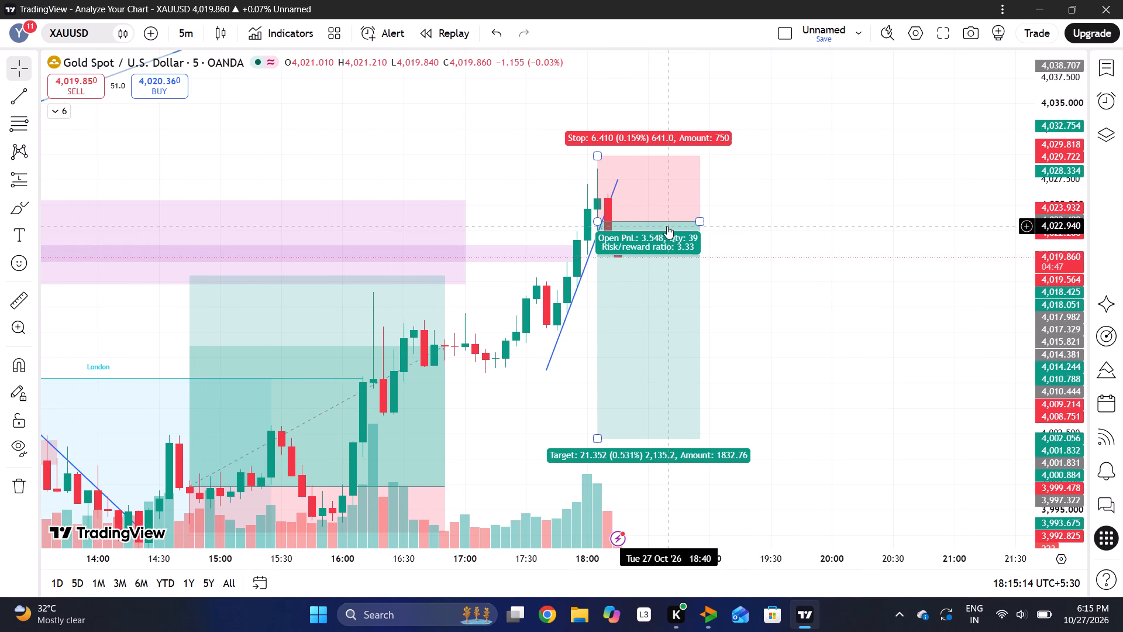
Shift the short position plan to an entry of about 4,023.55 with its stop at about 4,029.96, spanning 18:10 to 19:00.
left_click_drag(667, 226, 679, 224)
left_click(836, 224)
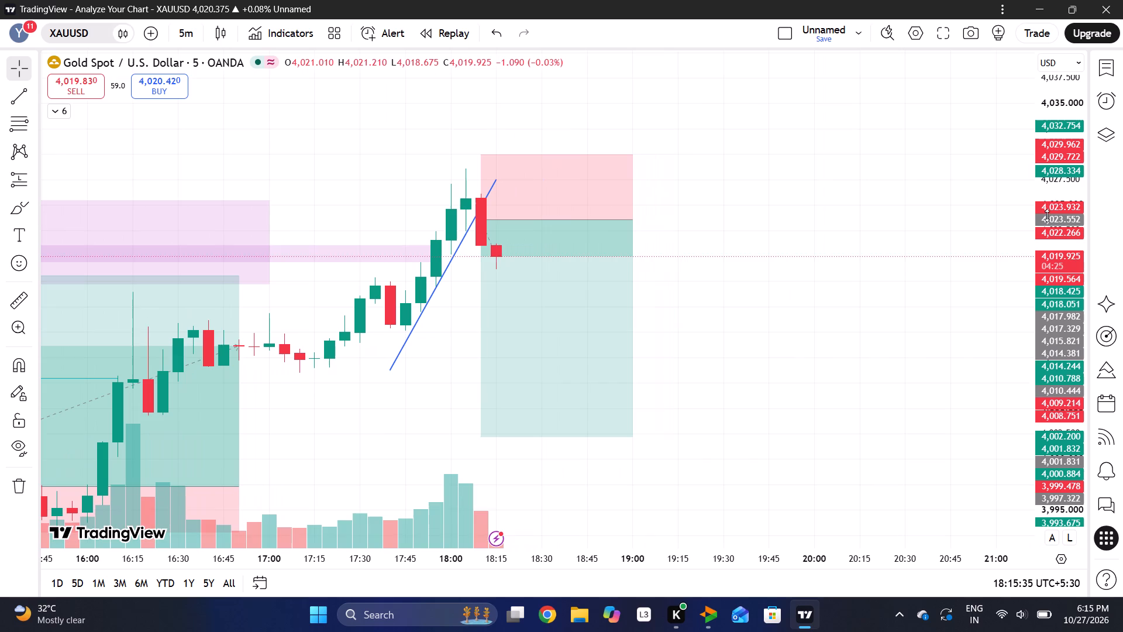
Examine the forming 18:15 five-minute candle against the short plan's entry, the purple zones and the rising trendline.
left_click_drag(1047, 215, 1046, 256)
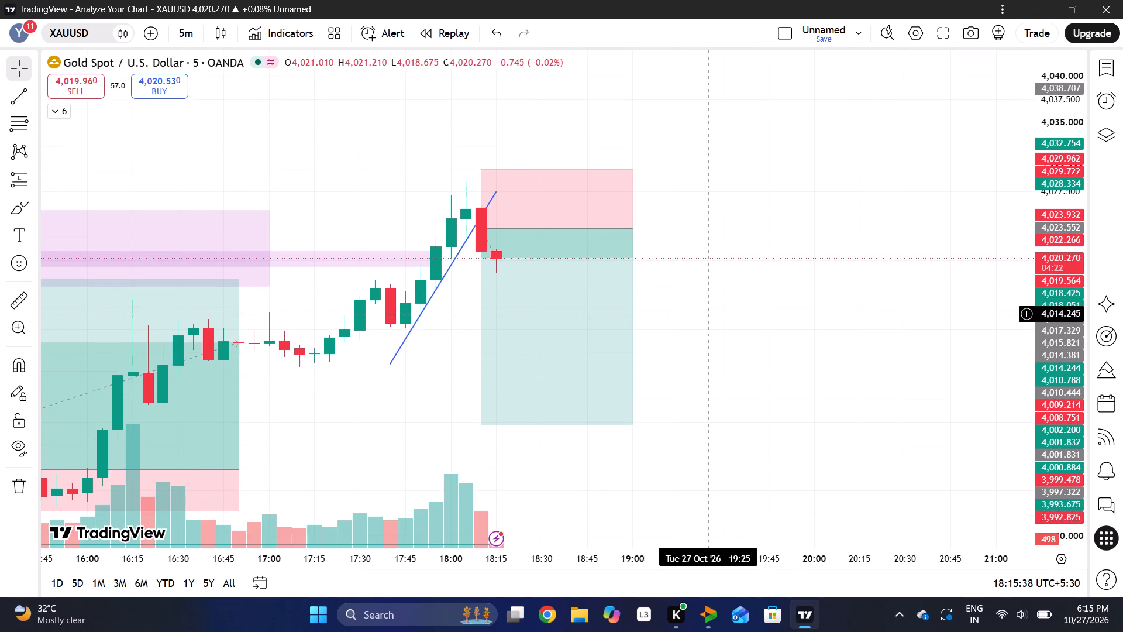
left_click_drag(705, 313, 832, 318)
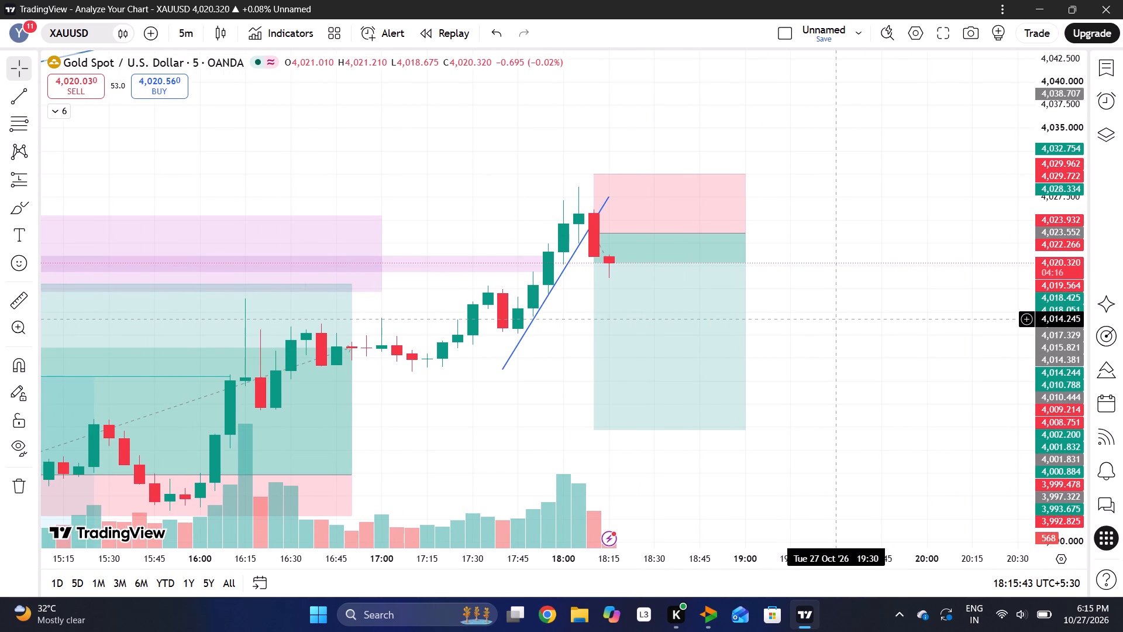
left_click_drag(832, 318, 857, 302)
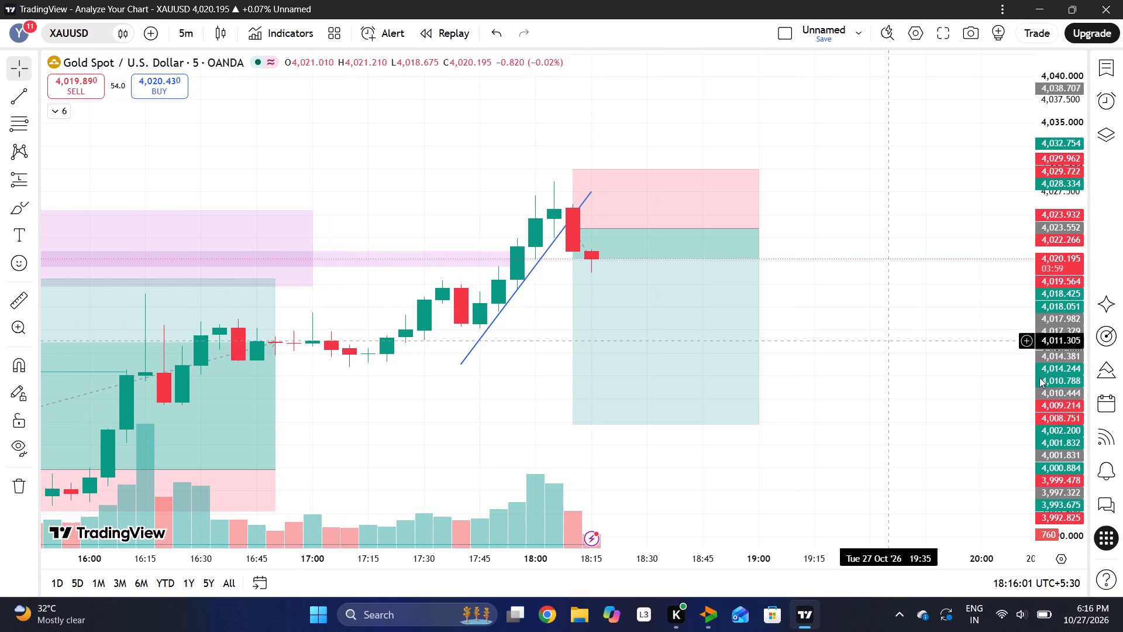
left_click_drag(1043, 374, 1026, 313)
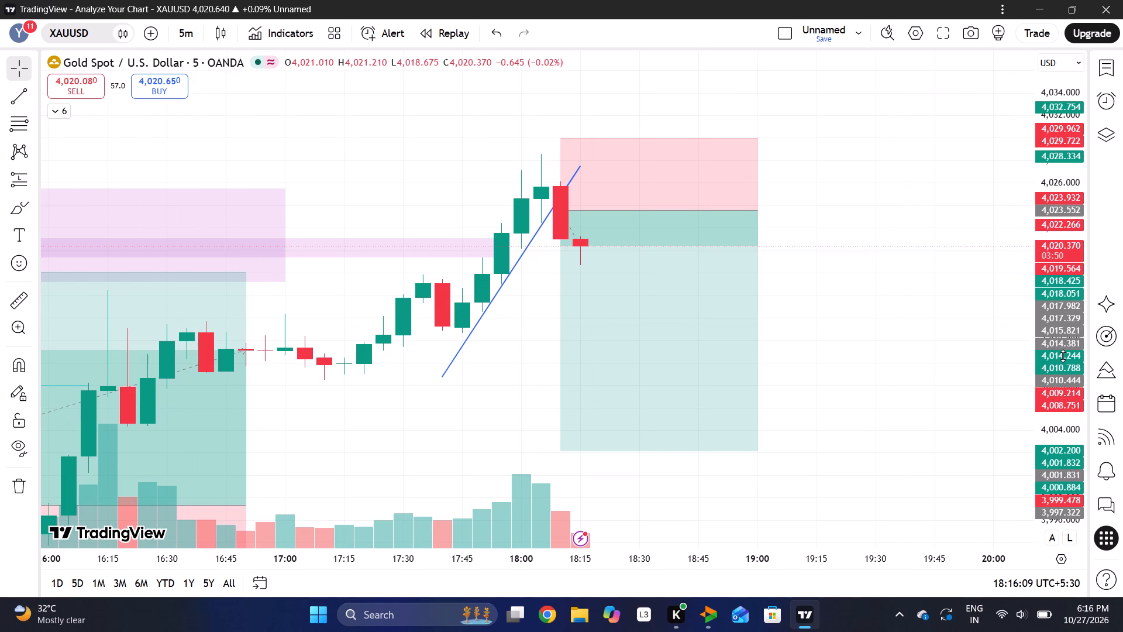
left_click_drag(1063, 356, 1062, 313)
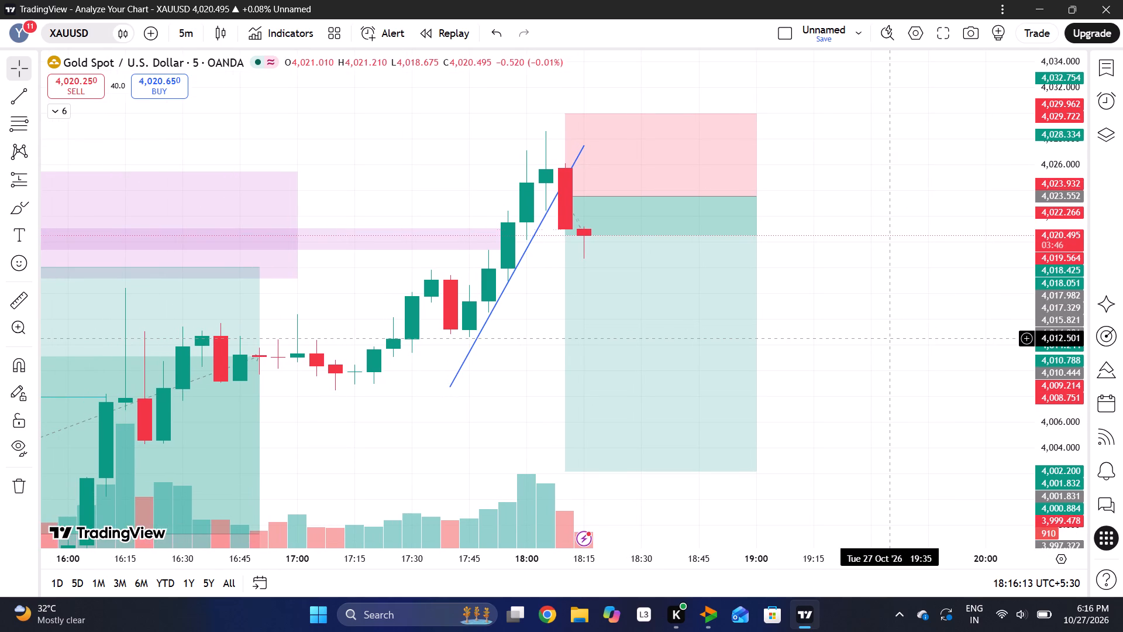
left_click_drag(890, 338, 808, 326)
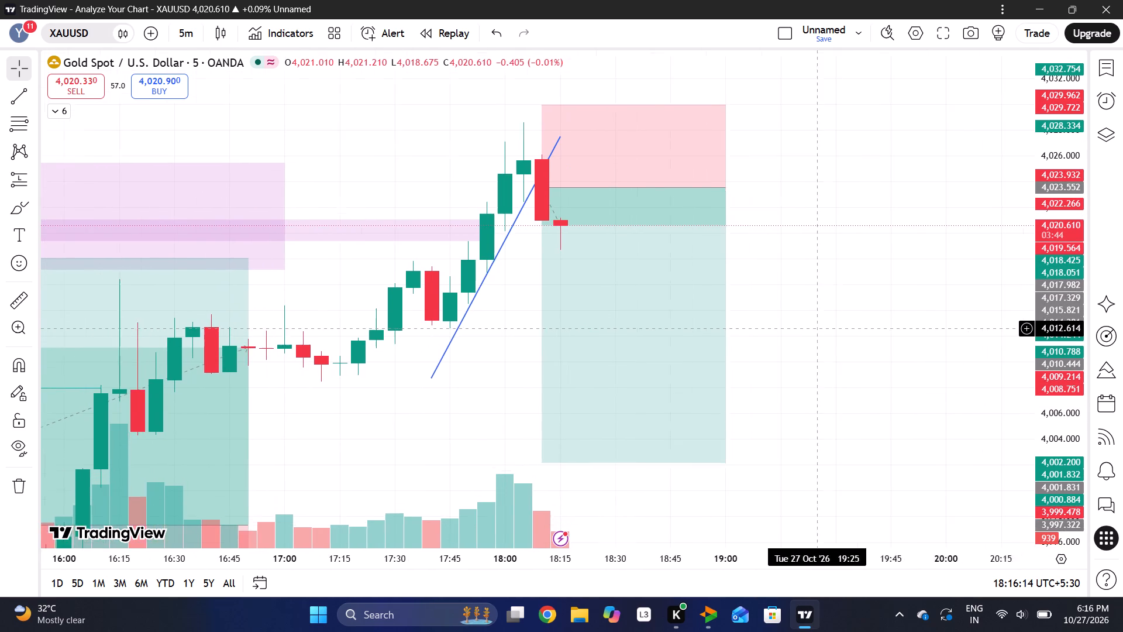
left_click_drag(808, 326, 801, 325)
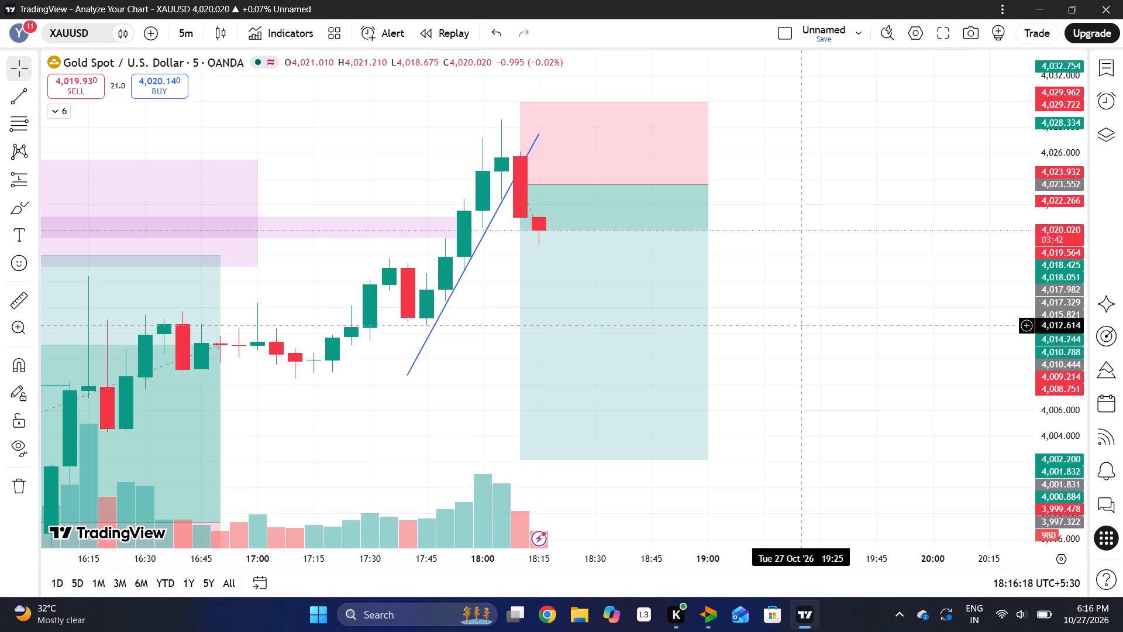
left_click_drag(1051, 225, 1050, 226)
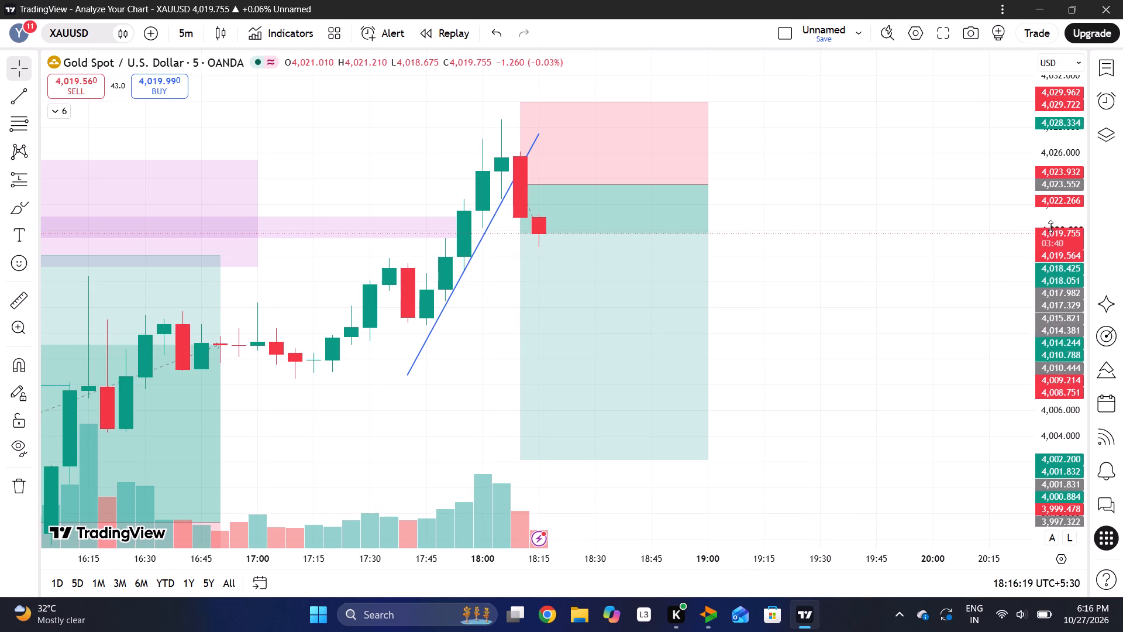
left_click_drag(1050, 226, 1044, 276)
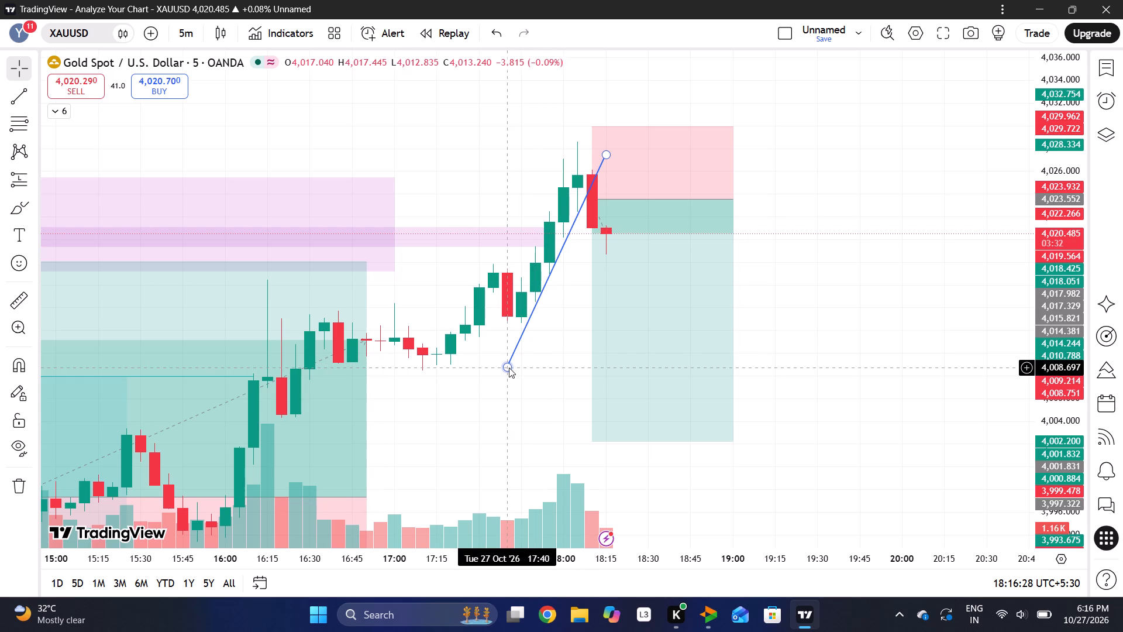
Re-anchor the rising trendline with its lower end at about 4,011.8 at 17:45 and its upper end near 4,028 at 18:15.
left_click_drag(509, 367, 534, 327)
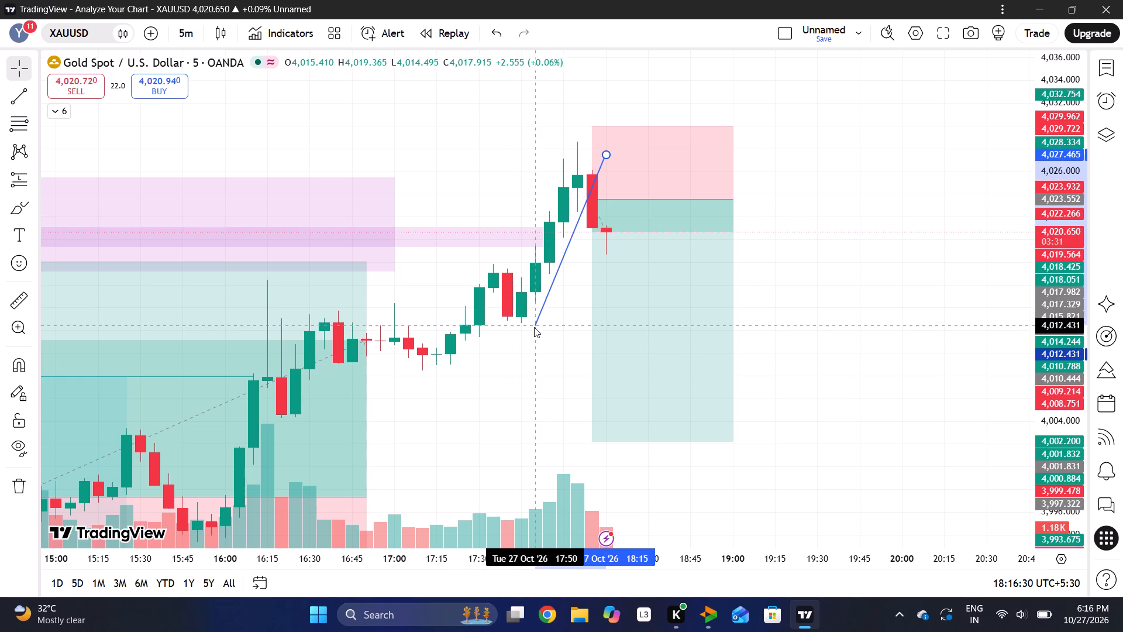
left_click_drag(534, 327, 524, 332)
left_click(576, 265)
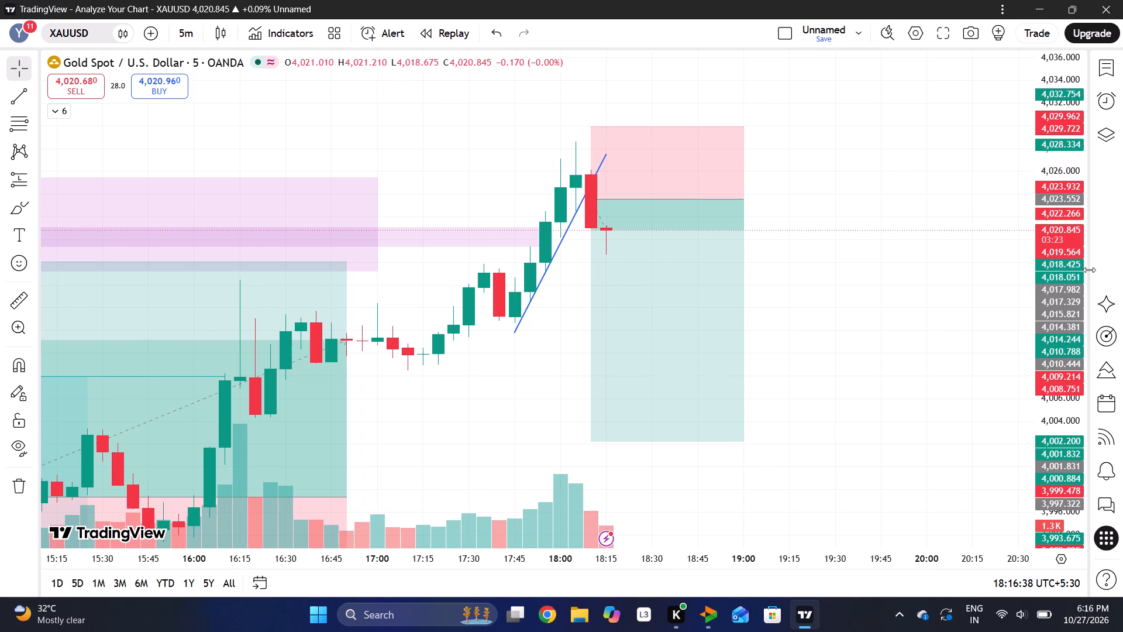
left_click_drag(1049, 244, 1038, 332)
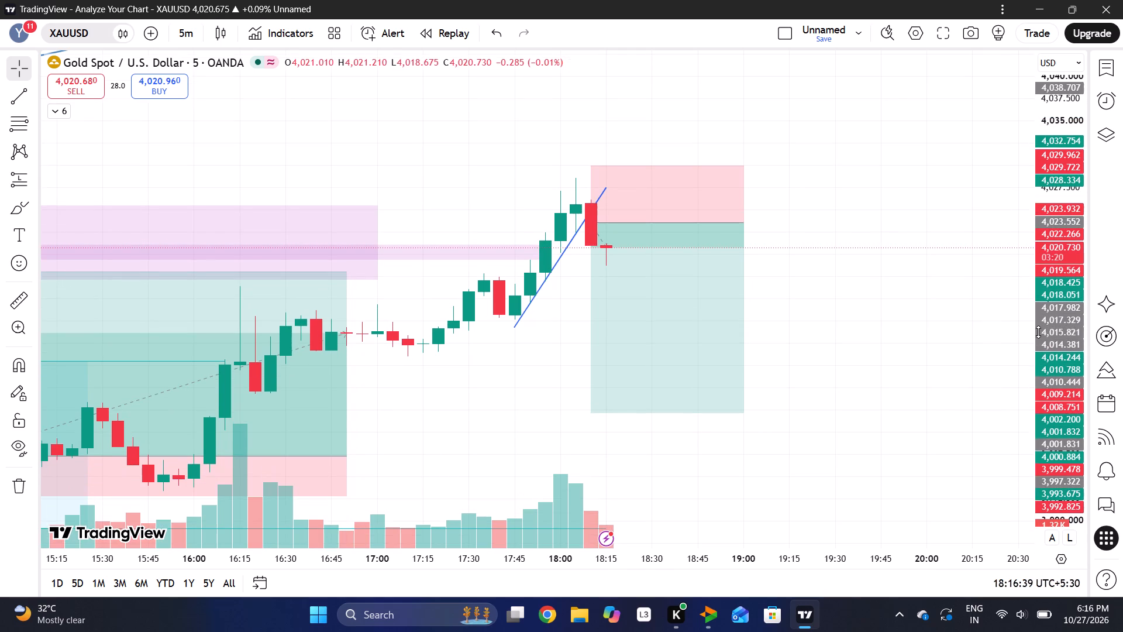
left_click_drag(888, 342, 819, 351)
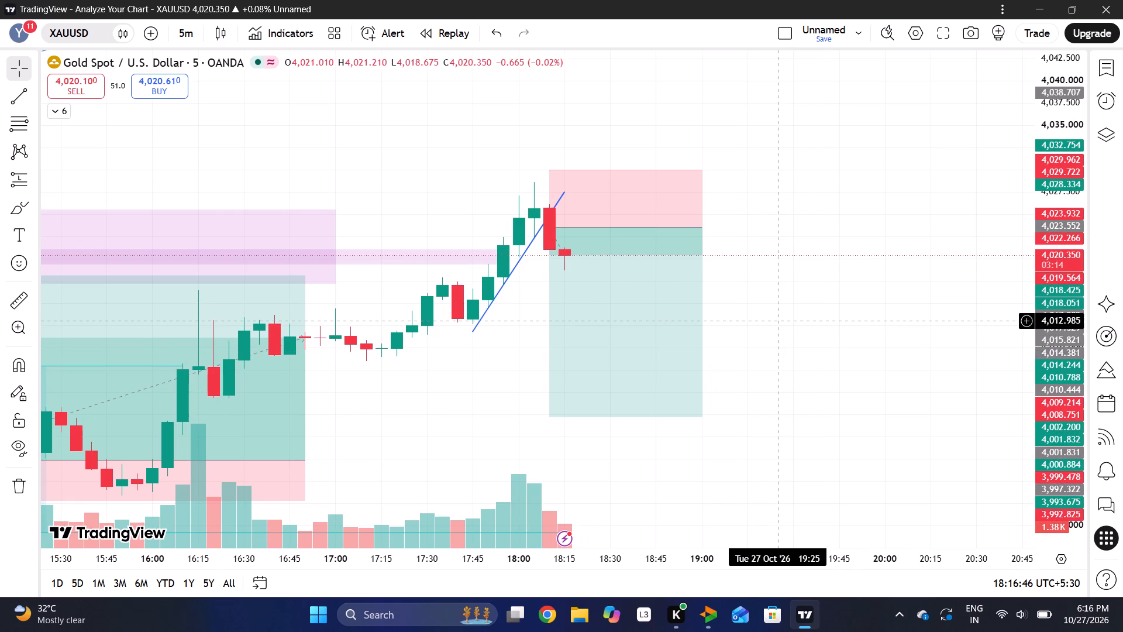
left_click(561, 193)
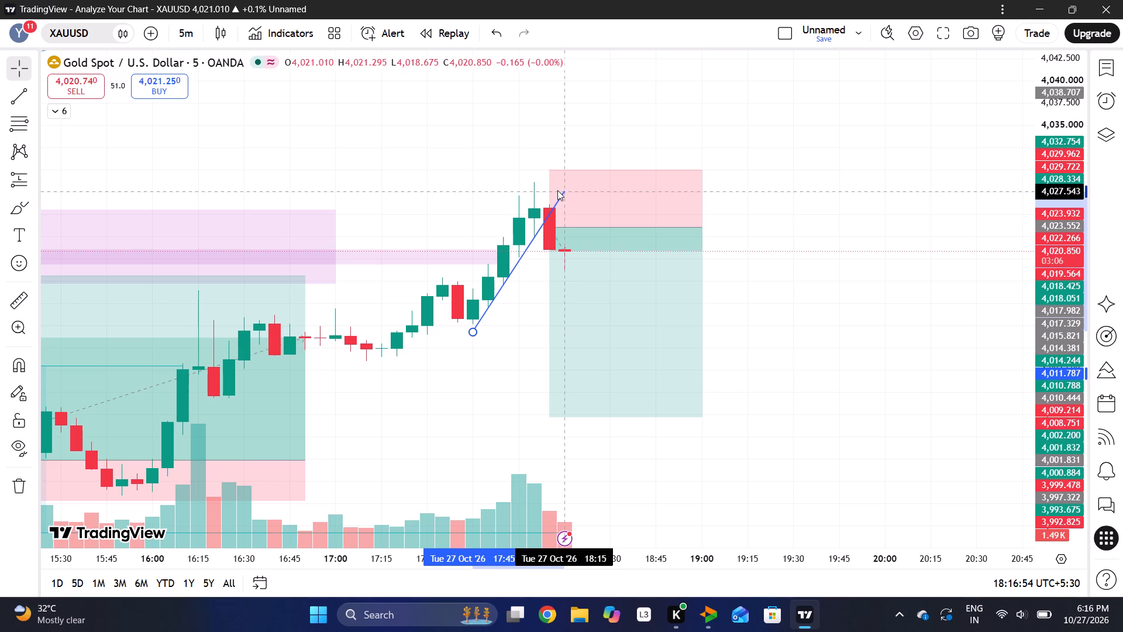
left_click(816, 262)
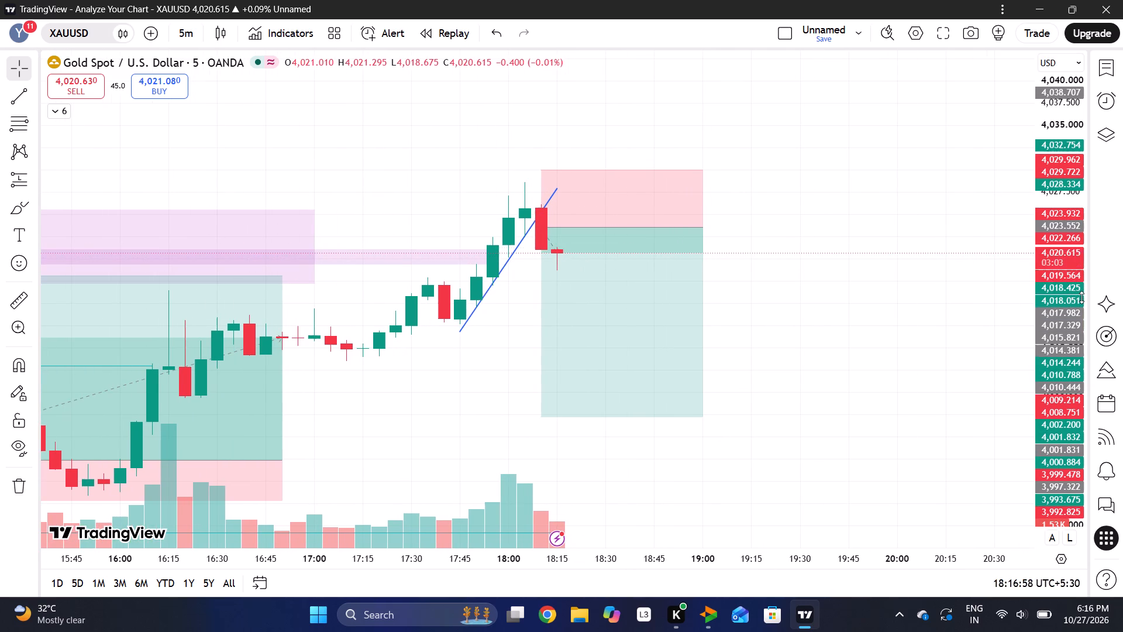
Switch the XAUUSD chart to the 1-minute timeframe.
left_click_drag(1073, 303, 1076, 223)
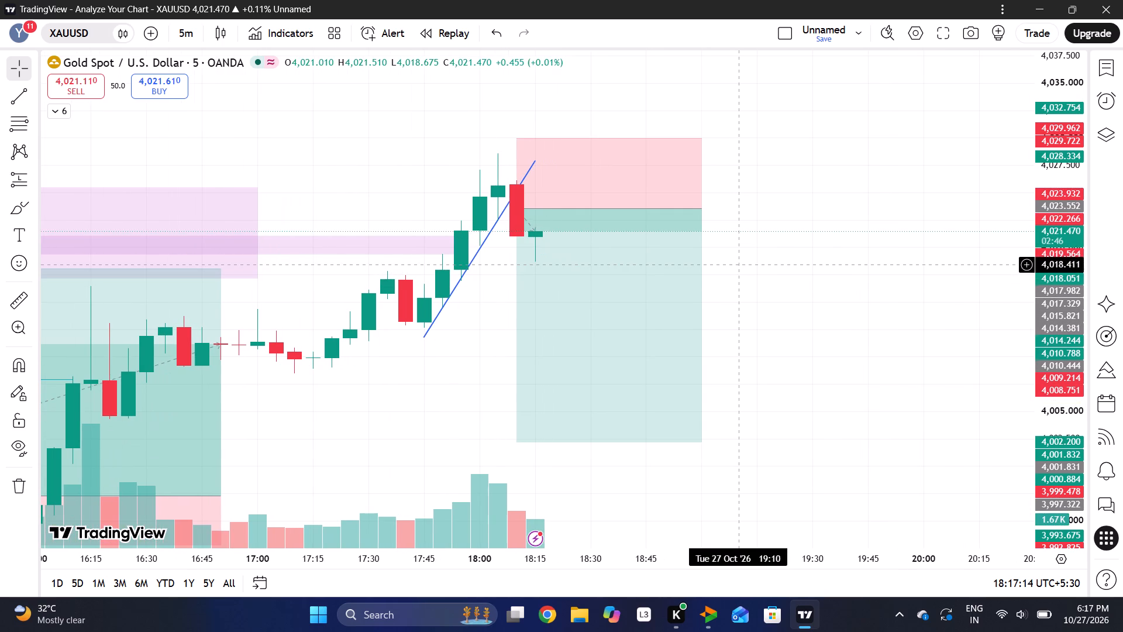
left_click_drag(749, 264, 815, 269)
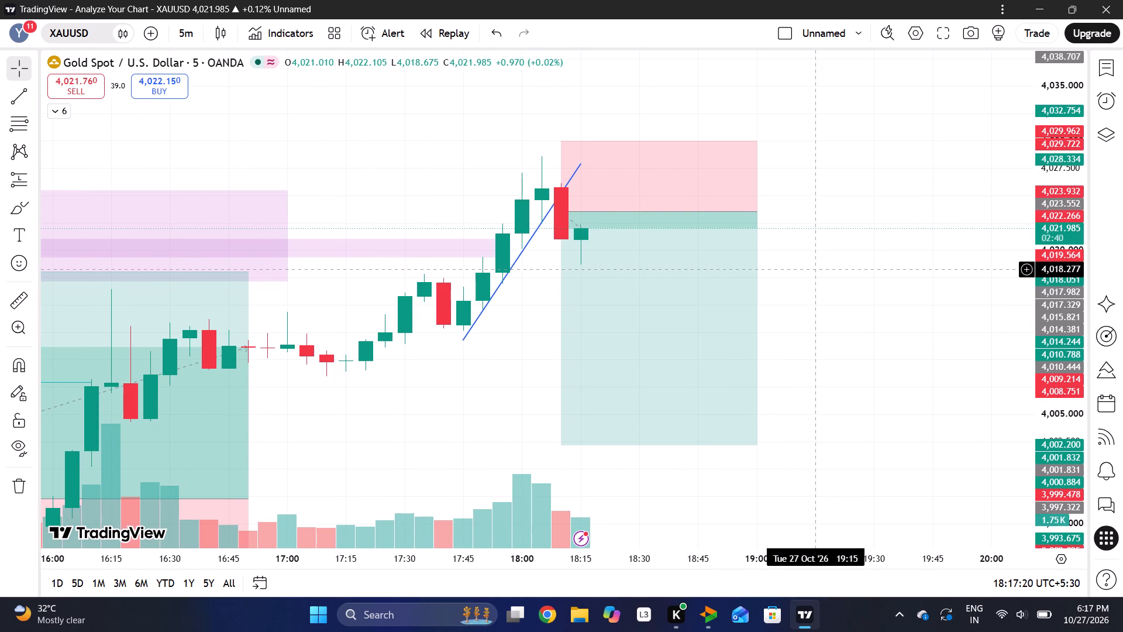
left_click_drag(1047, 277, 1051, 227)
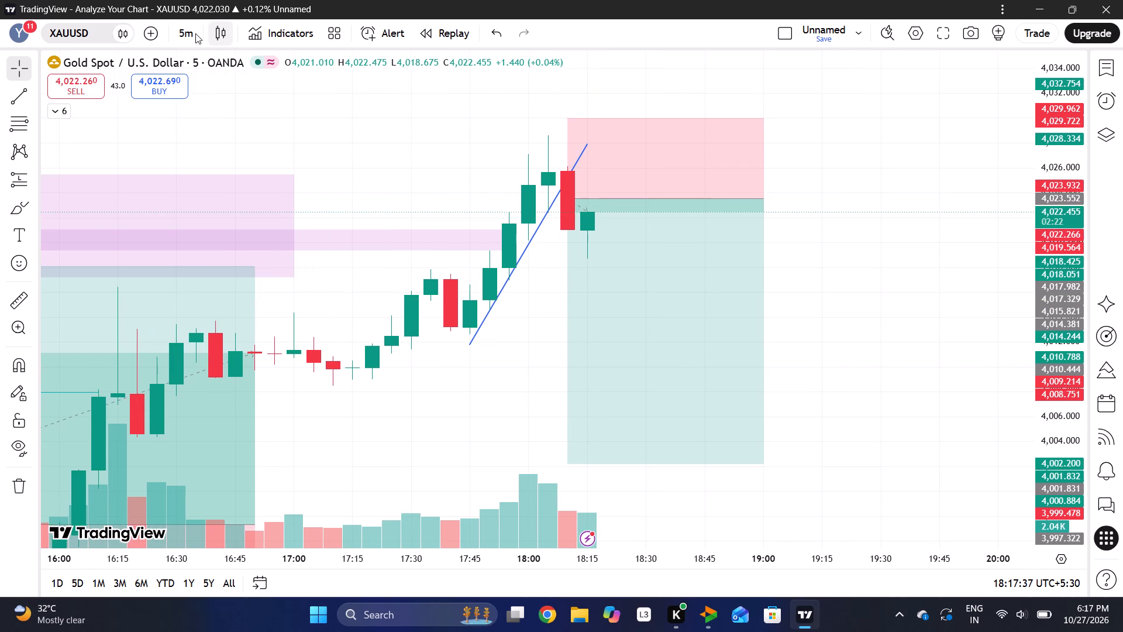
left_click(188, 29)
left_click(199, 136)
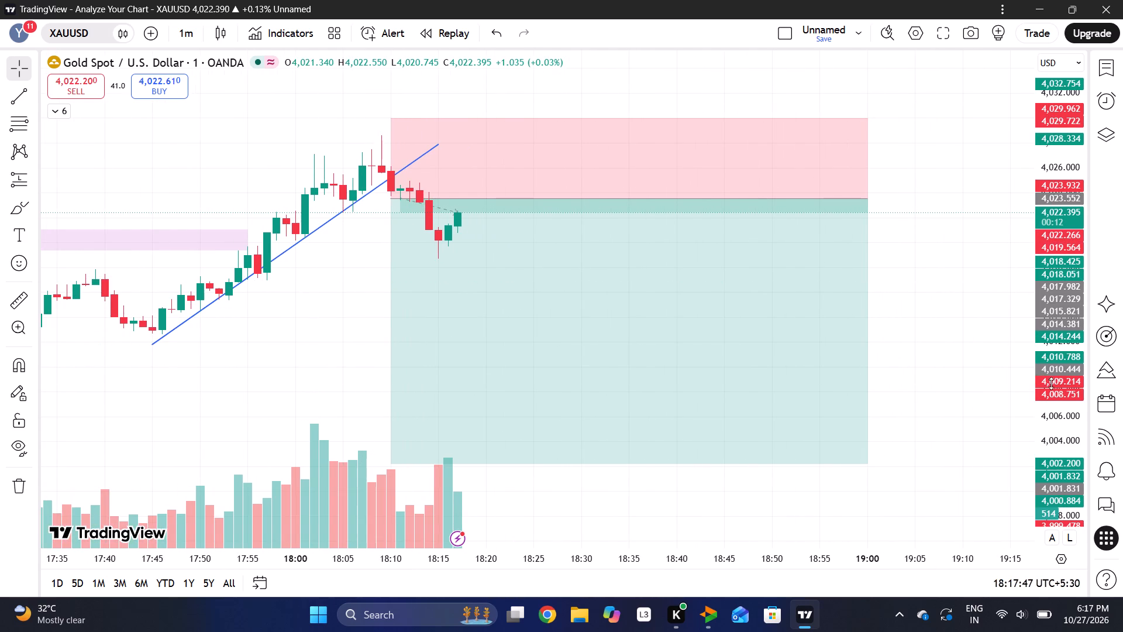
Examine the 1-minute candles after the trendline break against the short plan's entry, stop and target, and the earlier price swings.
left_click_drag(1051, 383, 1063, 265)
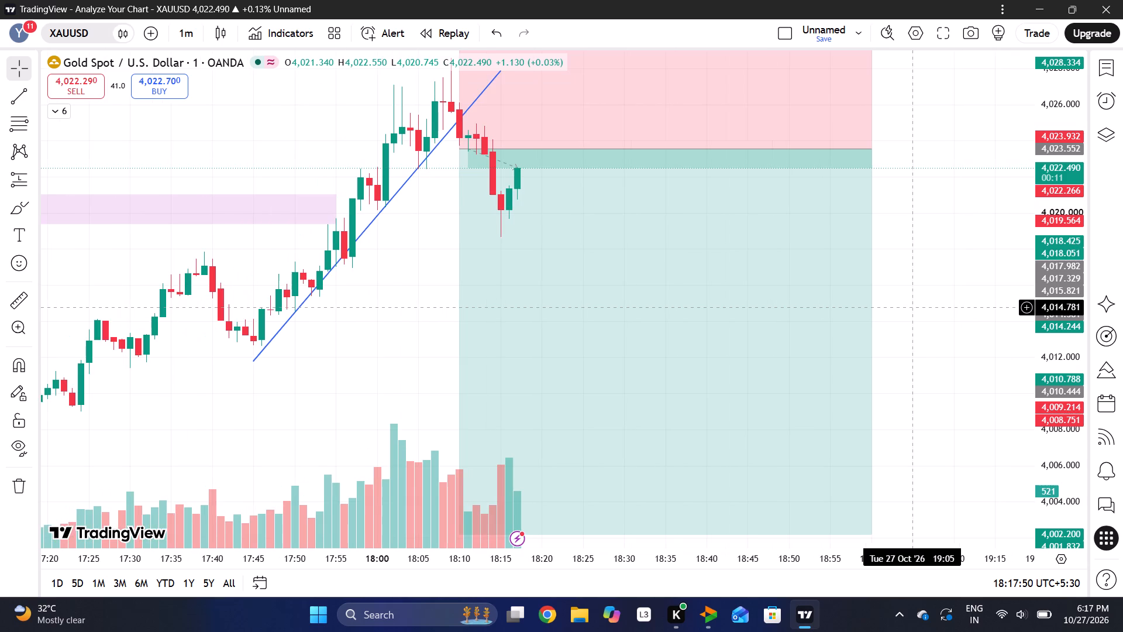
left_click_drag(1047, 170, 1064, 277)
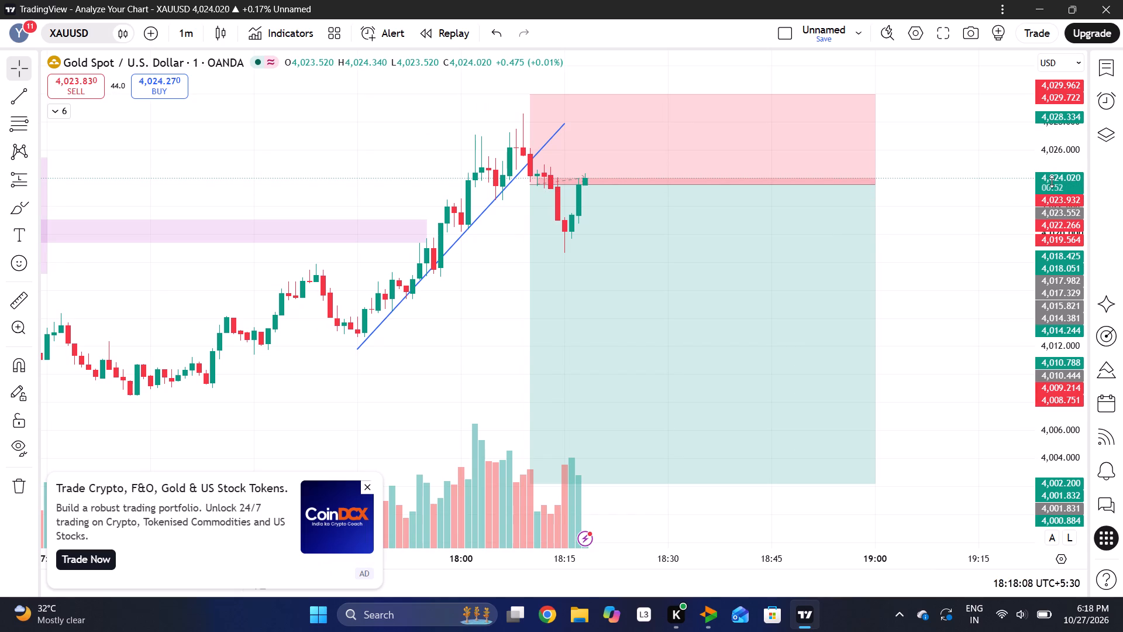
left_click_drag(1052, 181, 1055, 212)
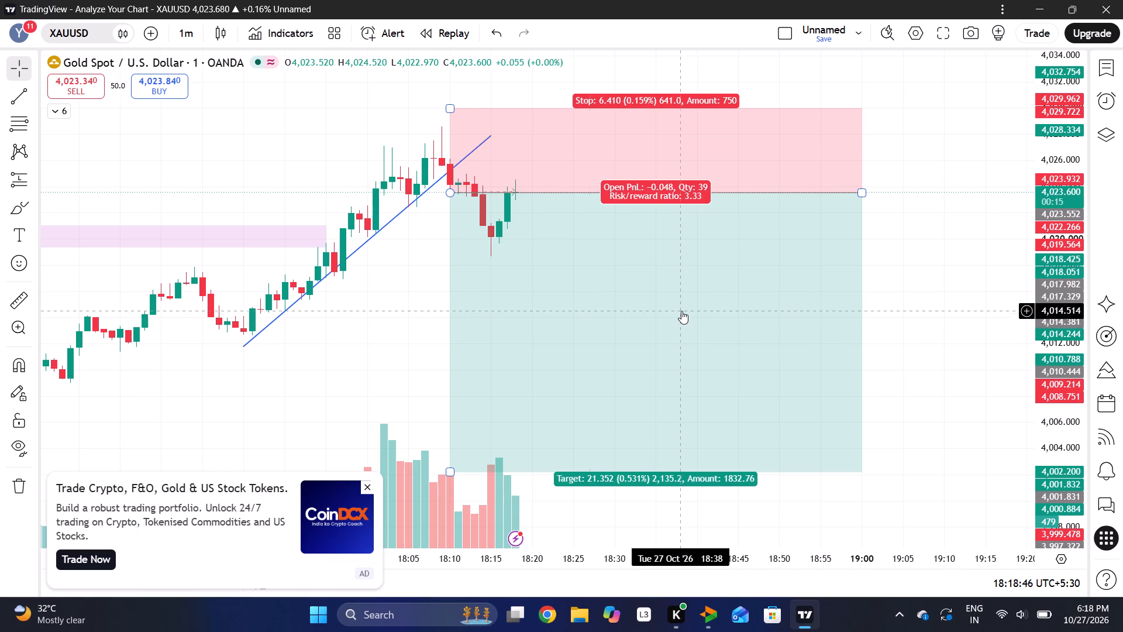
left_click_drag(403, 366, 252, 289)
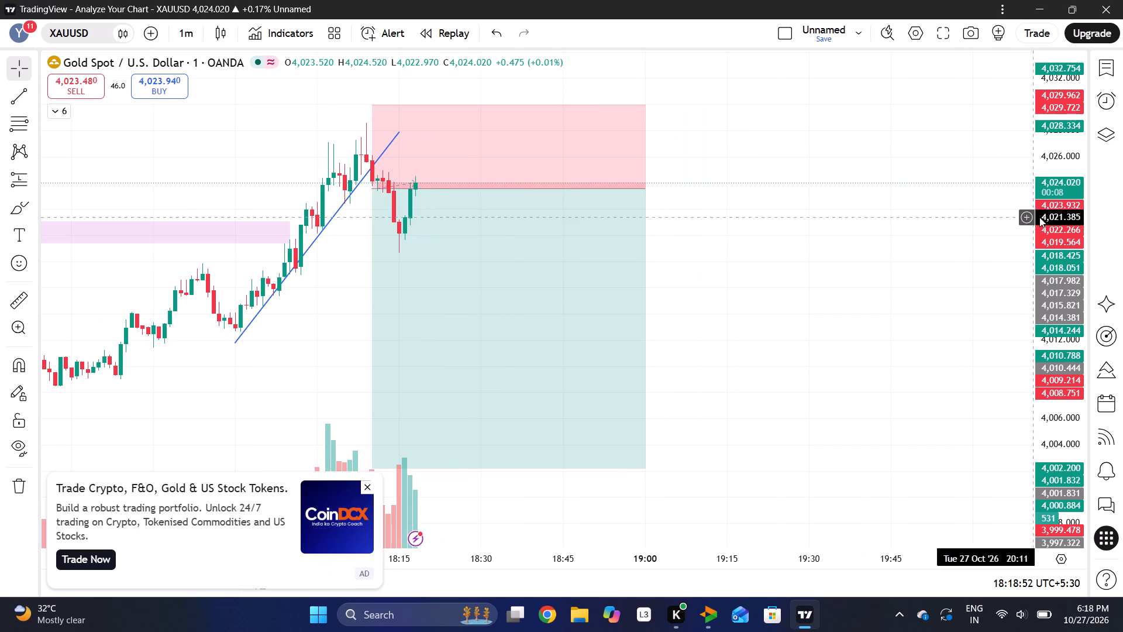
left_click_drag(1041, 217, 1028, 272)
left_click_drag(702, 313, 709, 222)
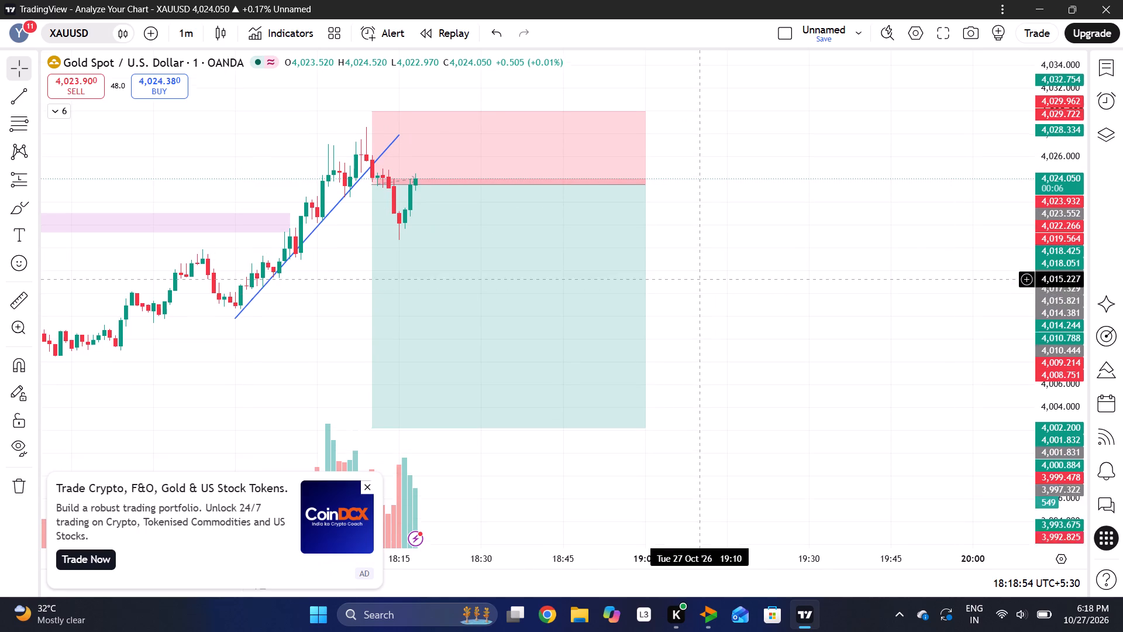
left_click_drag(709, 222, 711, 202)
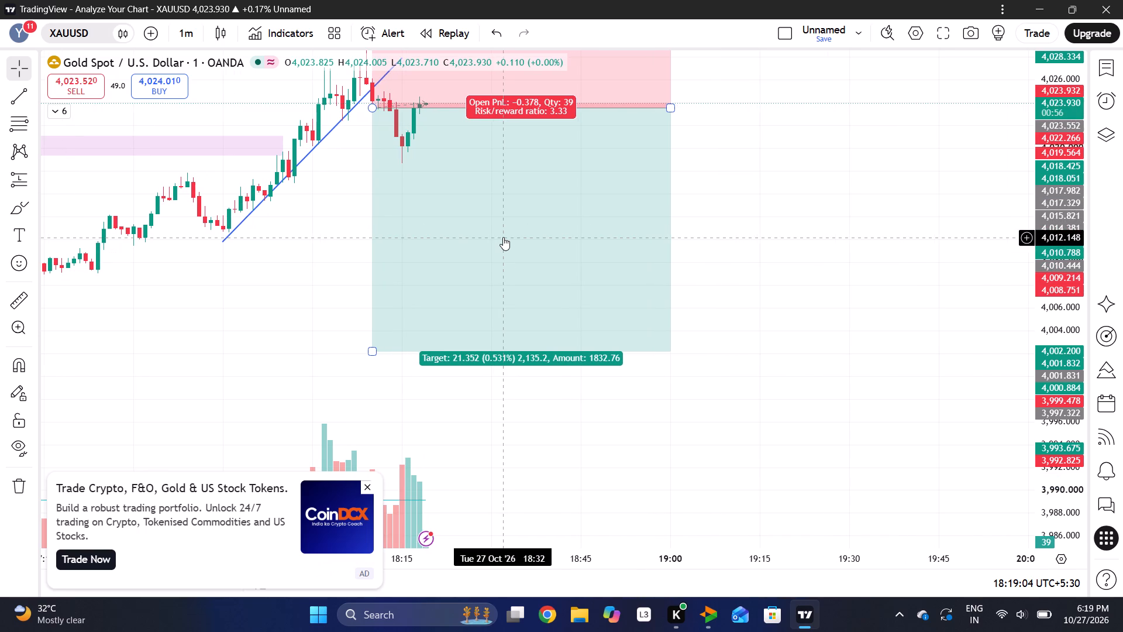
left_click_drag(728, 235, 767, 291)
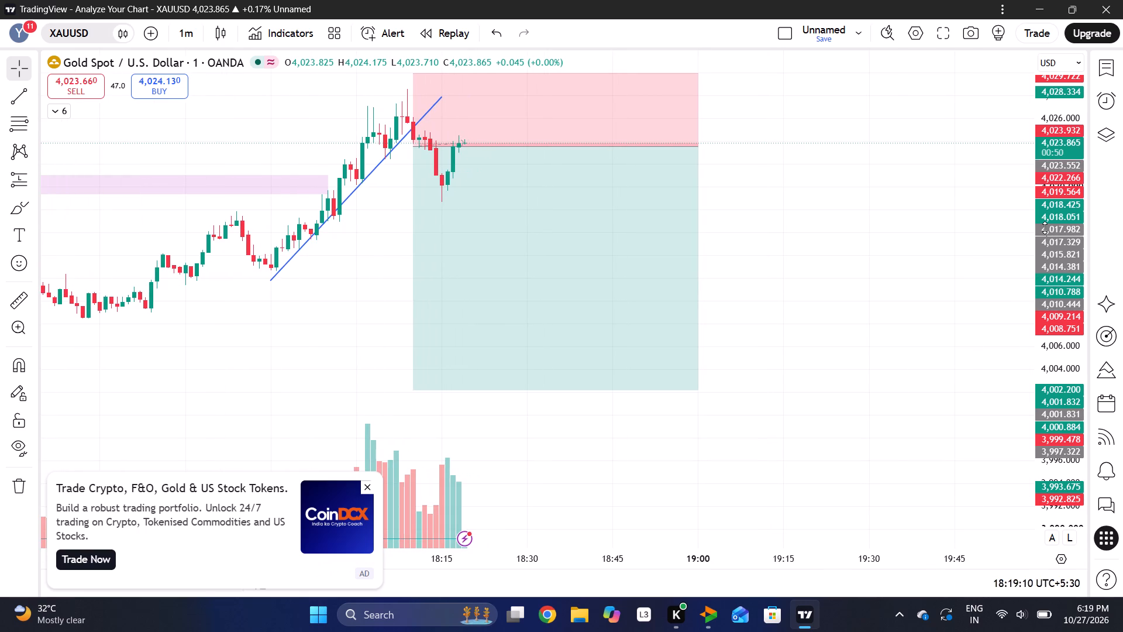
left_click_drag(1045, 228, 1048, 160)
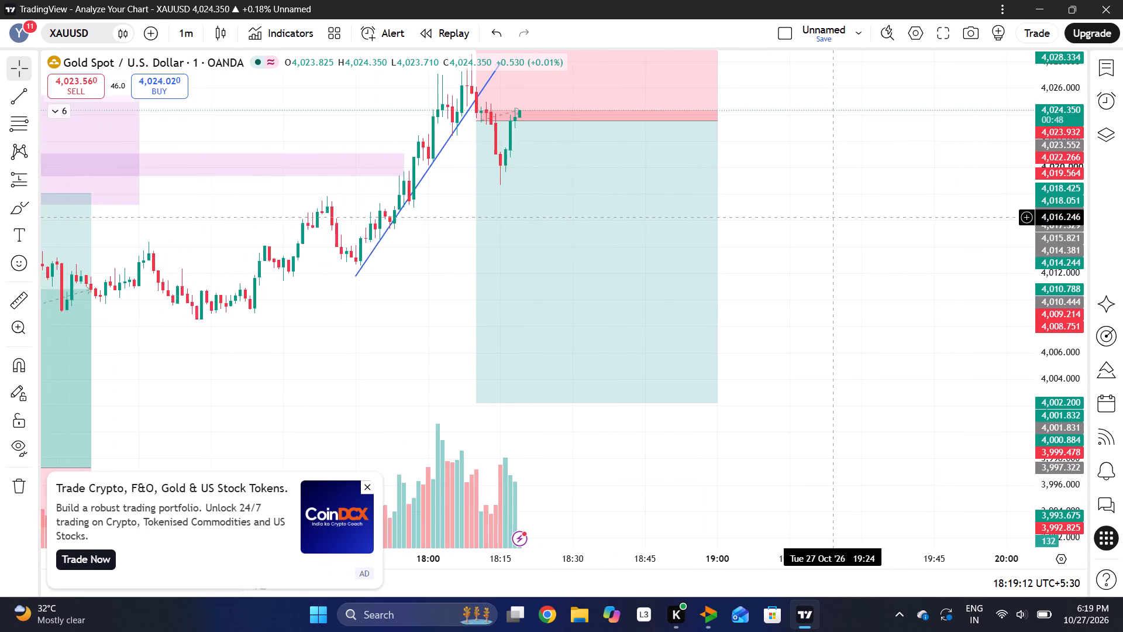
left_click_drag(833, 217, 800, 293)
left_click_drag(1043, 150, 1036, 252)
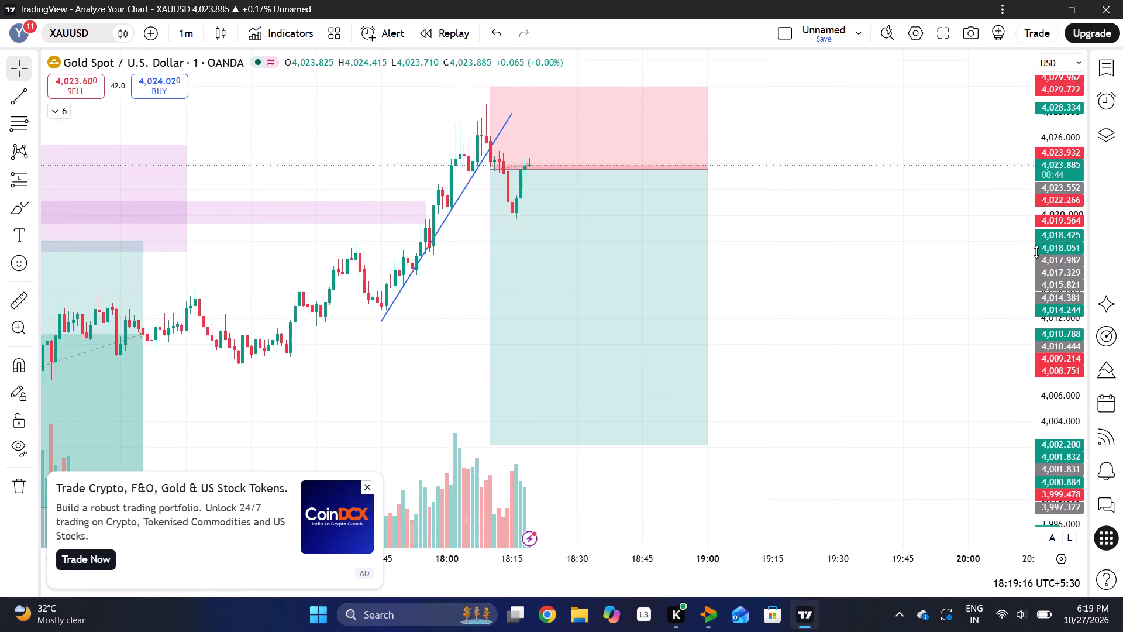
left_click_drag(1036, 252, 1029, 277)
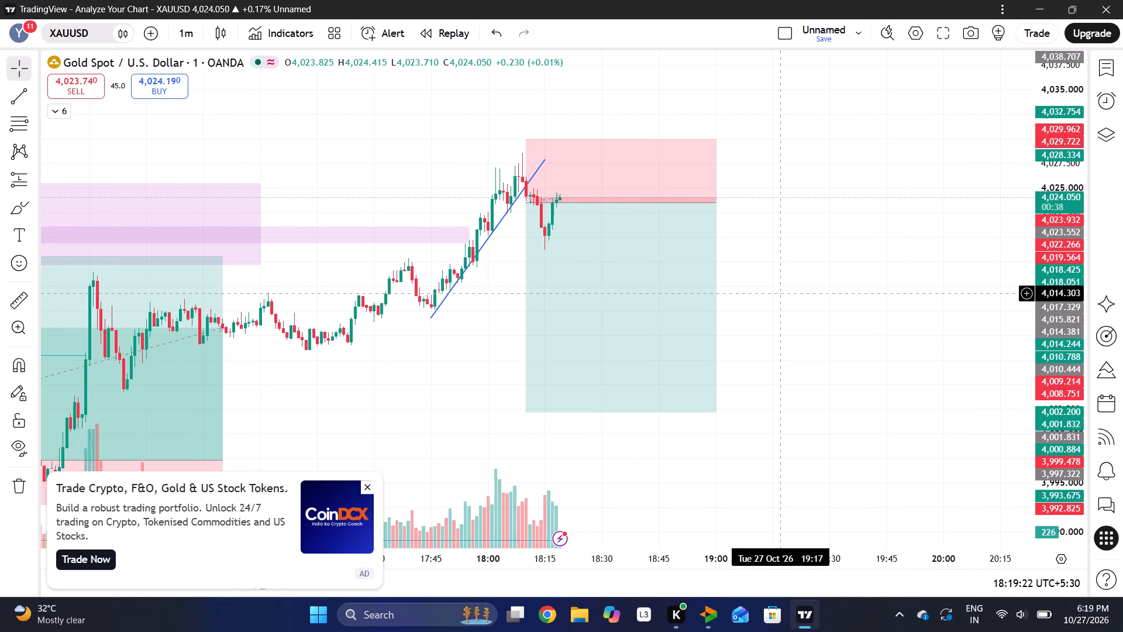
left_click_drag(1051, 365, 1052, 259)
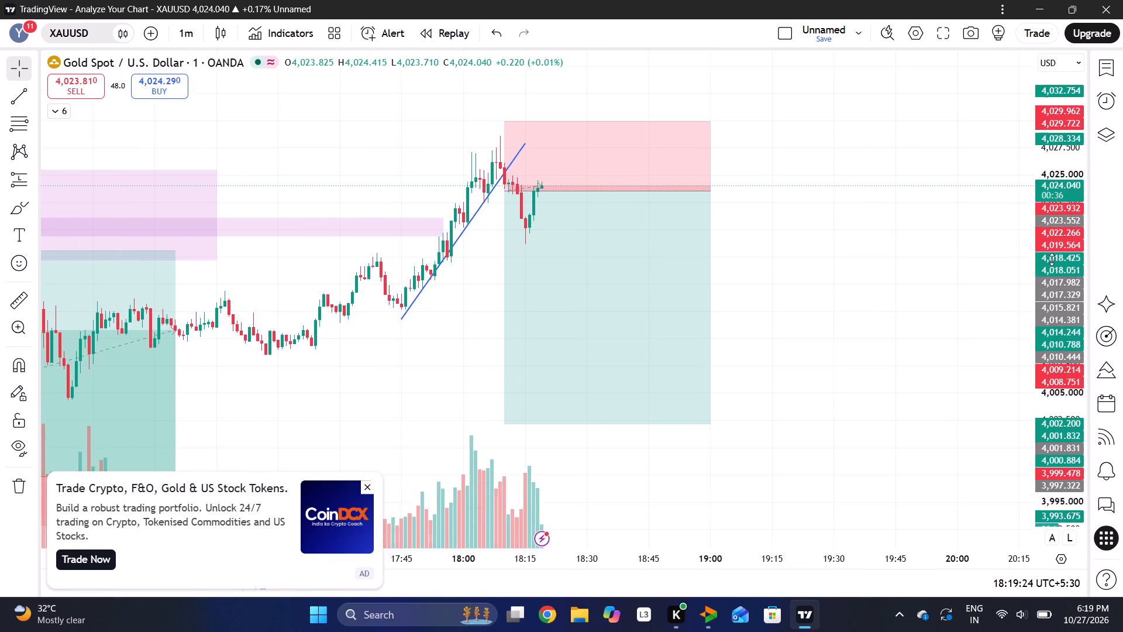
left_click_drag(1052, 259, 1052, 253)
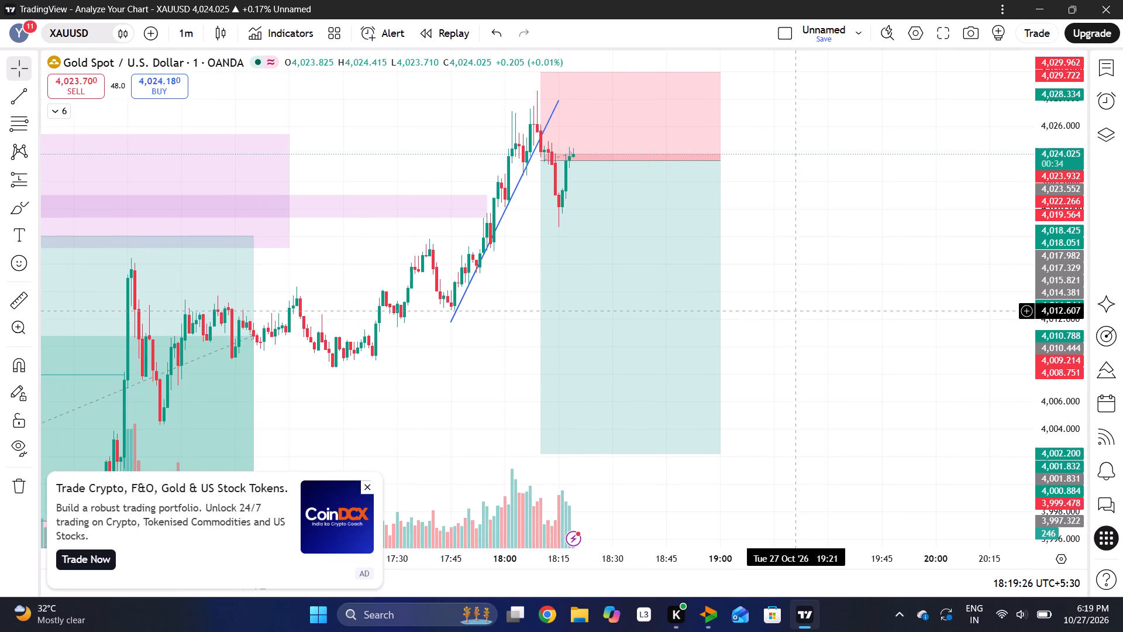
left_click_drag(1043, 186, 1038, 282)
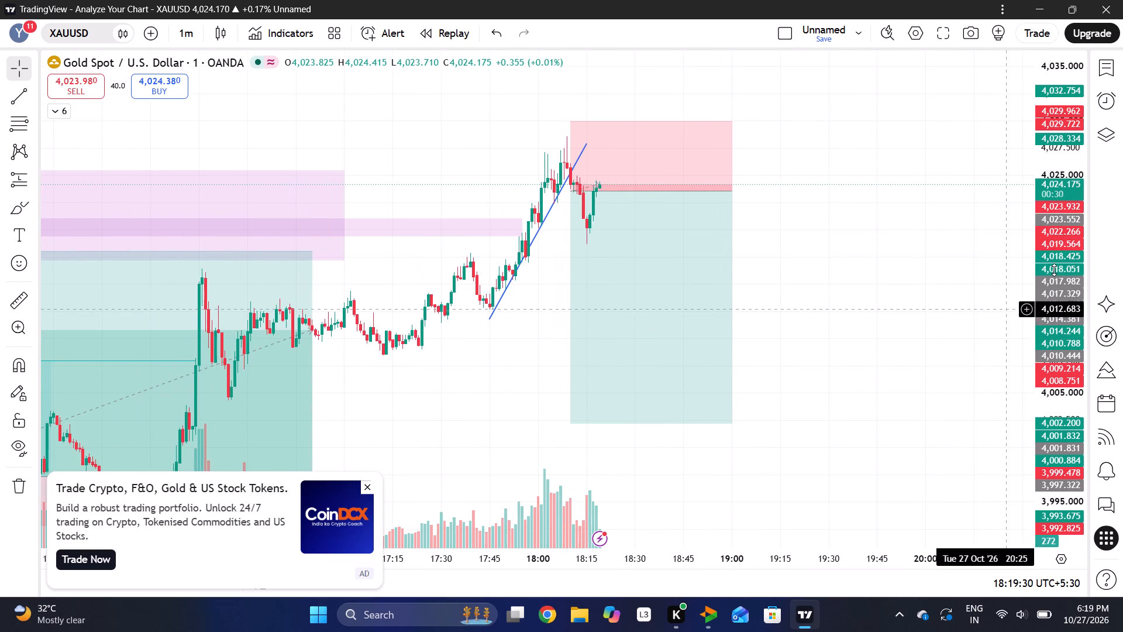
left_click_drag(1054, 269, 1037, 338)
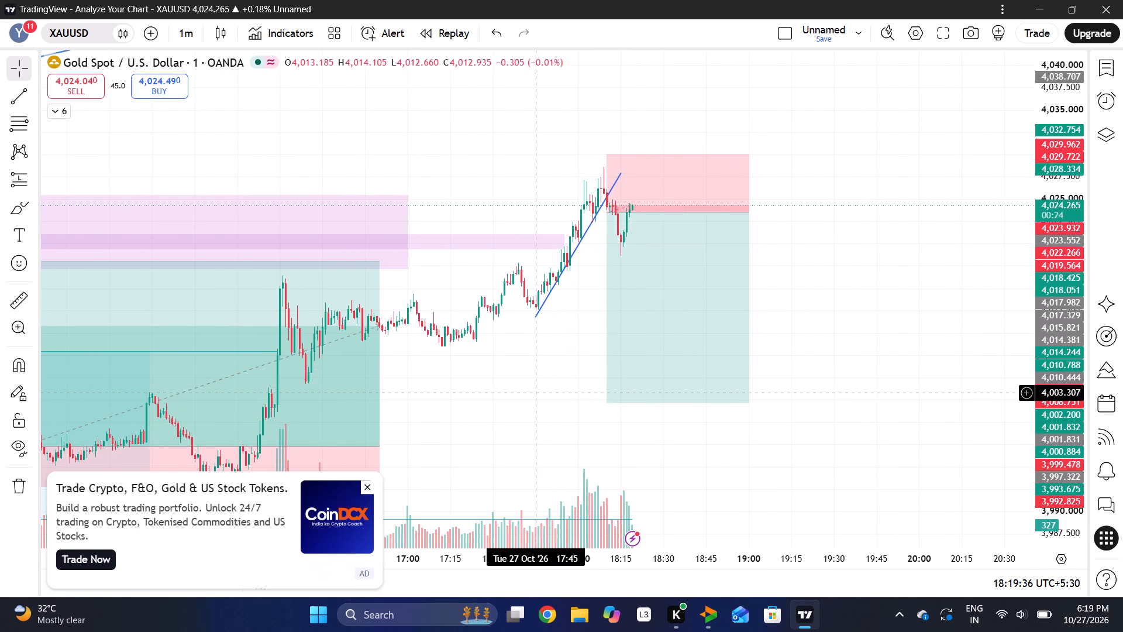
left_click_drag(925, 355, 824, 381)
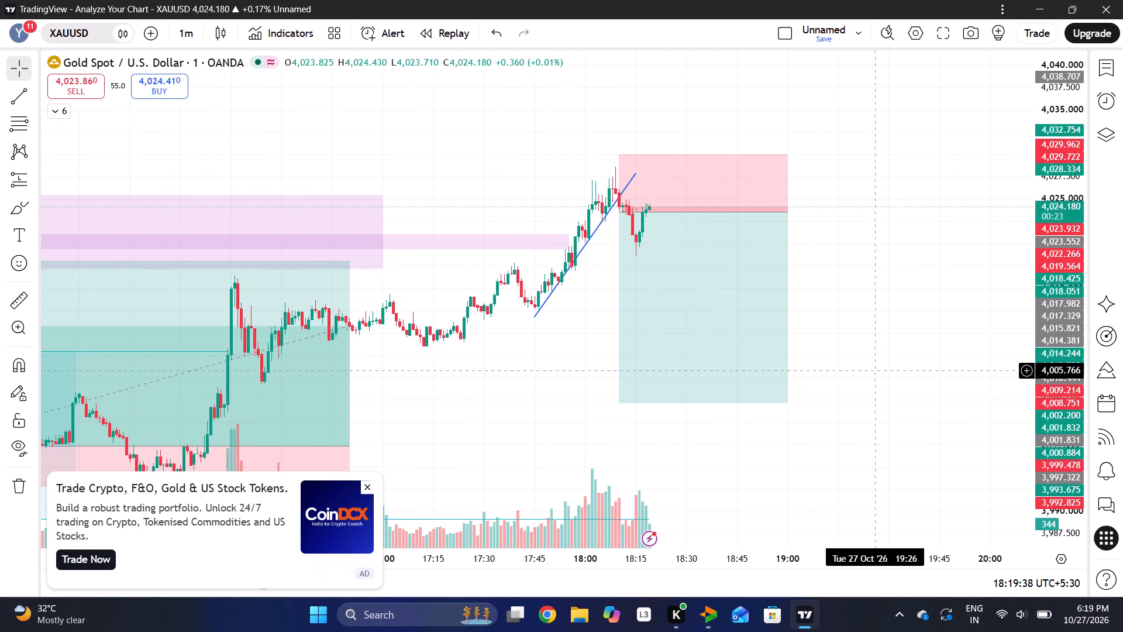
Switch the XAUUSD chart back to the 5-minute timeframe.
left_click_drag(824, 381, 819, 381)
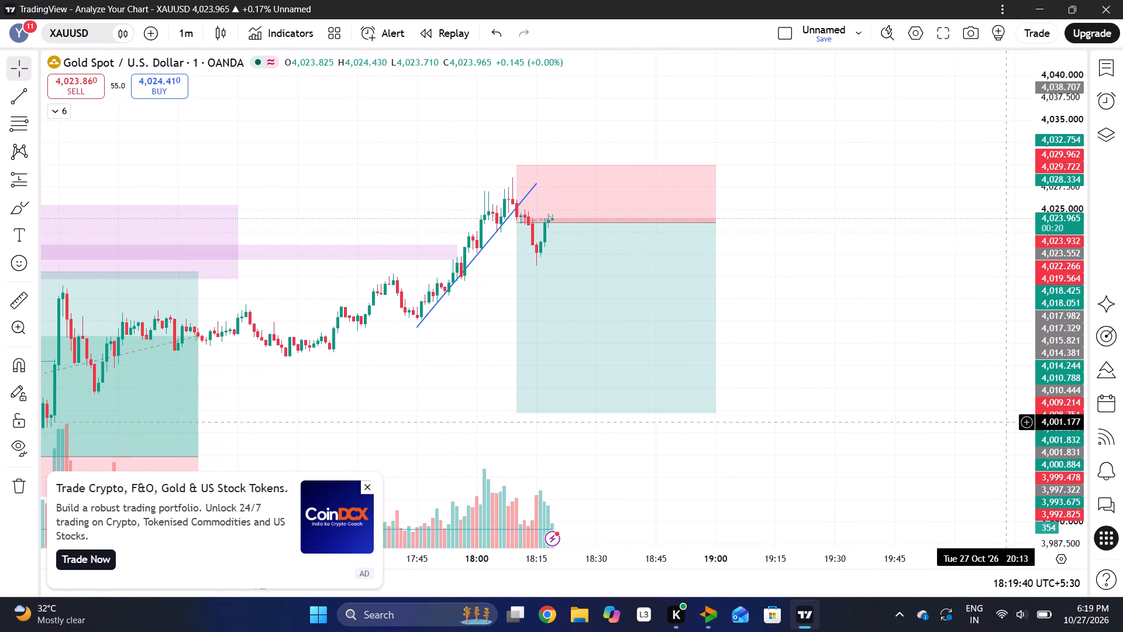
left_click(181, 33)
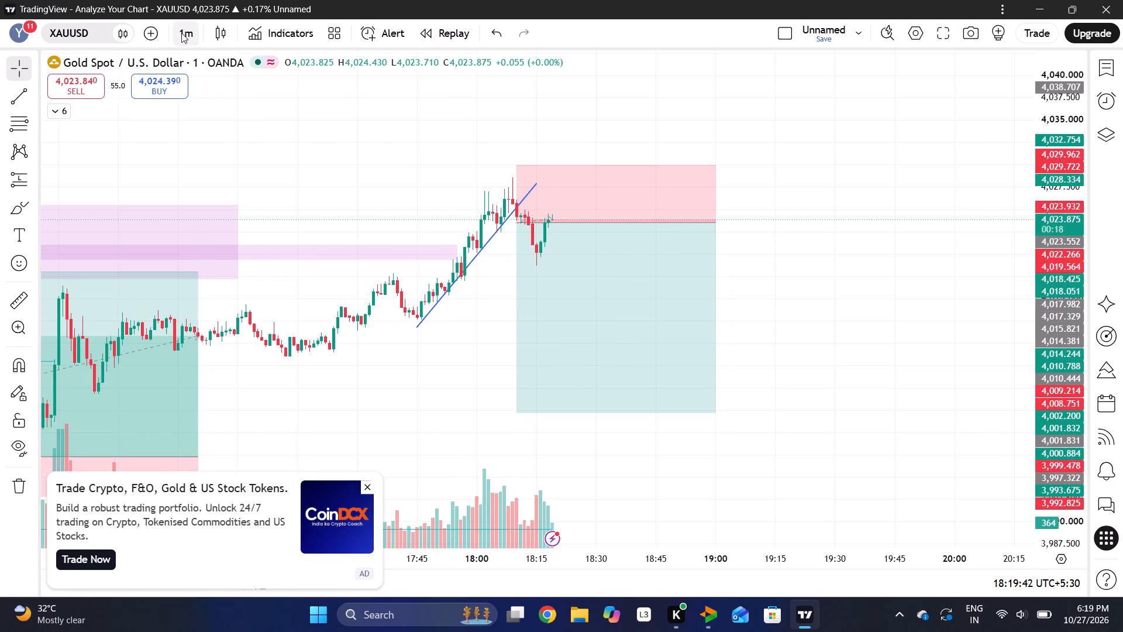
left_click(205, 218)
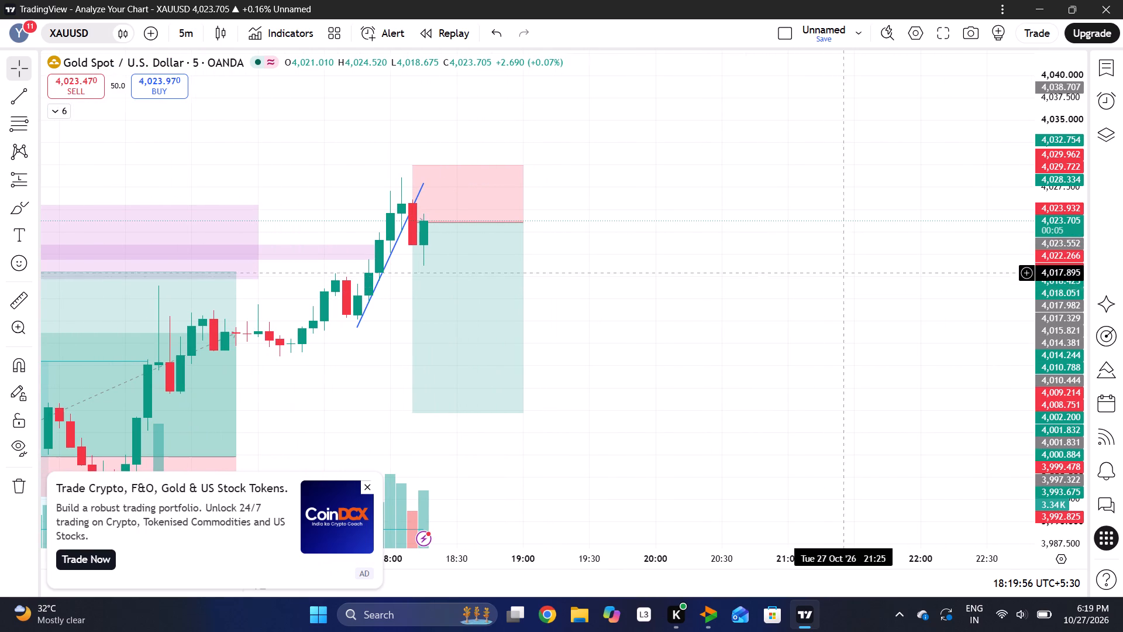
Switch to Delta Exchange and set the XAUTUSD market short ticket's quantity to 5 lots.
left_click(693, 617)
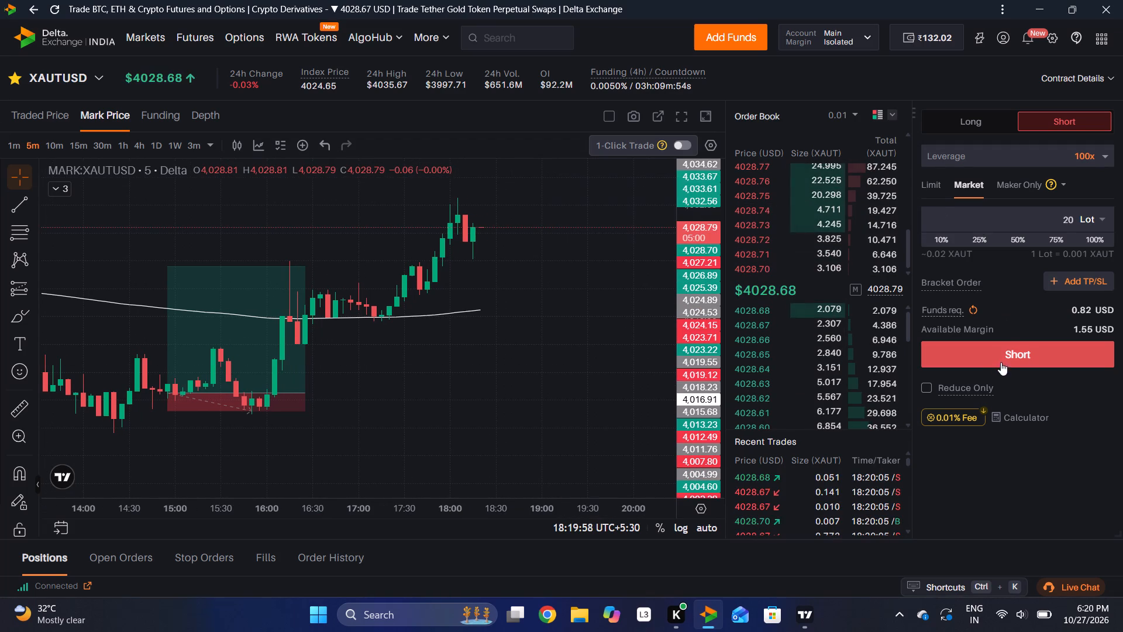
left_click(1066, 225)
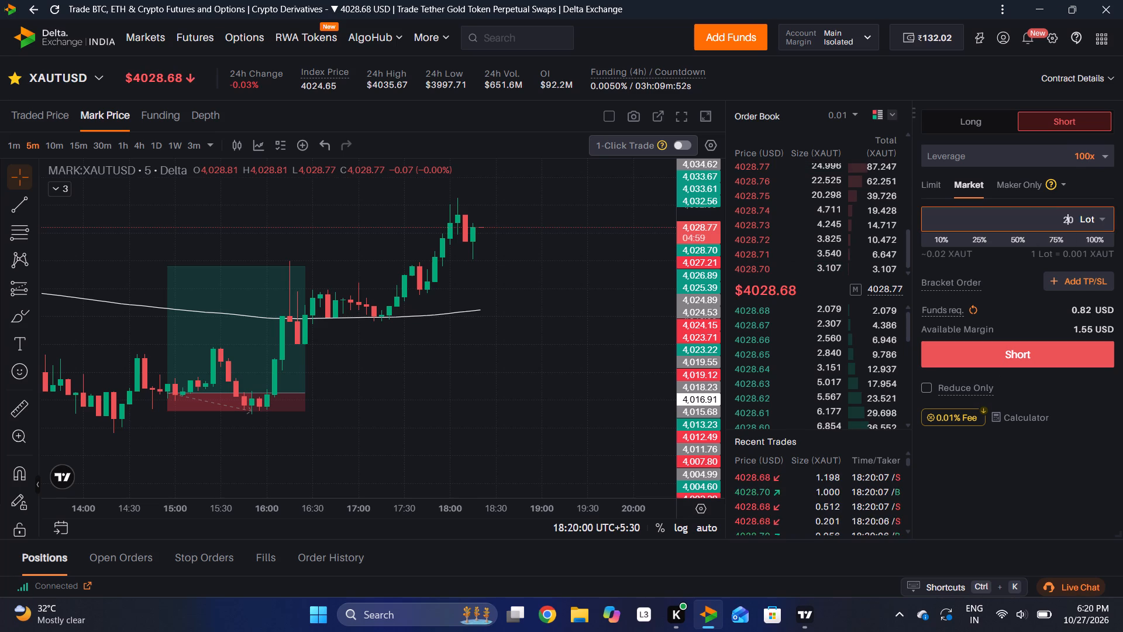
key("BackSpace")
key("BackSpace")
key("BackSpace")
key("BackSpace")
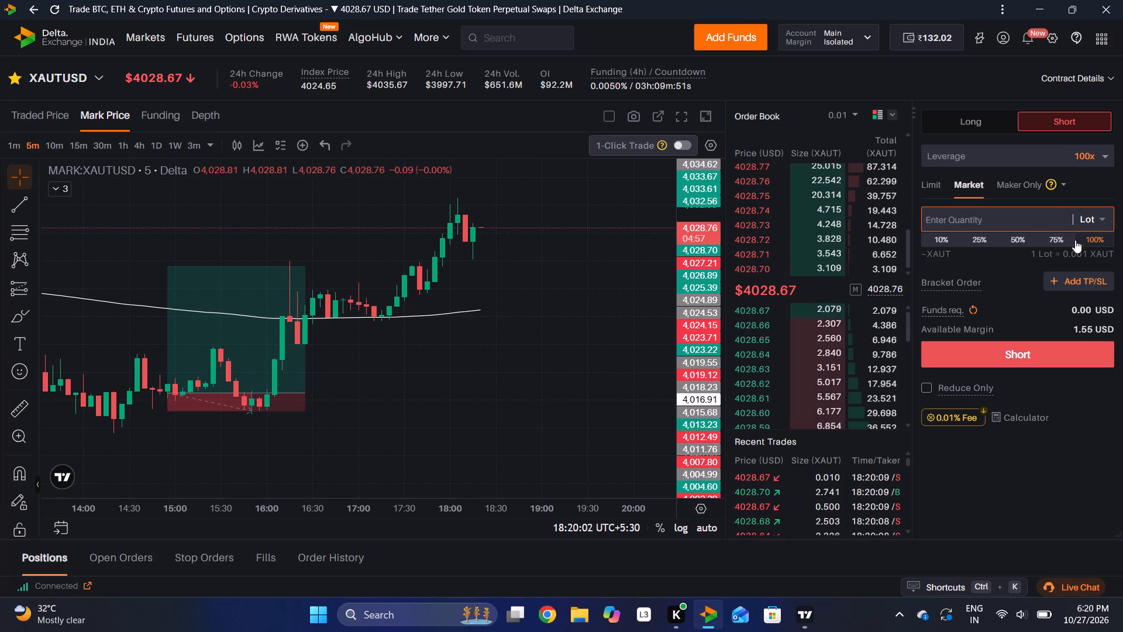
key("2")
key("BackSpace")
key("BackSpace")
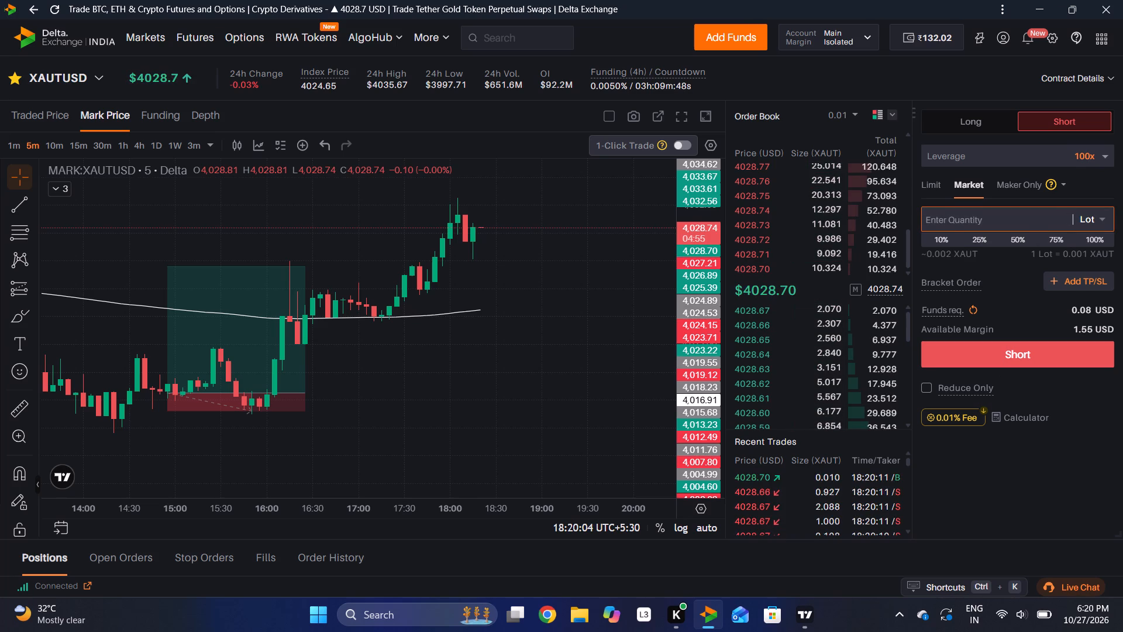
key("5")
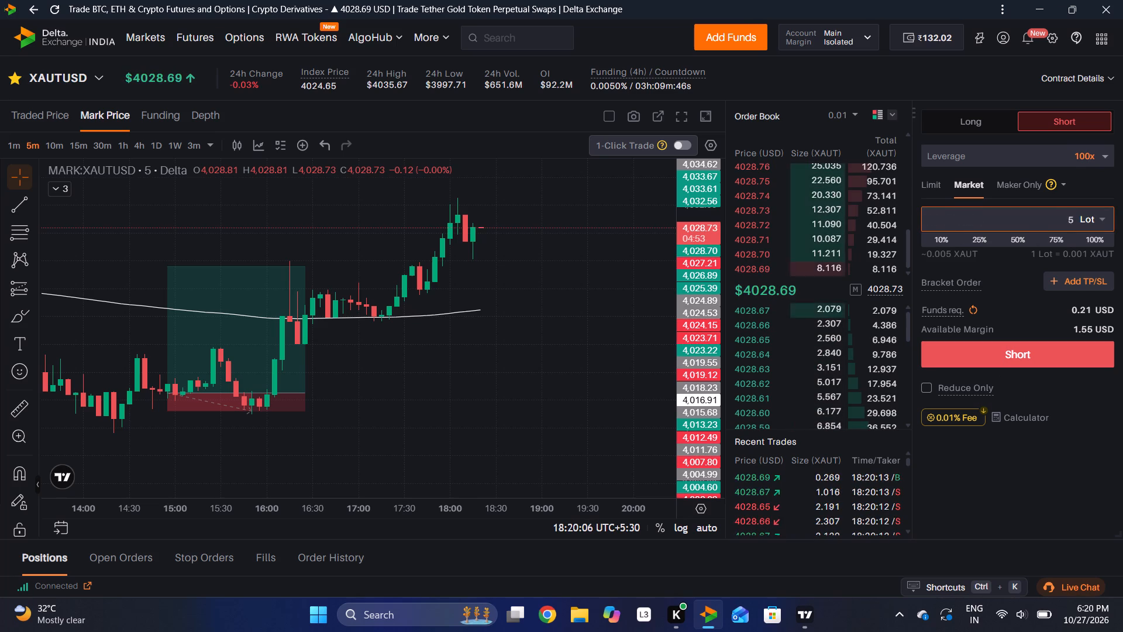
Submit and confirm the market order to sell 5 lots of XAUTUSD at 100x leverage.
left_click(1077, 355)
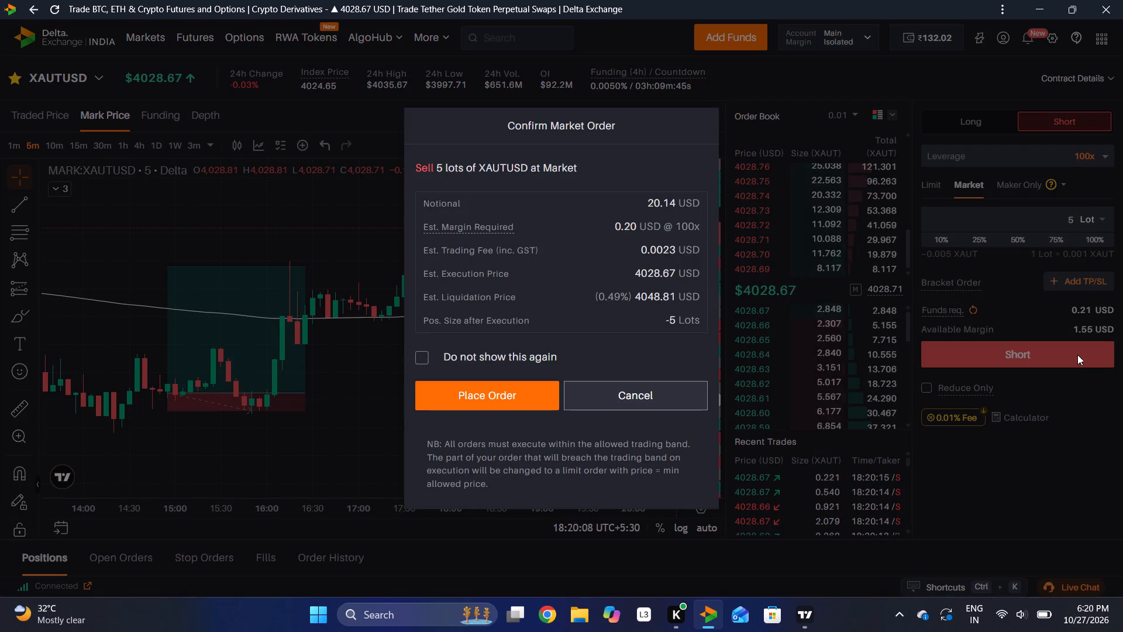
left_click(548, 387)
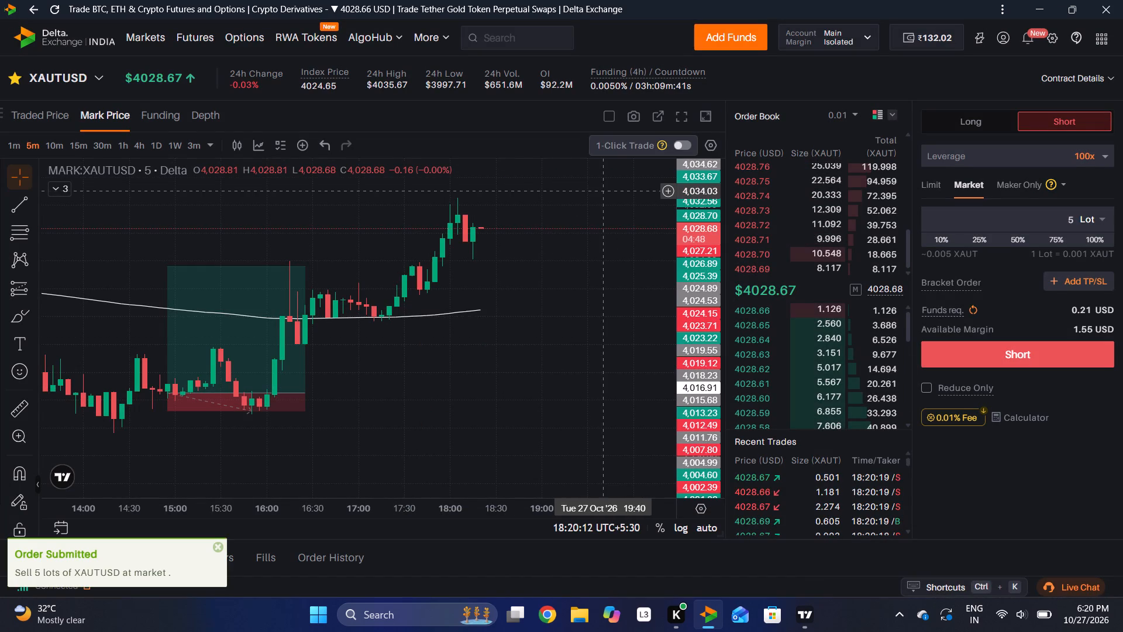
Attach a stop loss to the 5-lot XAUTUSD short on the chart and adjust it to 4,033.28.
left_click_drag(694, 208, 694, 243)
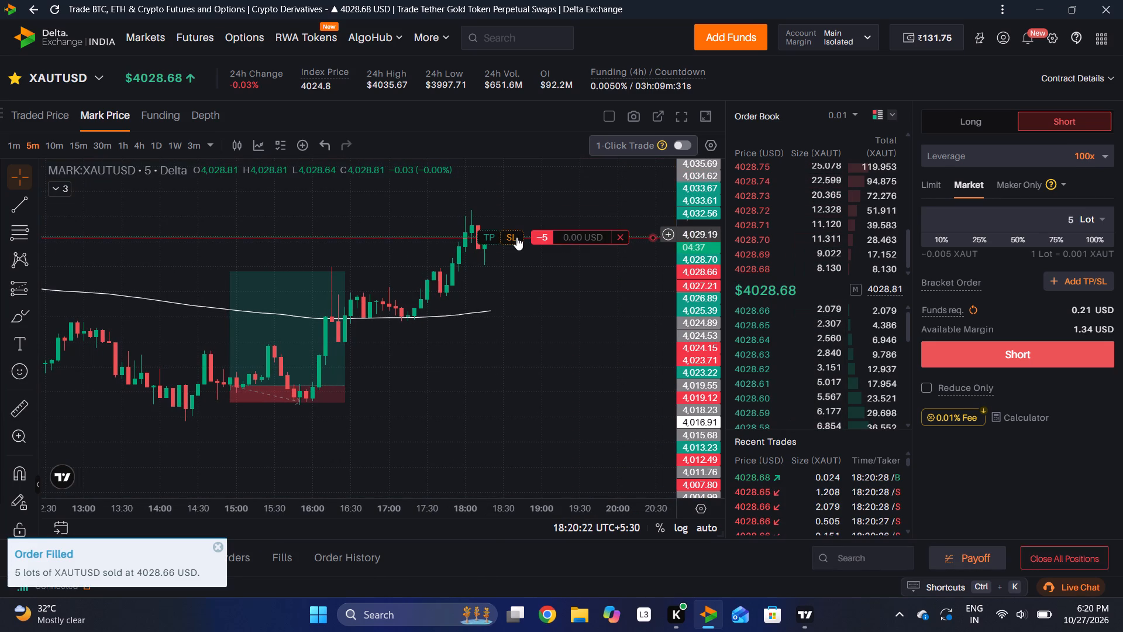
left_click_drag(516, 238, 545, 214)
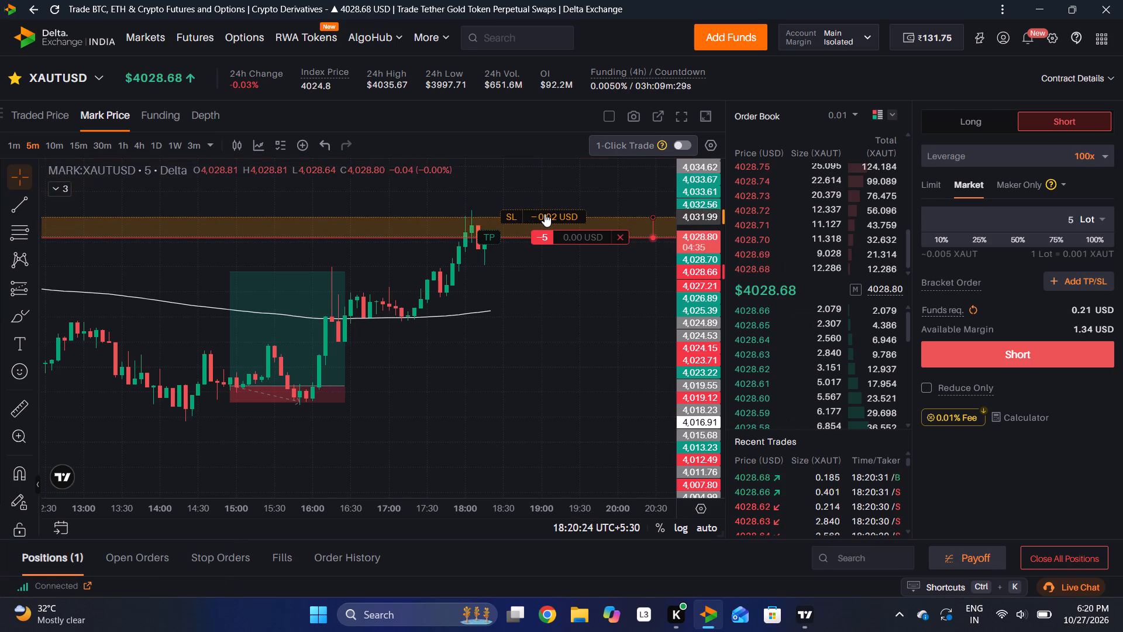
left_click_drag(545, 214, 560, 205)
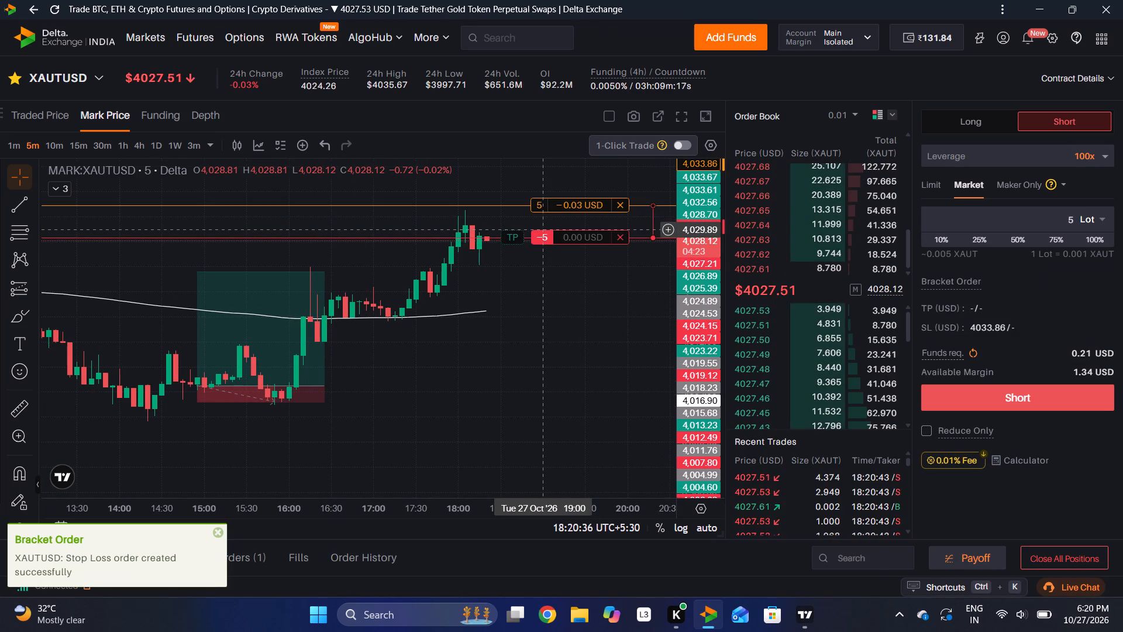
left_click_drag(549, 202, 562, 203)
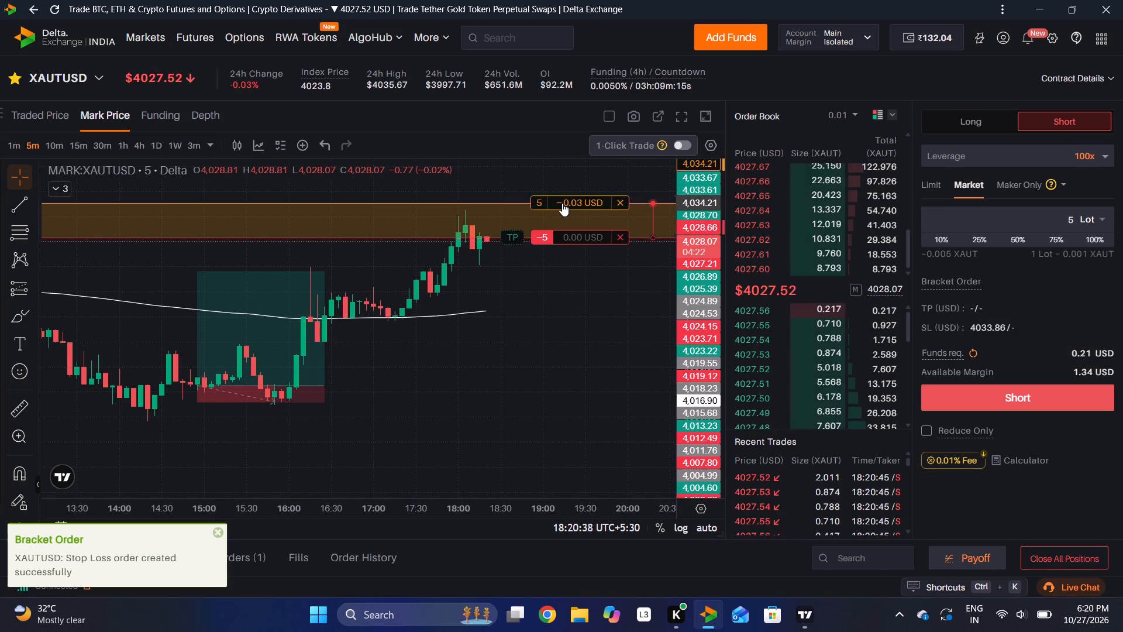
left_click_drag(562, 203, 574, 208)
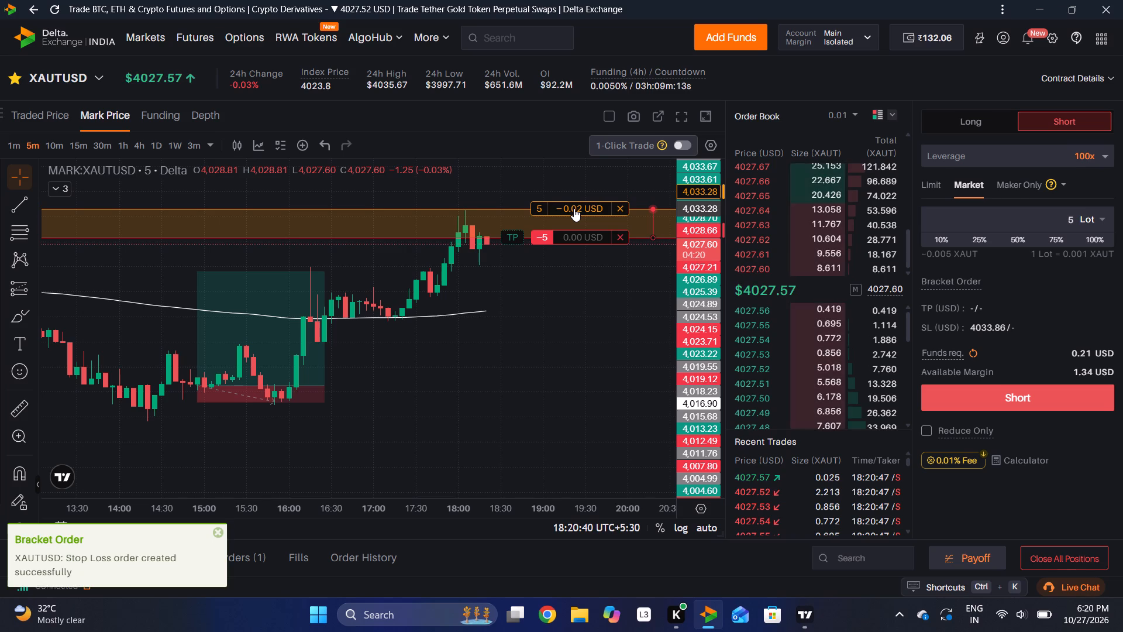
left_click_drag(574, 208, 575, 208)
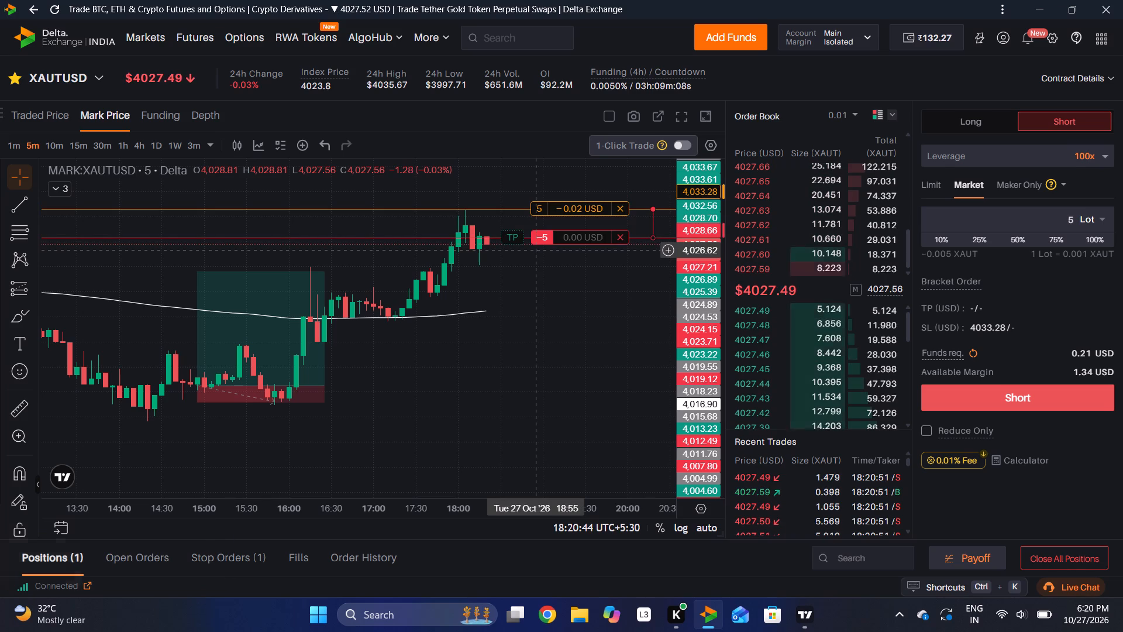
Attach a take profit to the 5-lot XAUTUSD short at 4,018.45.
left_click_drag(512, 236, 542, 299)
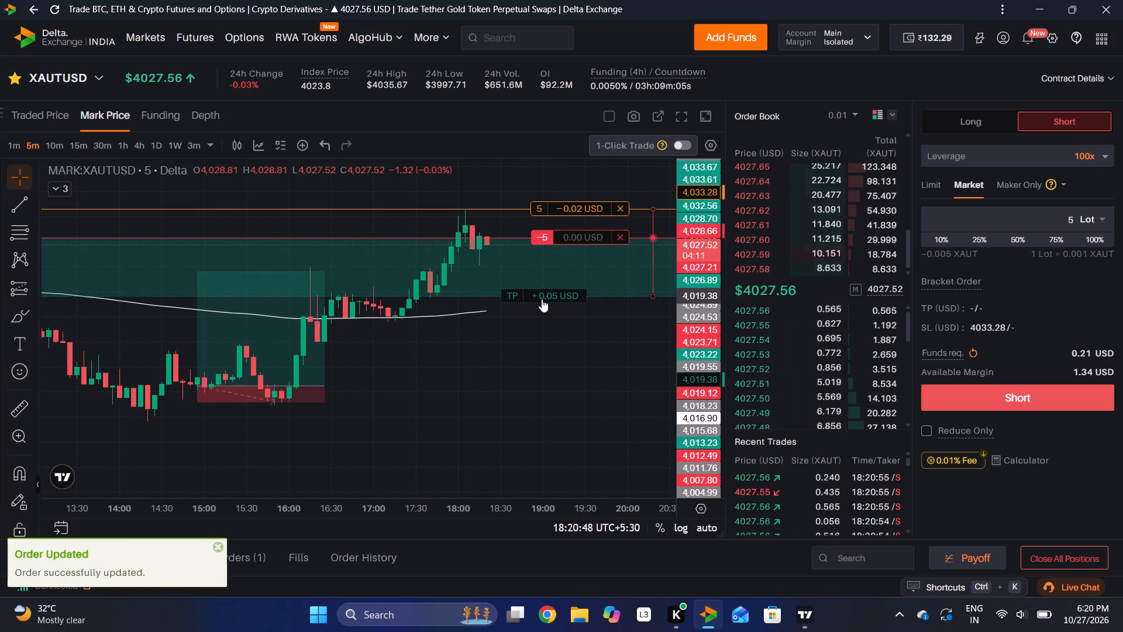
left_click_drag(542, 299, 549, 301)
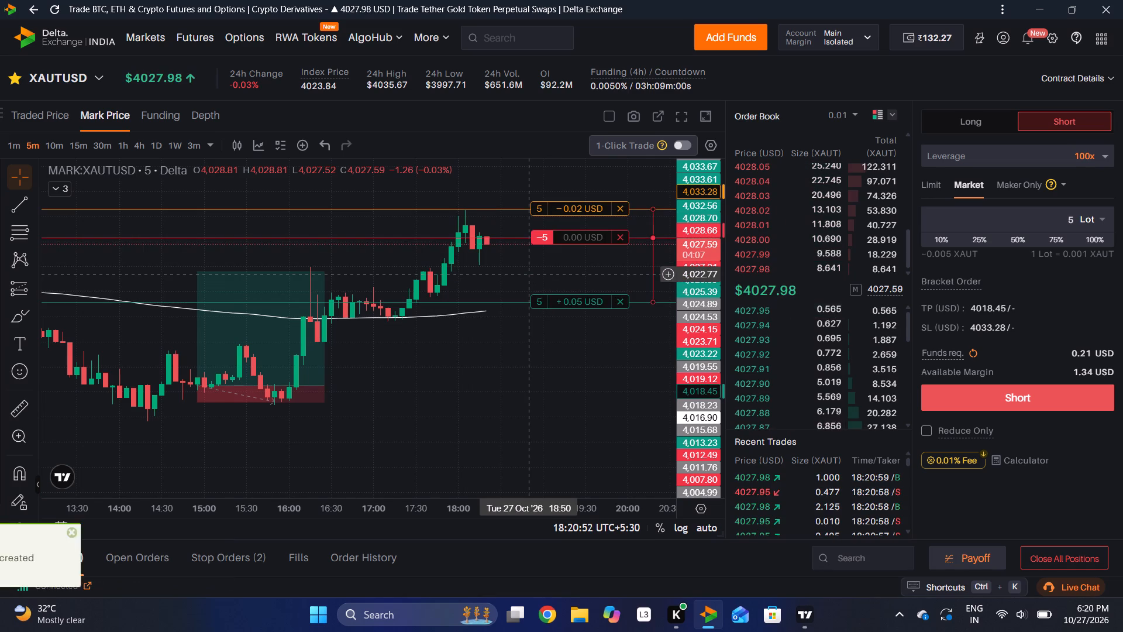
Examine the XAUTUSD price action against the short's entry, stop and target lines, cross-checking the 5-minute XAUUSD plan in TradingView.
left_click_drag(684, 286, 702, 197)
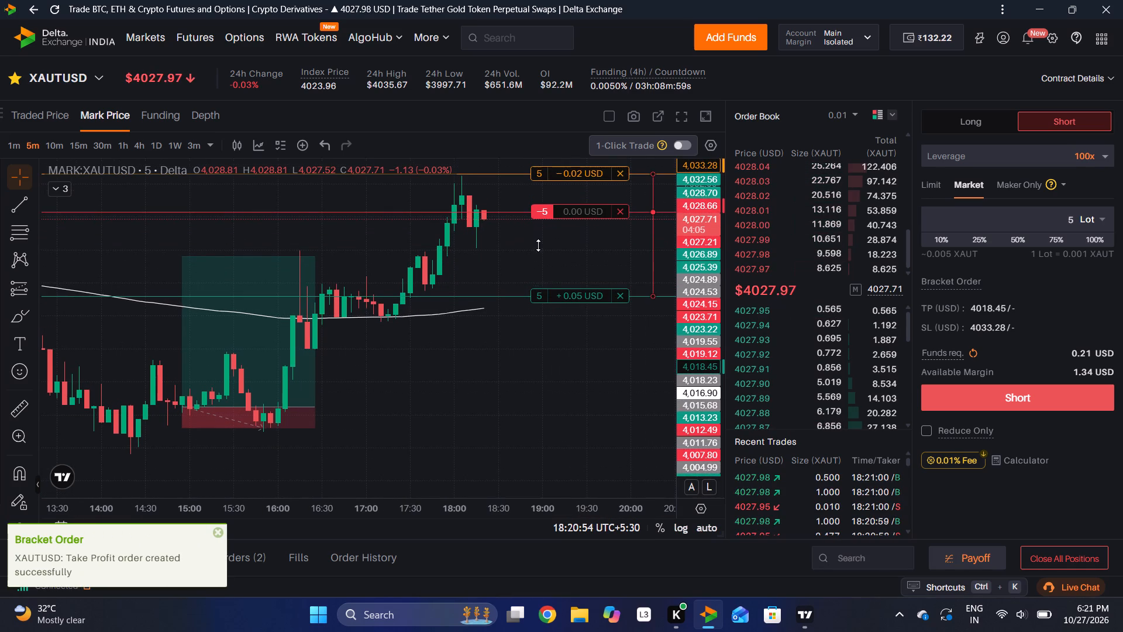
left_click_drag(538, 245, 489, 307)
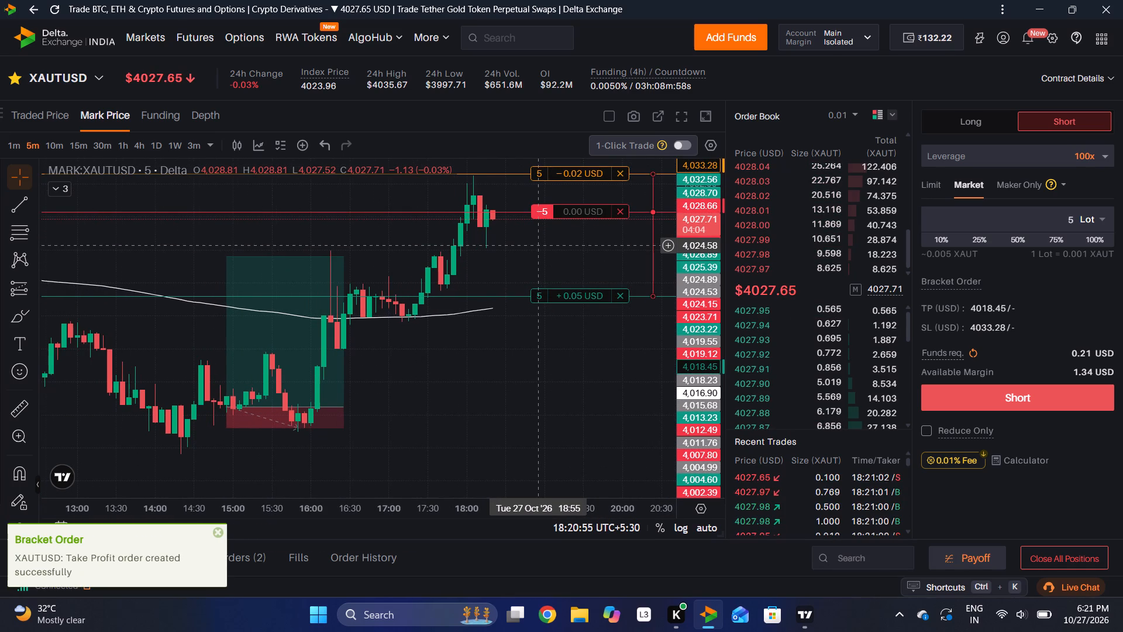
left_click_drag(489, 307, 485, 316)
left_click_drag(524, 259, 502, 272)
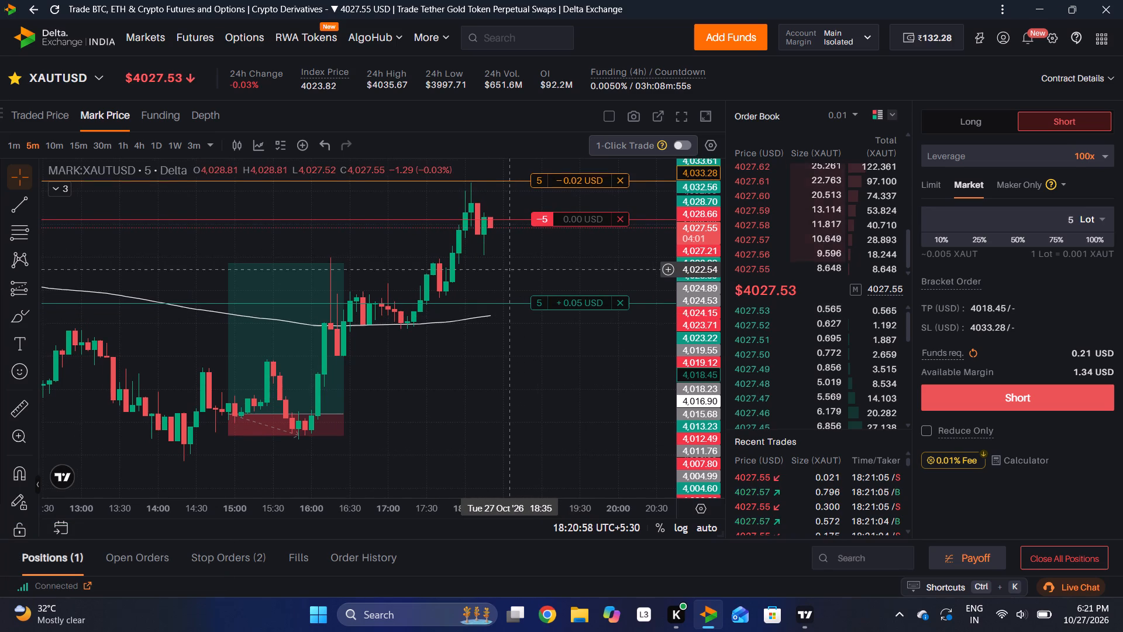
left_click_drag(502, 272, 457, 316)
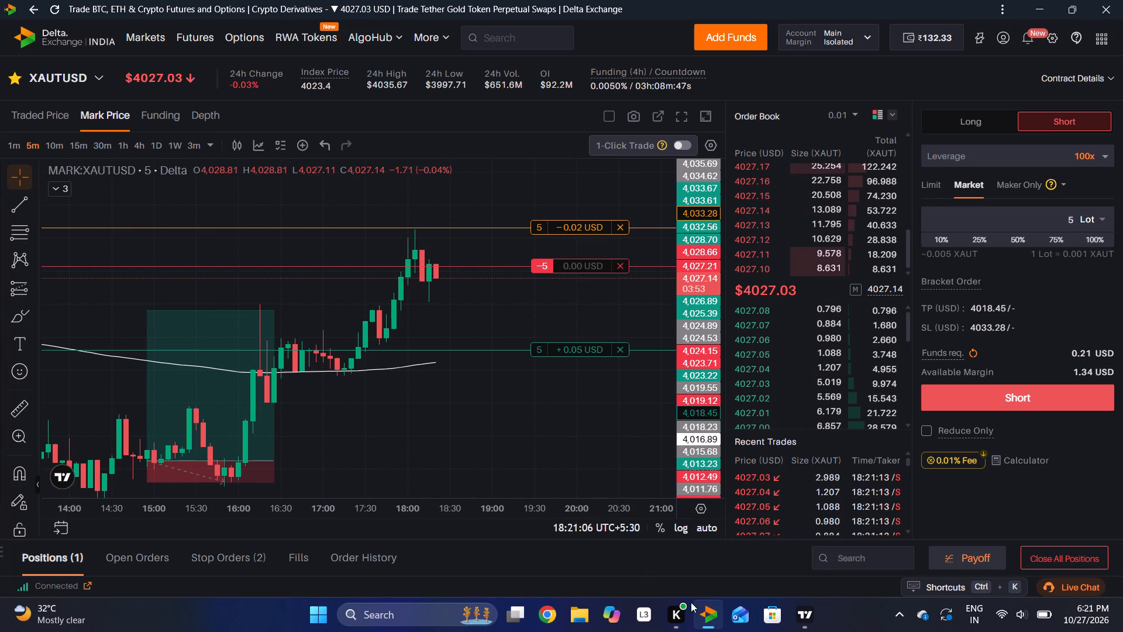
left_click(806, 614)
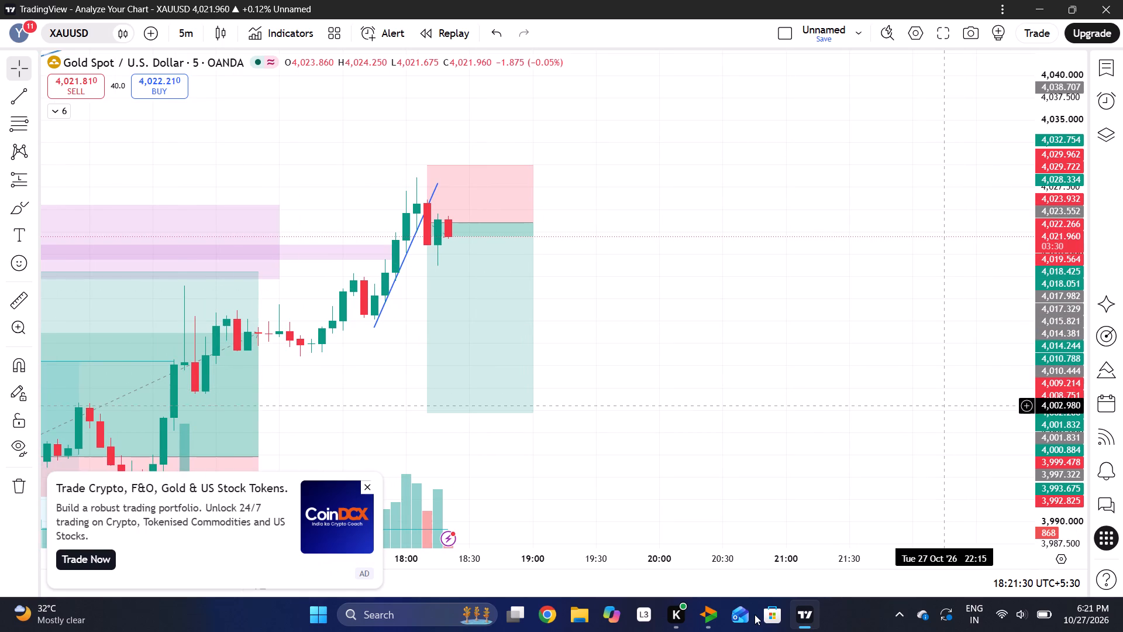
left_click(702, 619)
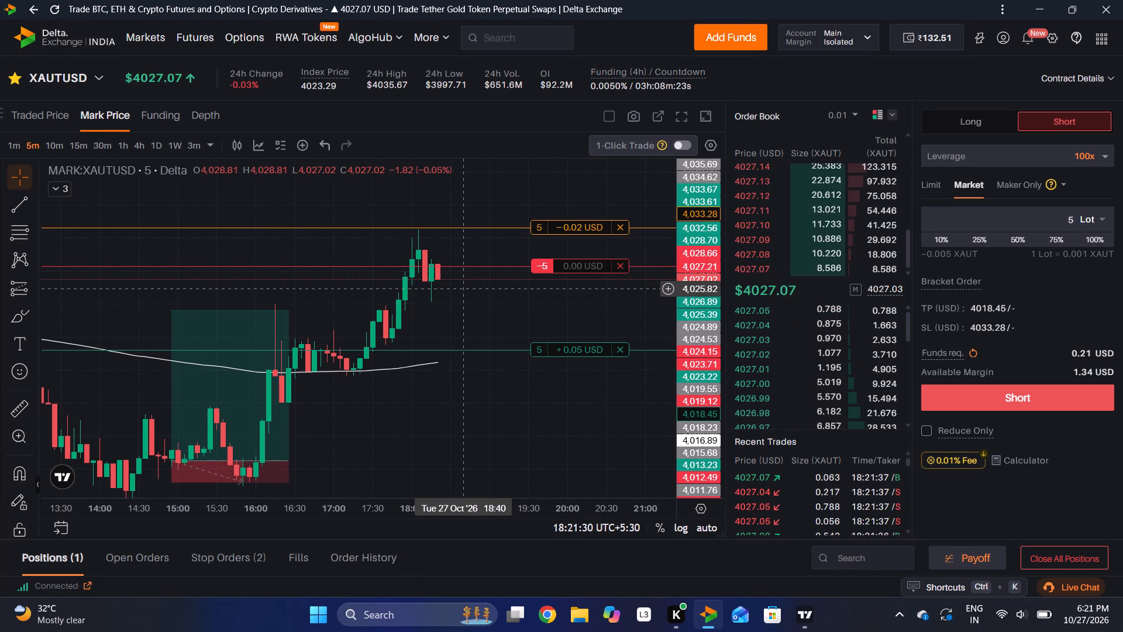
left_click_drag(467, 289, 456, 332)
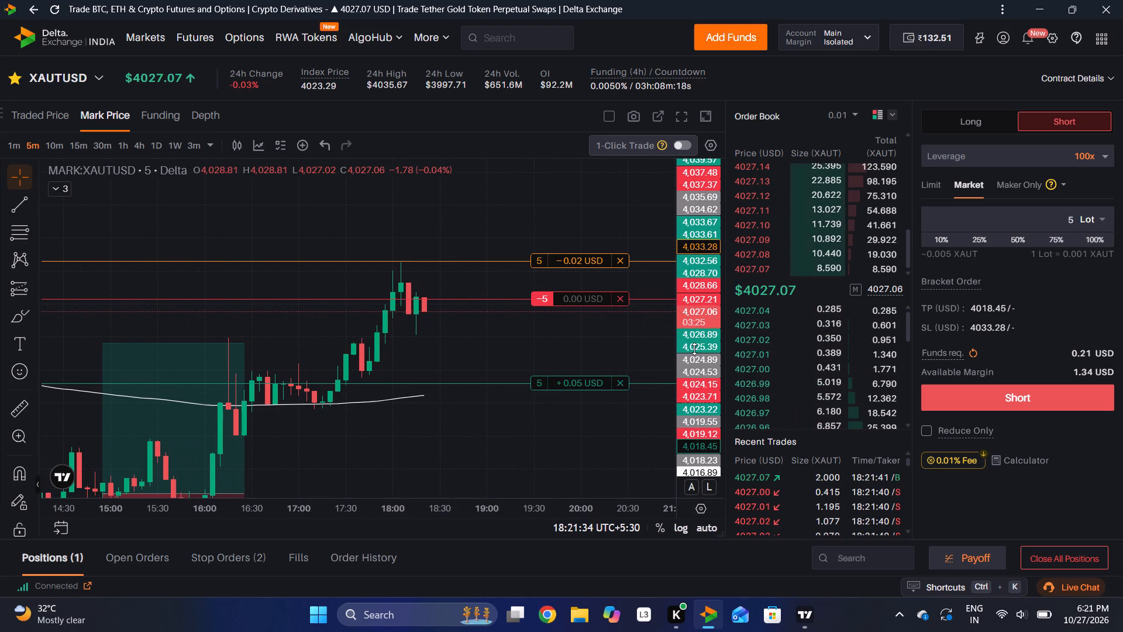
left_click_drag(694, 349, 650, 236)
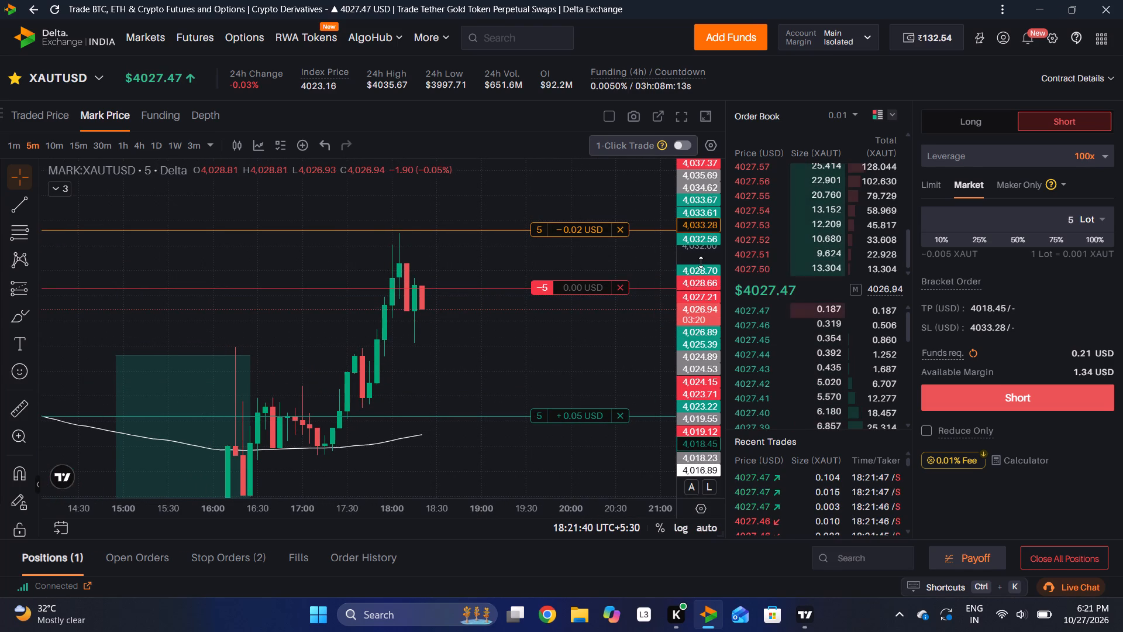
left_click_drag(701, 262, 697, 326)
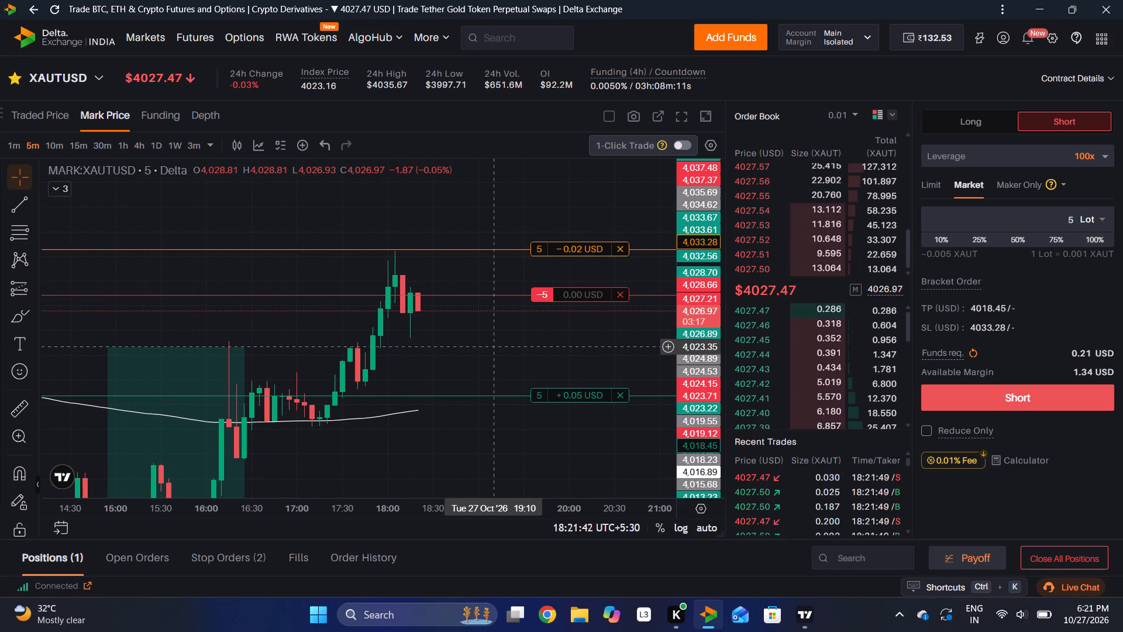
left_click_drag(494, 347, 414, 321)
left_click_drag(483, 348, 386, 307)
left_click_drag(385, 306, 451, 336)
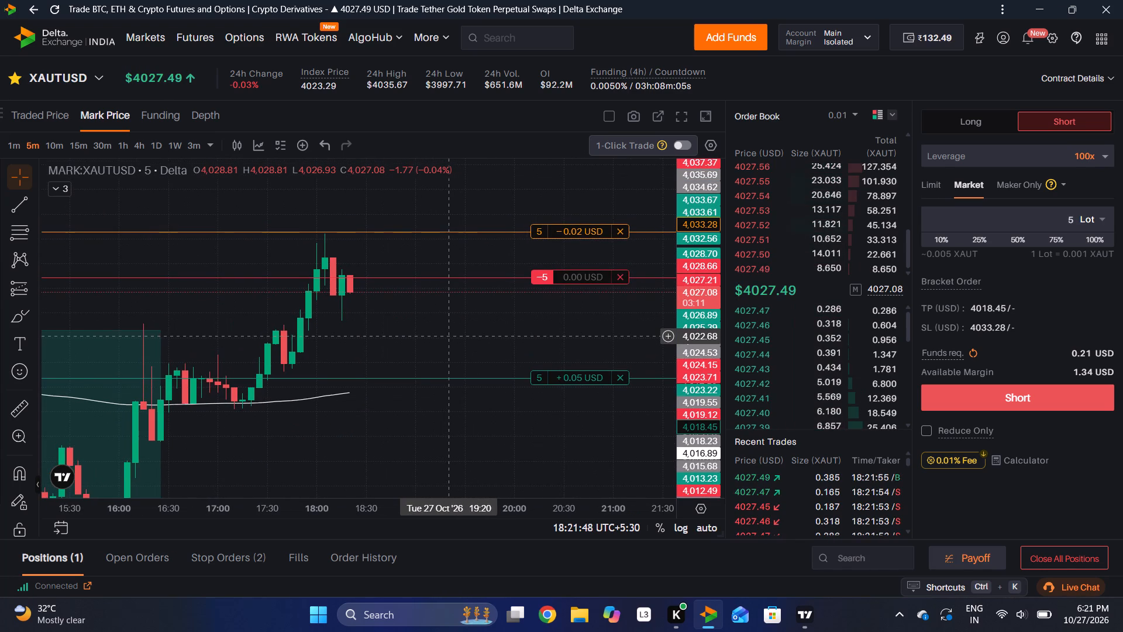
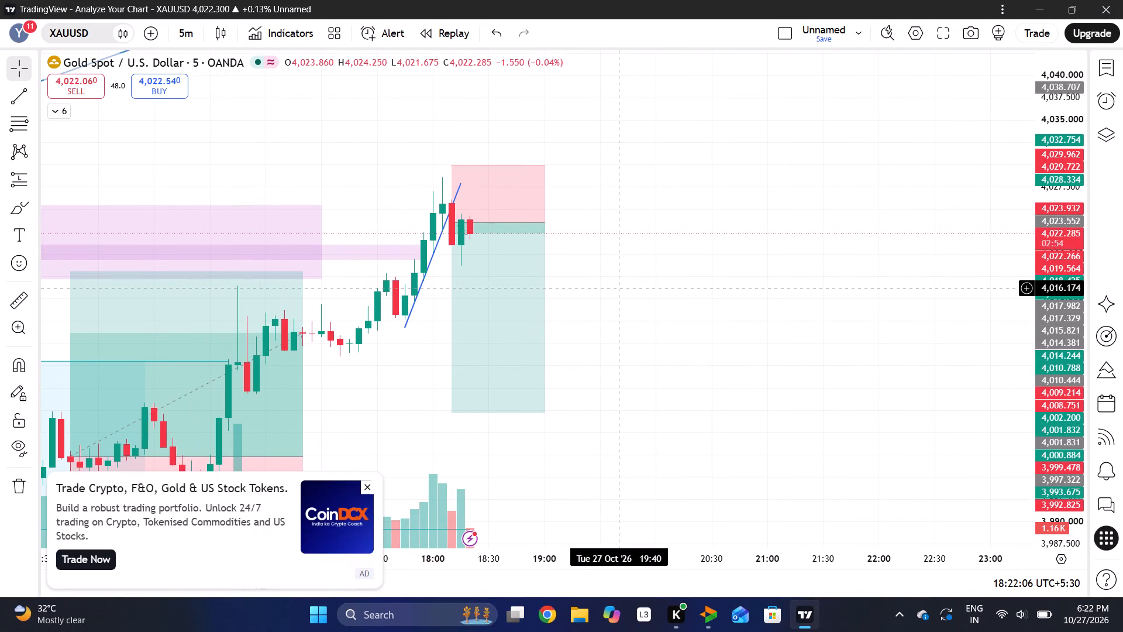
Adjust the XAUUSD short position drawing's target to 4,002.348 and extend its time span to about 19:05.
left_click_drag(1045, 191, 1042, 248)
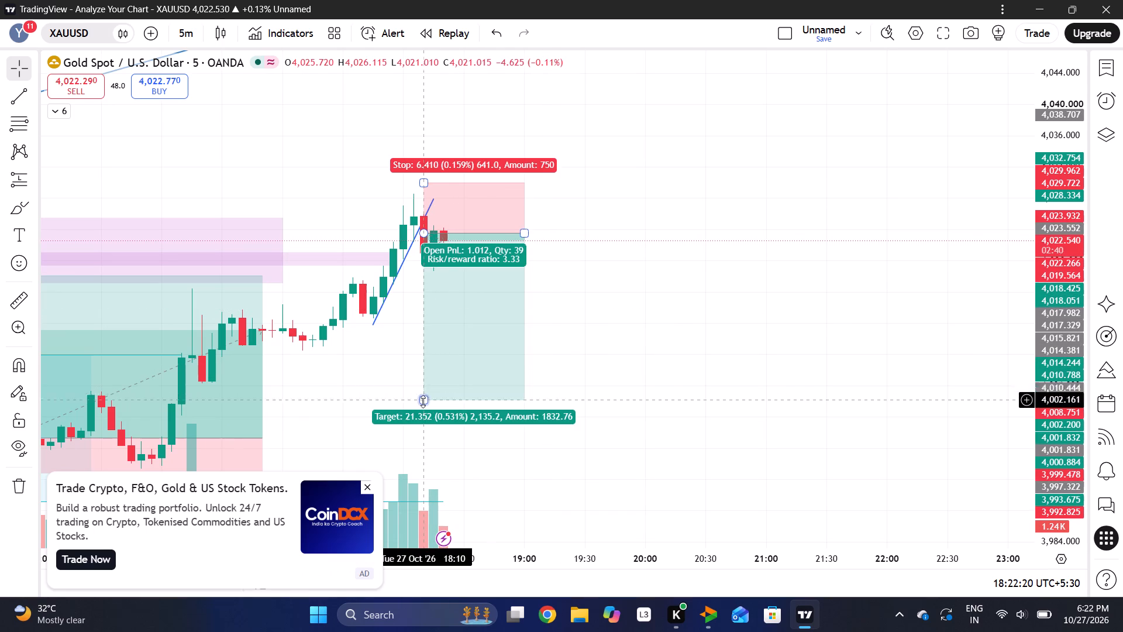
left_click_drag(423, 401, 397, 398)
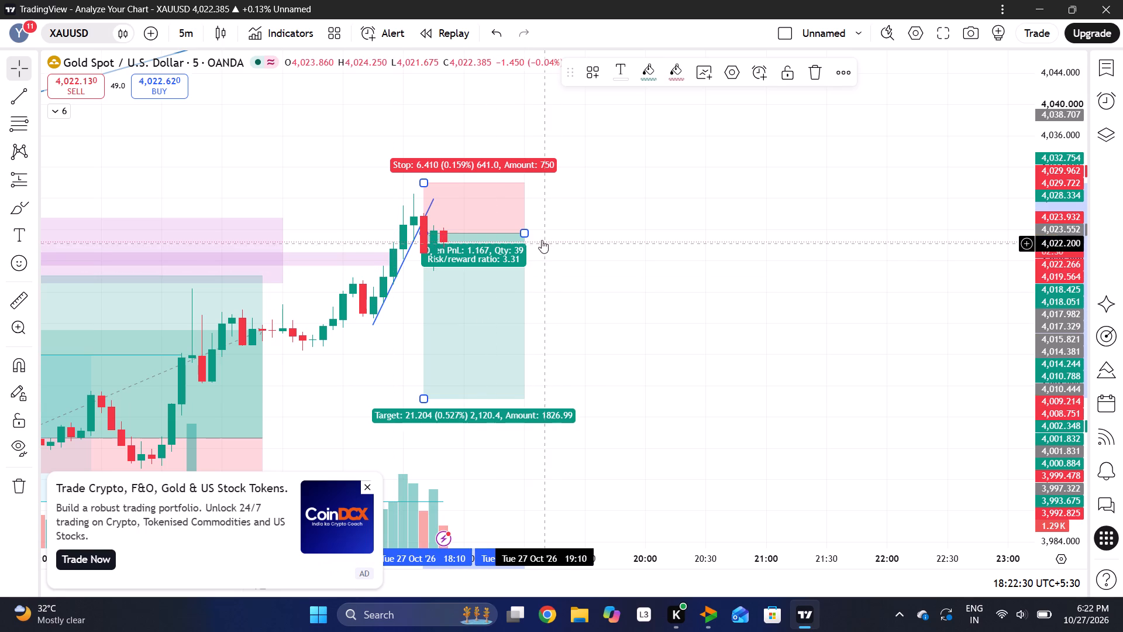
left_click_drag(523, 233, 533, 246)
left_click(654, 260)
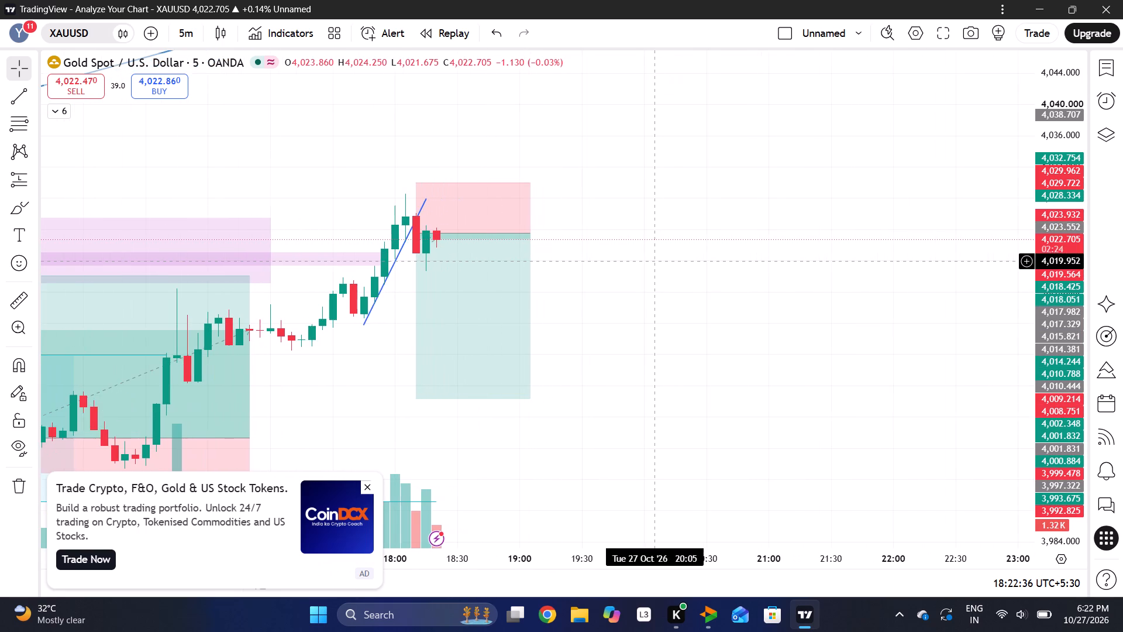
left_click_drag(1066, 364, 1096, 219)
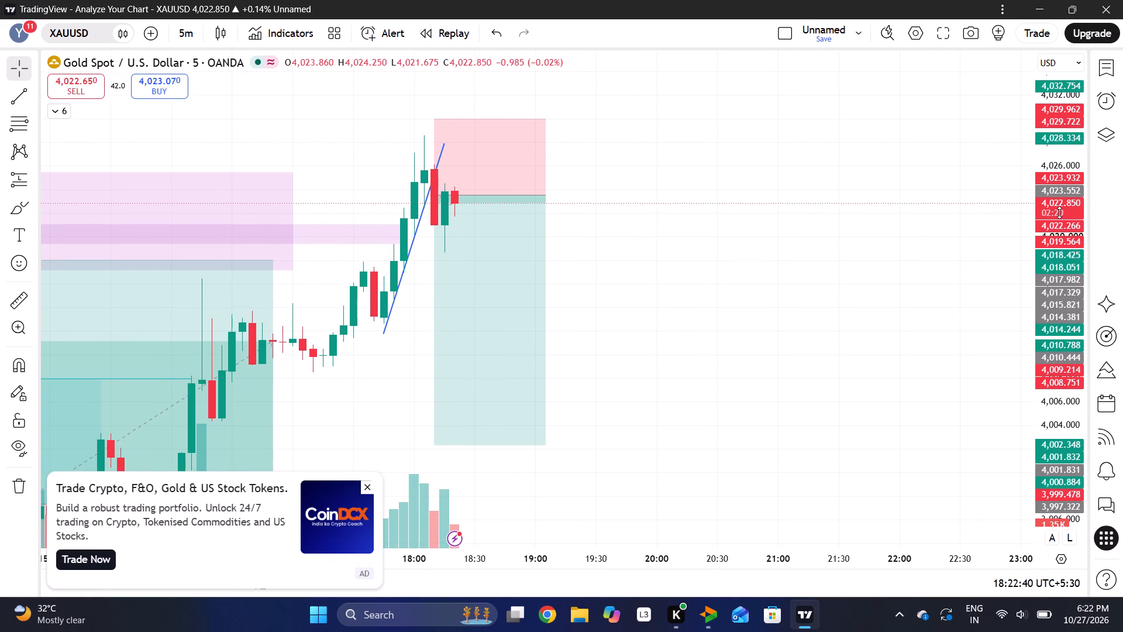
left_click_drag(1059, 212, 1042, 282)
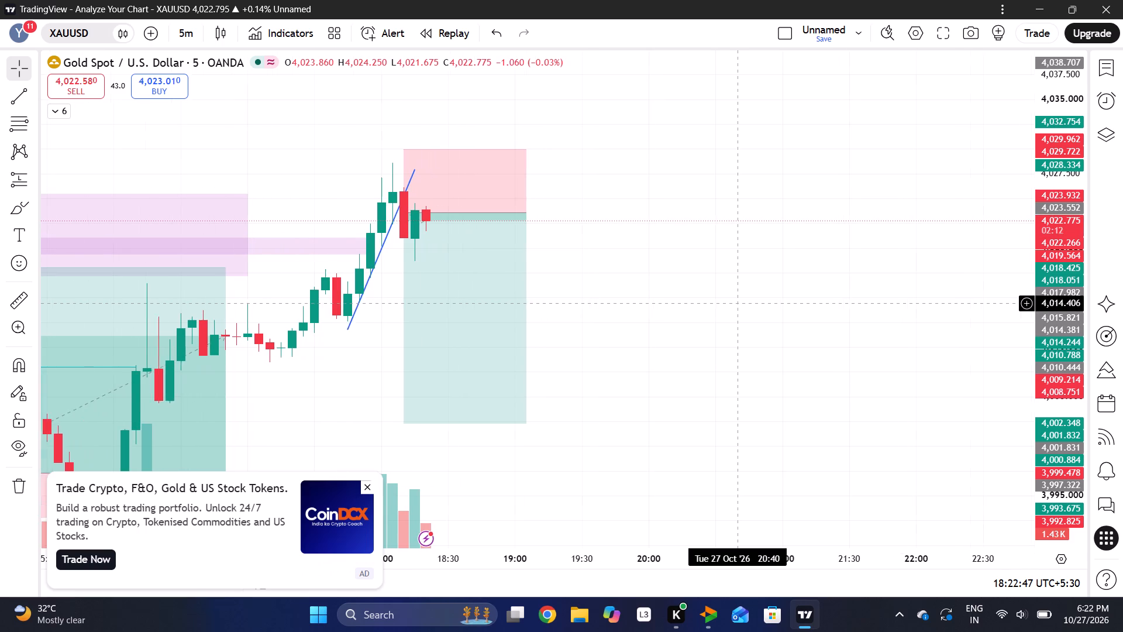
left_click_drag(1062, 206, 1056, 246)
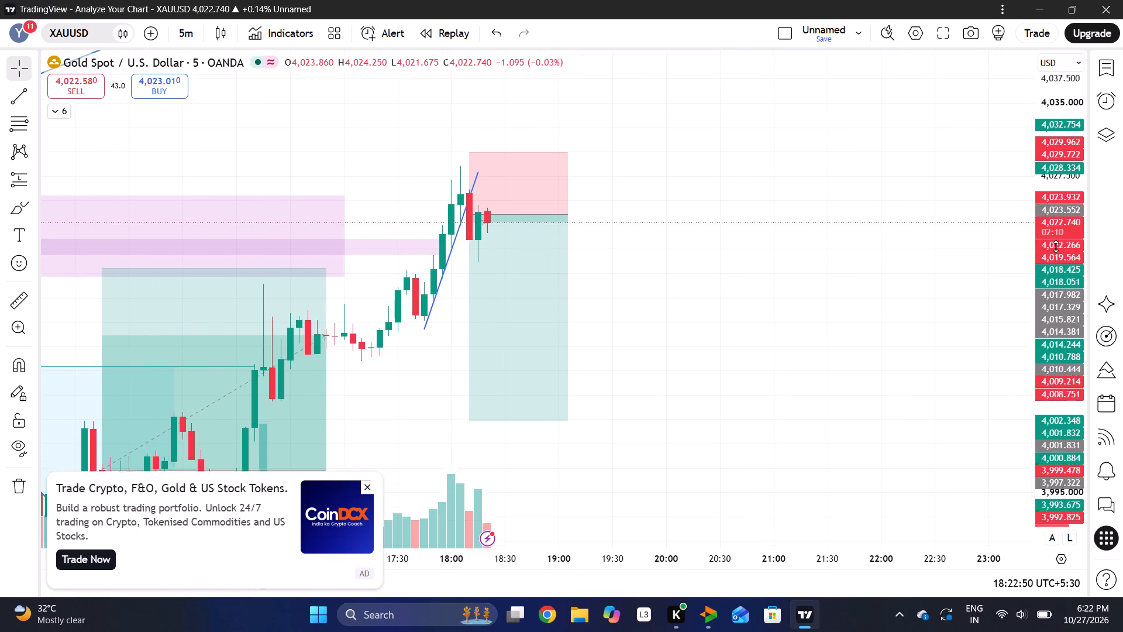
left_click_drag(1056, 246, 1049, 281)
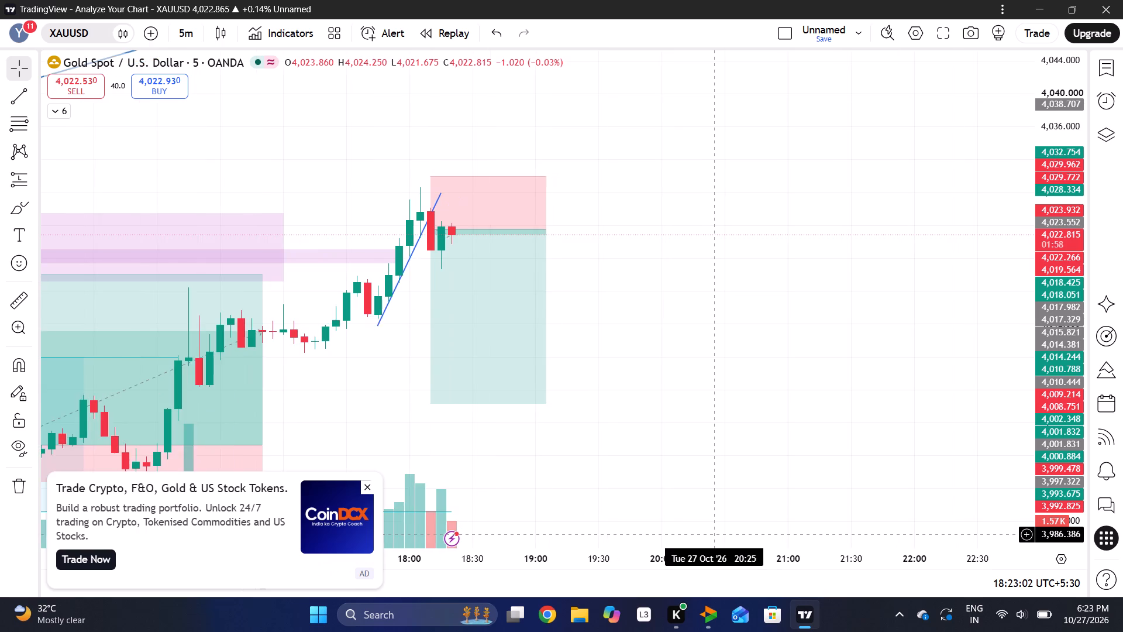
Dismiss the CoinDCX advertisement covering the chart.
left_click(363, 479)
left_click(363, 483)
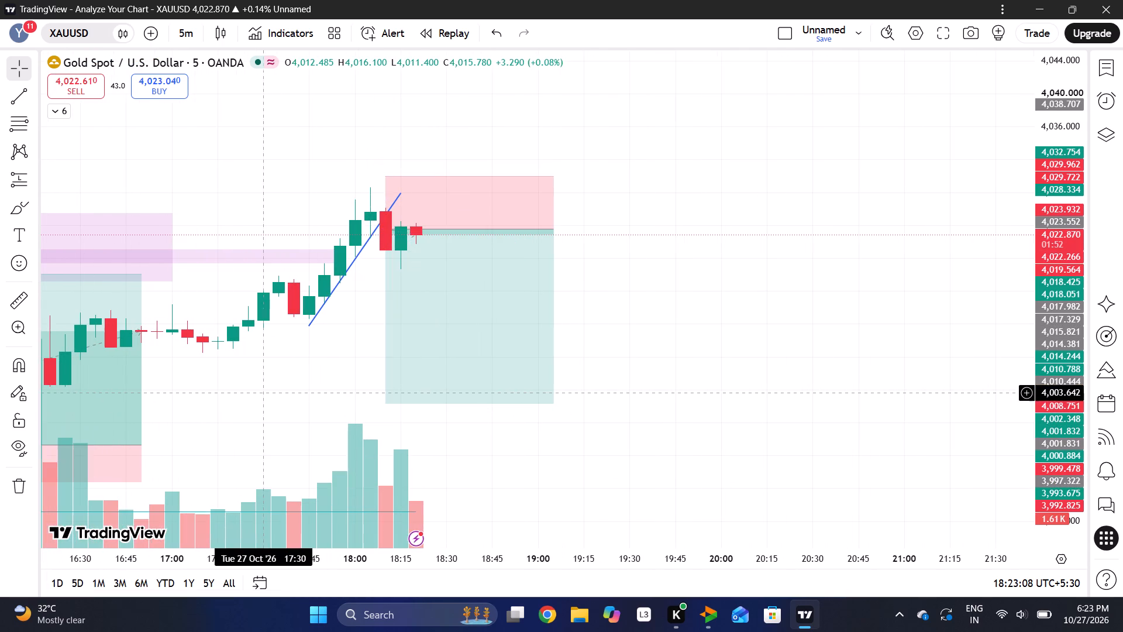
Examine the 5-minute XAUUSD candles against the planned short's entry, stop and target zones.
left_click(257, 393)
left_click_drag(643, 366, 763, 351)
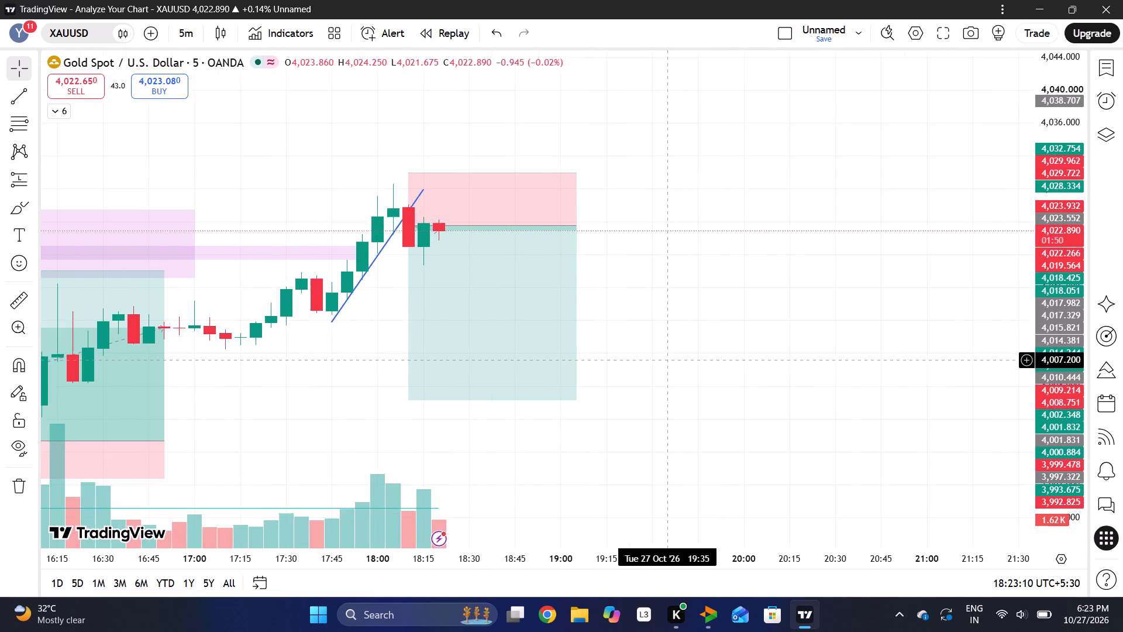
left_click_drag(763, 351, 878, 345)
left_click_drag(1056, 406, 1071, 248)
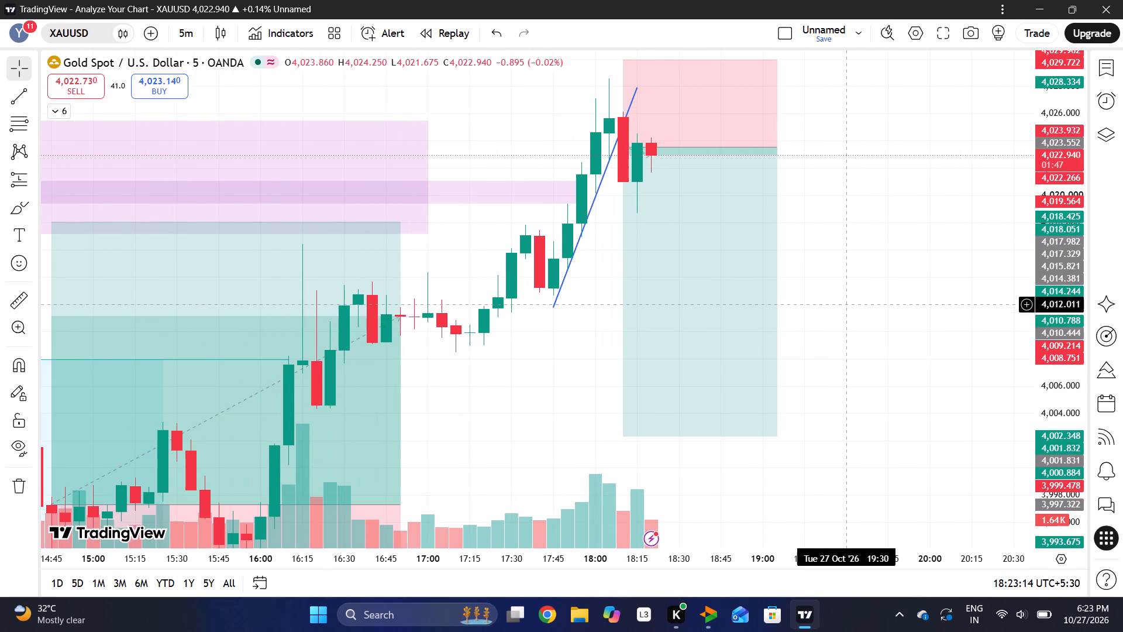
left_click_drag(1064, 209, 1055, 279)
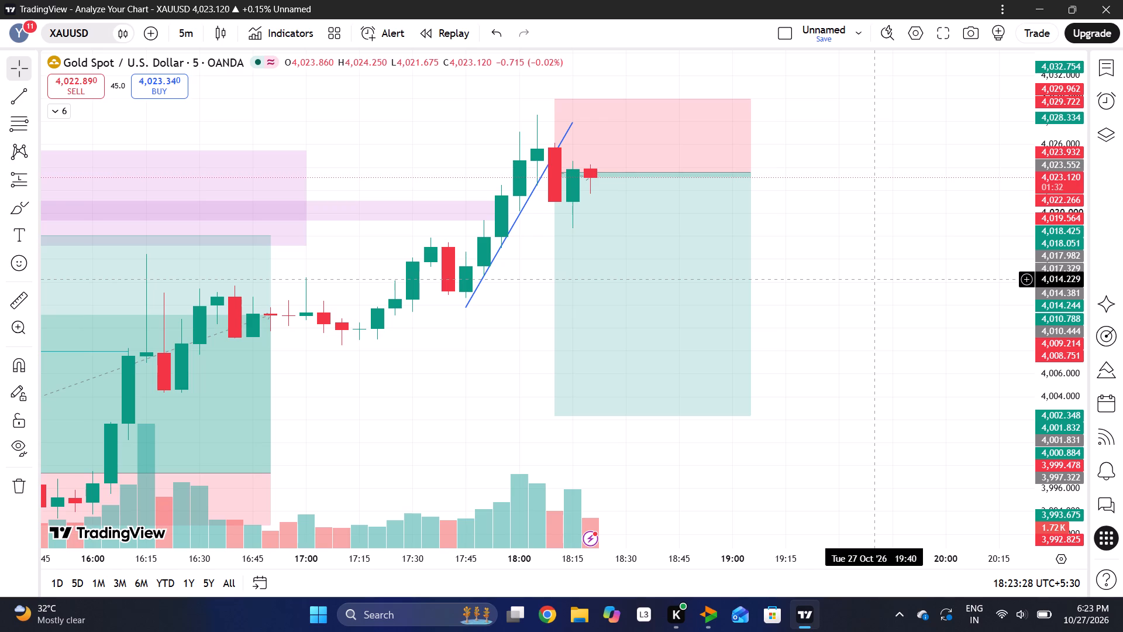
scroll(875, 279, "left", 1)
left_click_drag(1067, 331, 1069, 236)
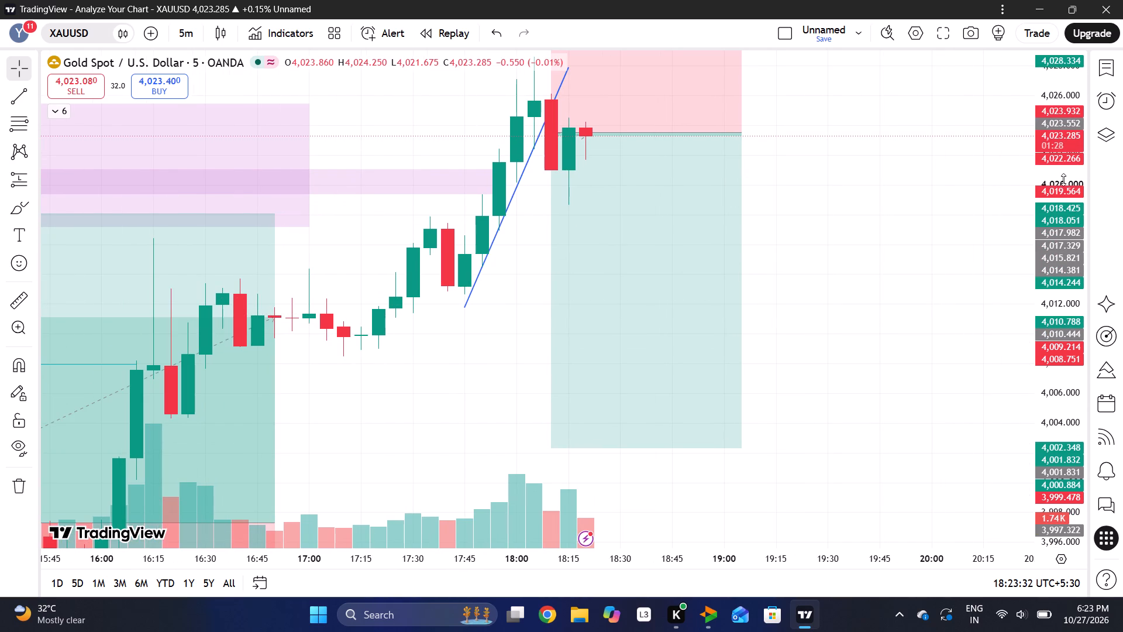
left_click_drag(1060, 181, 1036, 266)
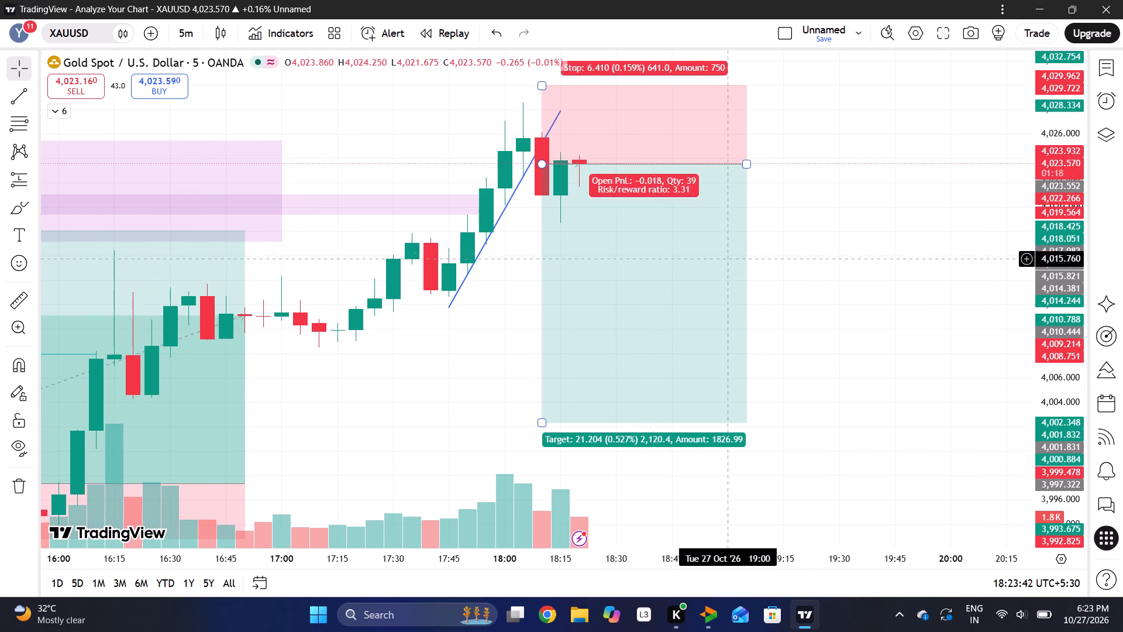
left_click_drag(833, 268, 743, 328)
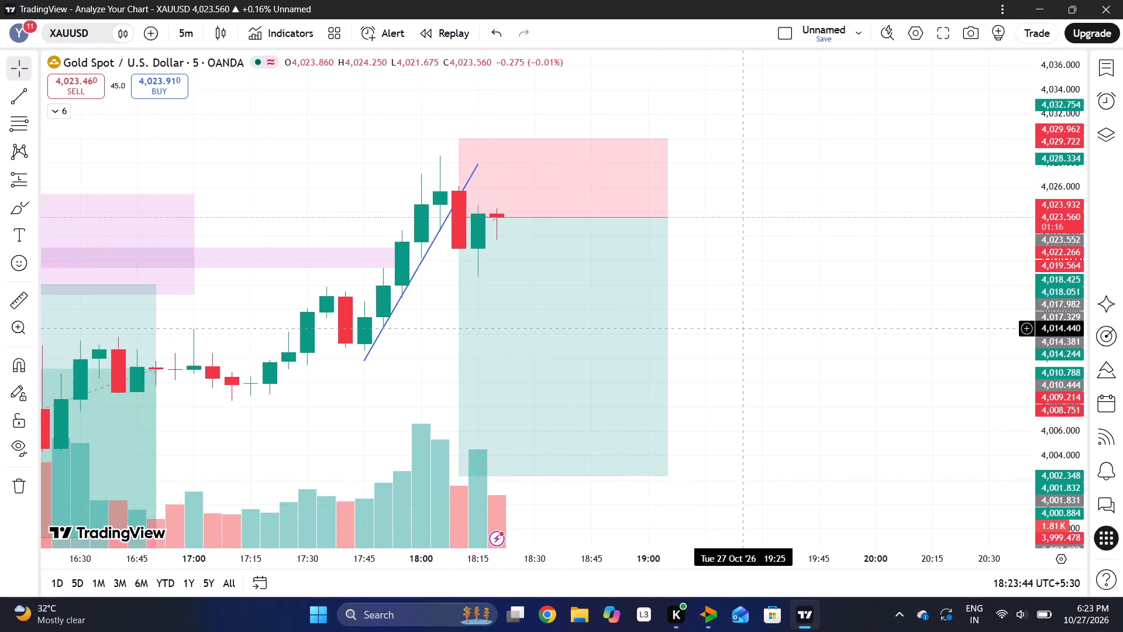
left_click_drag(1060, 342, 1031, 239)
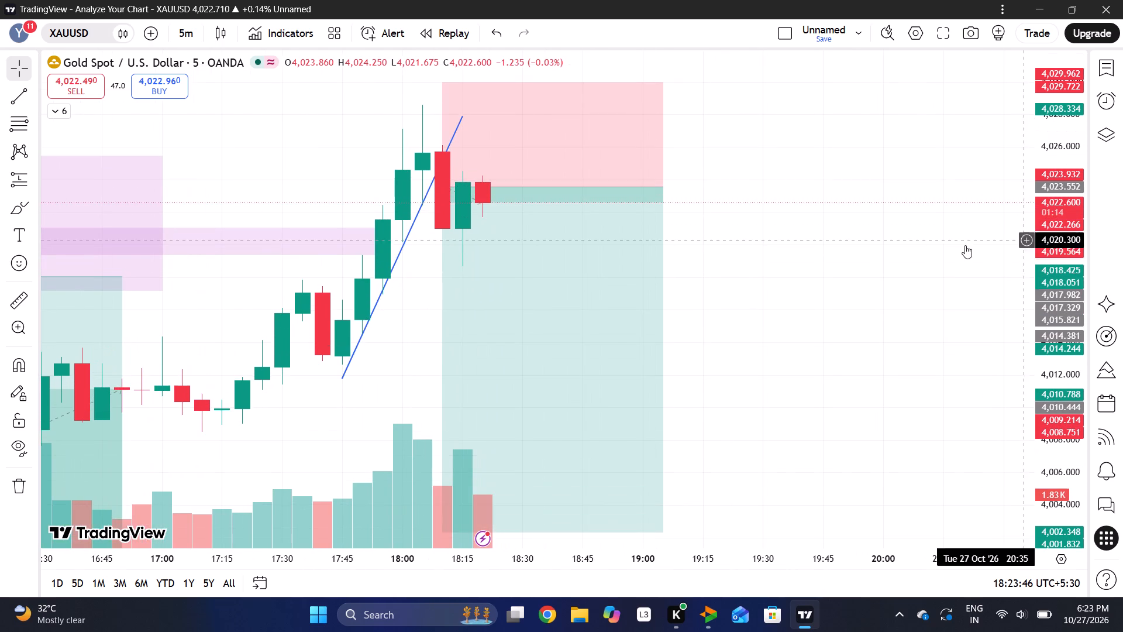
left_click_drag(1062, 197, 1056, 248)
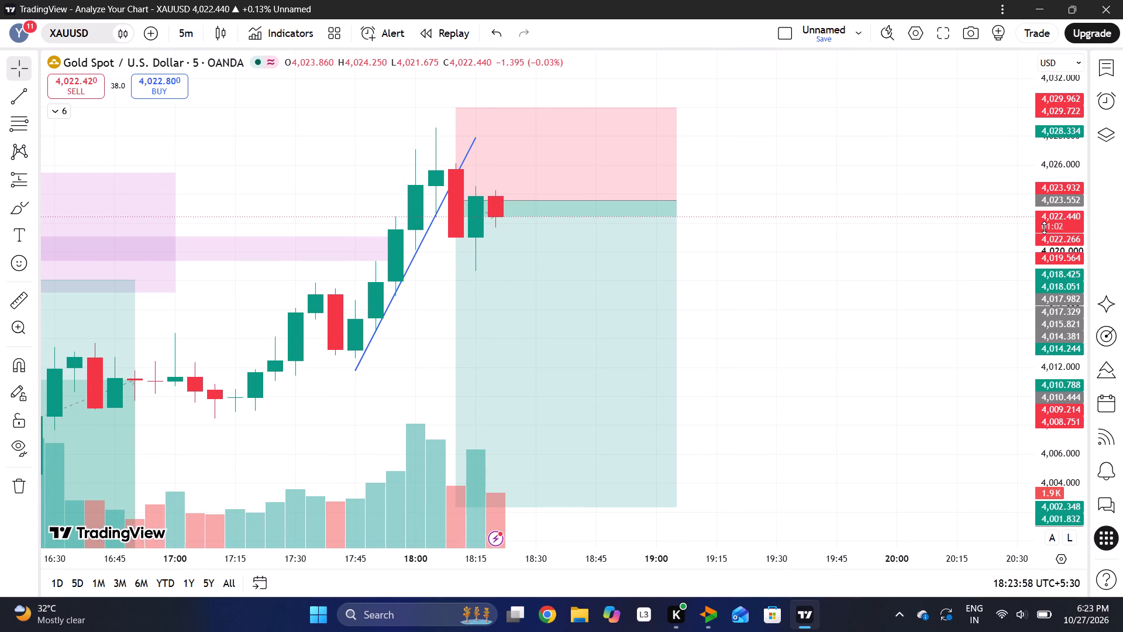
left_click_drag(1044, 228, 1042, 269)
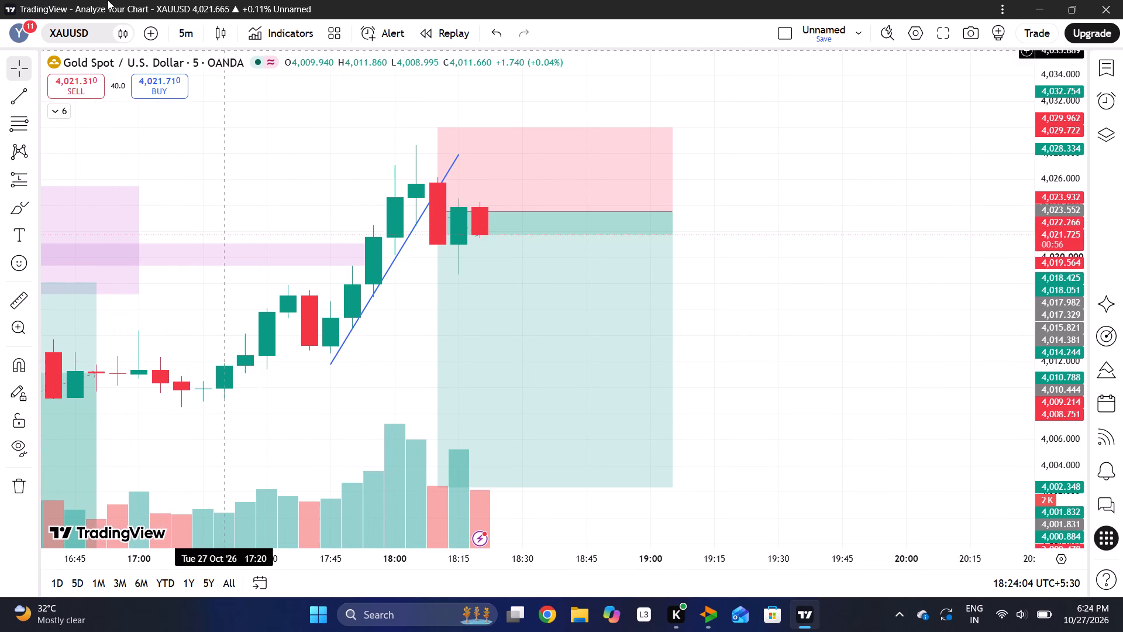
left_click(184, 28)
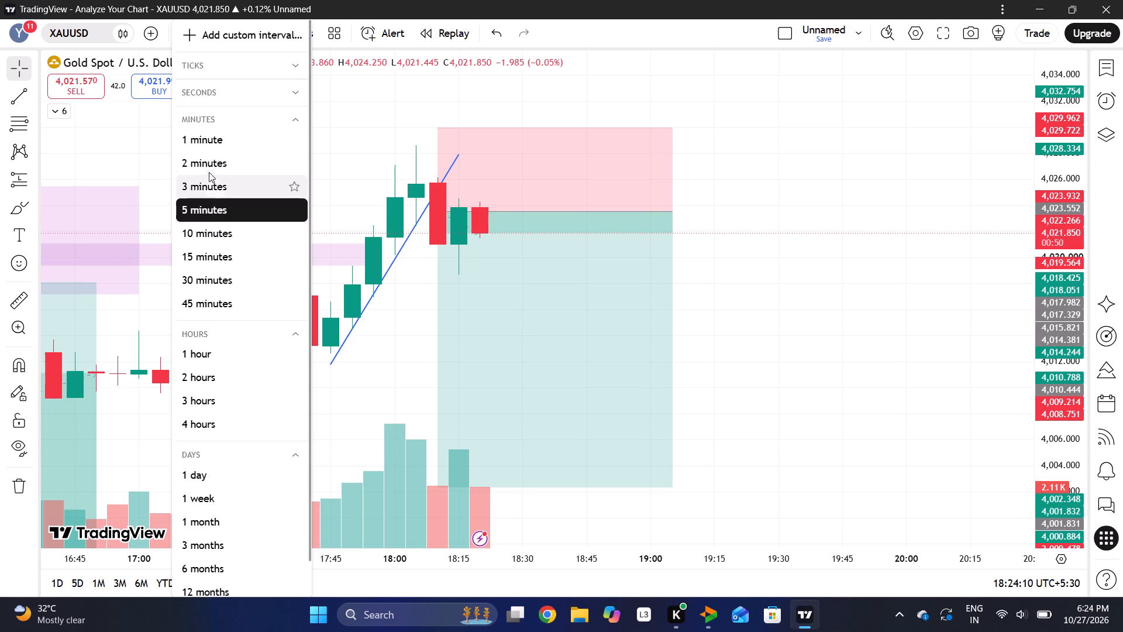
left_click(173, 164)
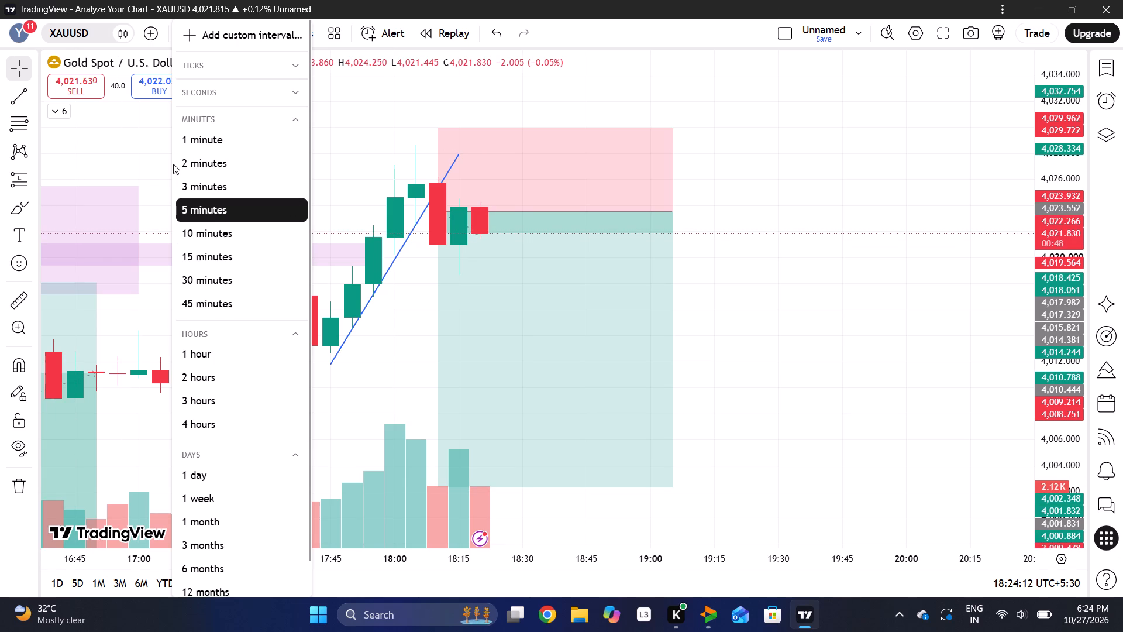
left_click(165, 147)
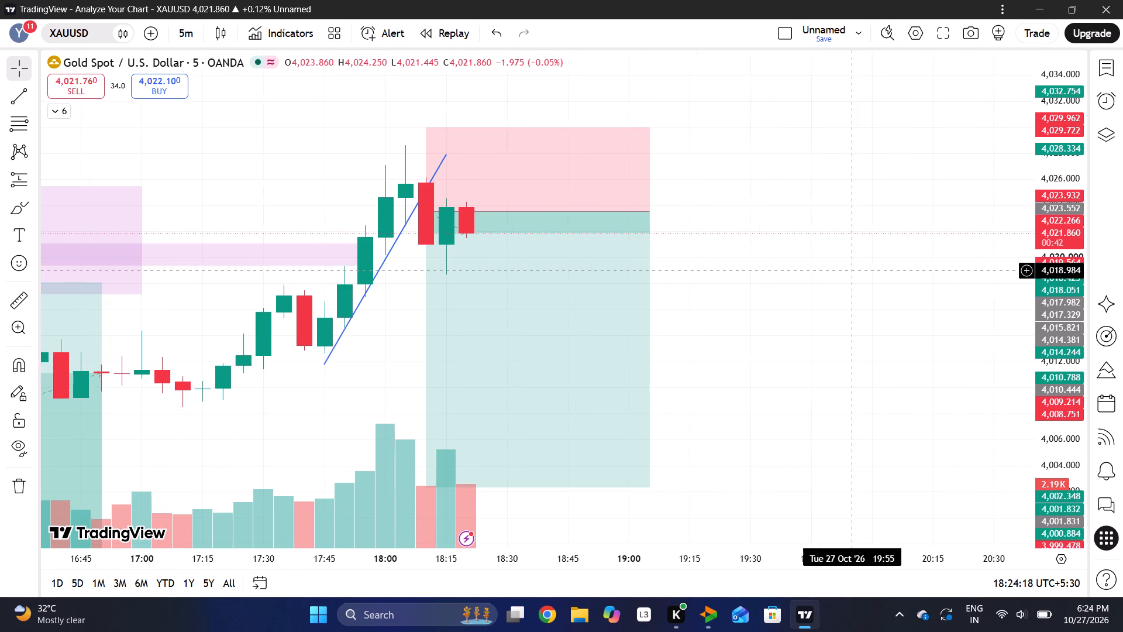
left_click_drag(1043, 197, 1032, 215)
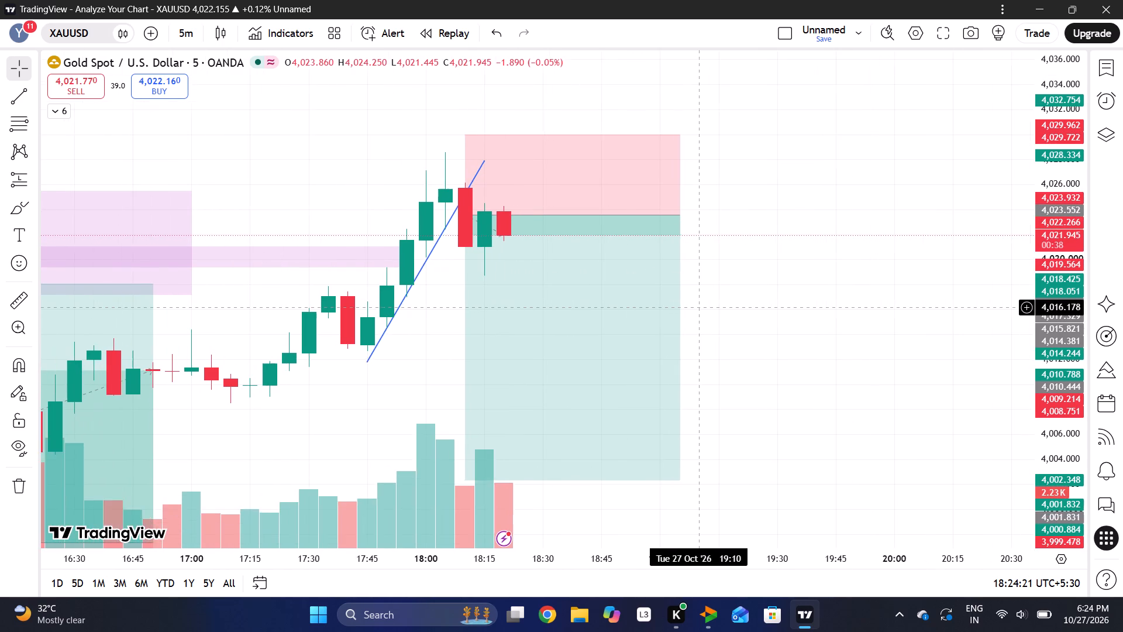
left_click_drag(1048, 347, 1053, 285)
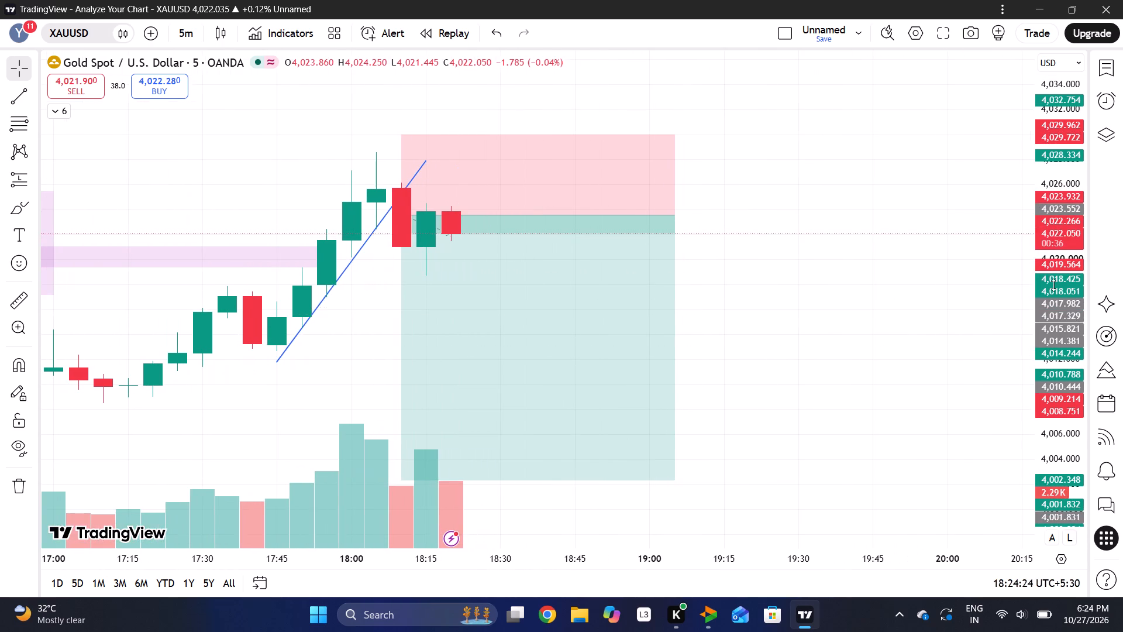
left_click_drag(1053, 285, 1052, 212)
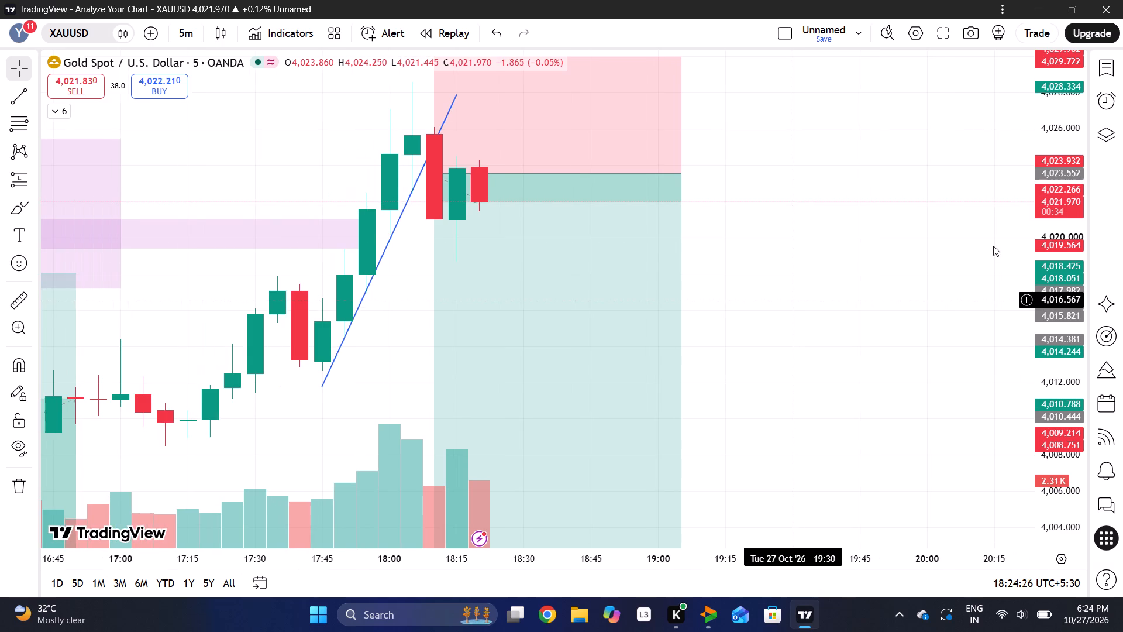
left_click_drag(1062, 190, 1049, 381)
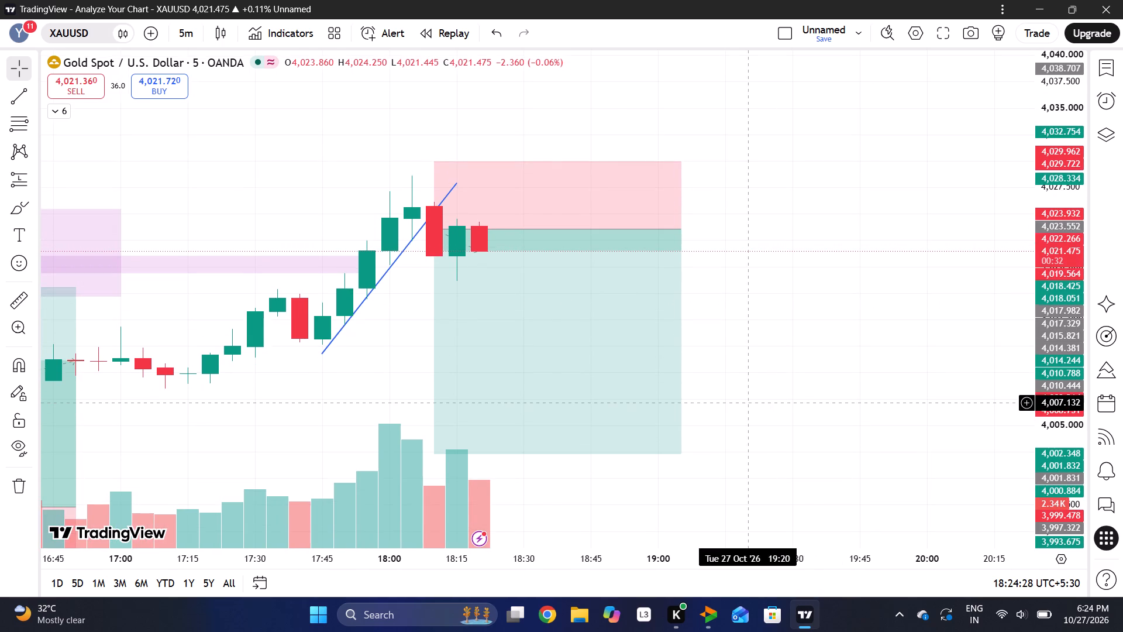
Switch to Delta Exchange and move the 5-lot XAUTUSD short's take profit on the chart to 4,021.05.
left_click(700, 621)
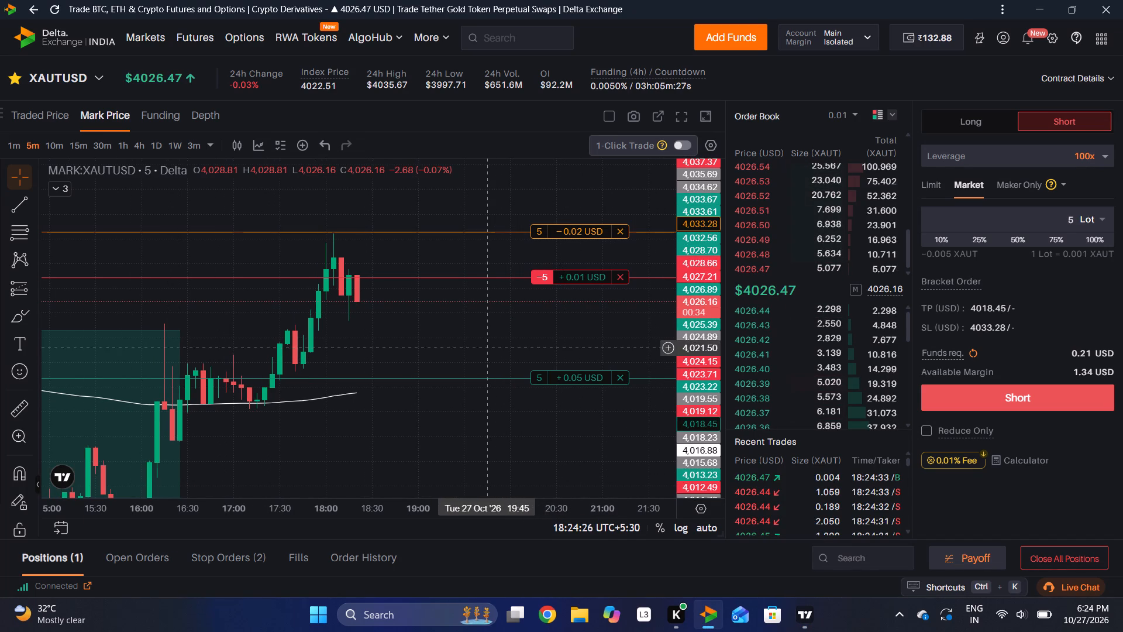
left_click_drag(546, 384, 546, 379)
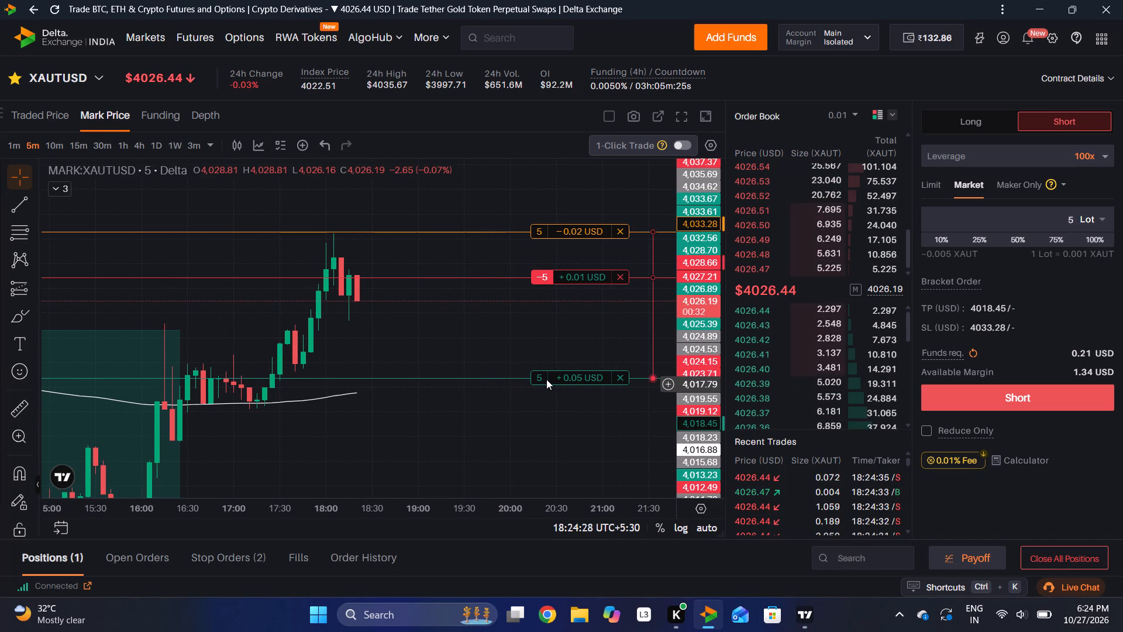
left_click_drag(546, 379, 546, 379)
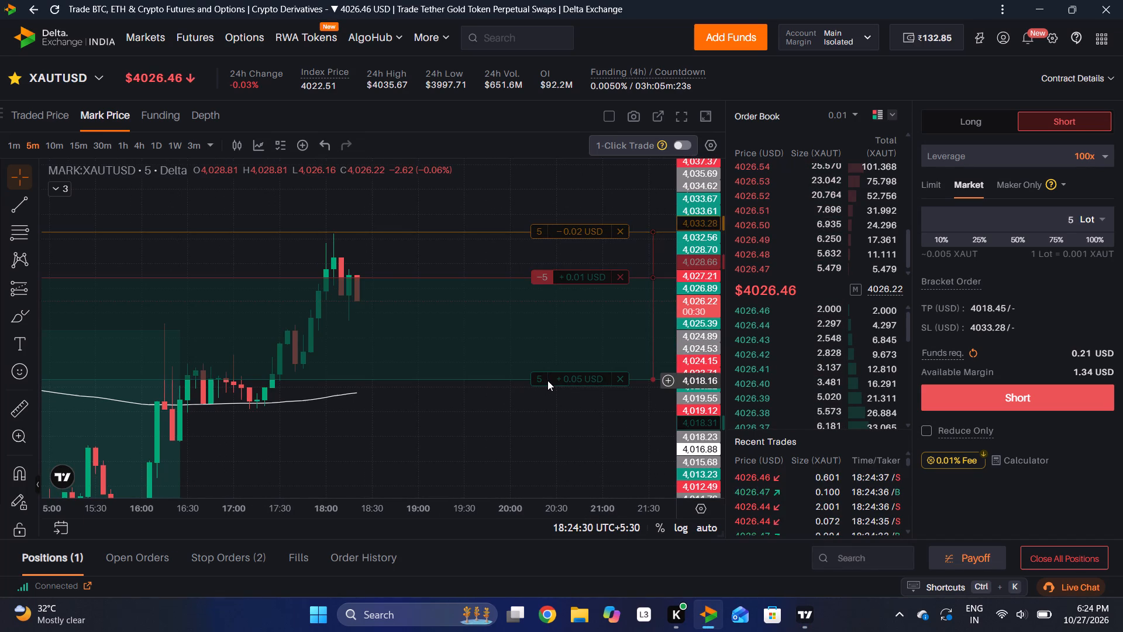
left_click_drag(543, 376, 550, 365)
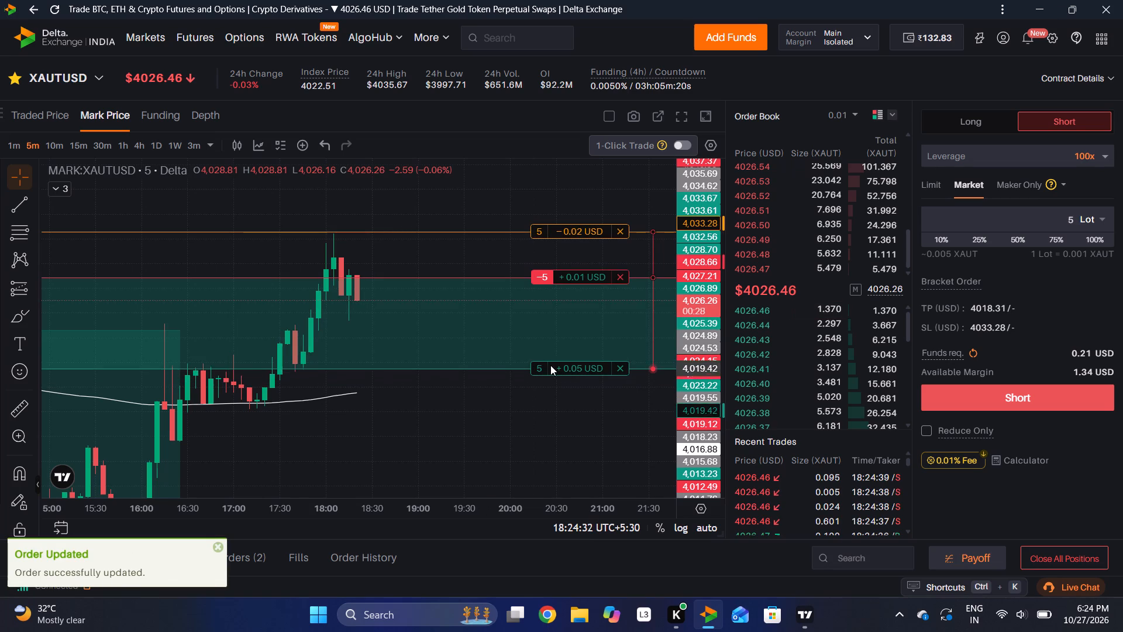
left_click_drag(550, 365, 563, 352)
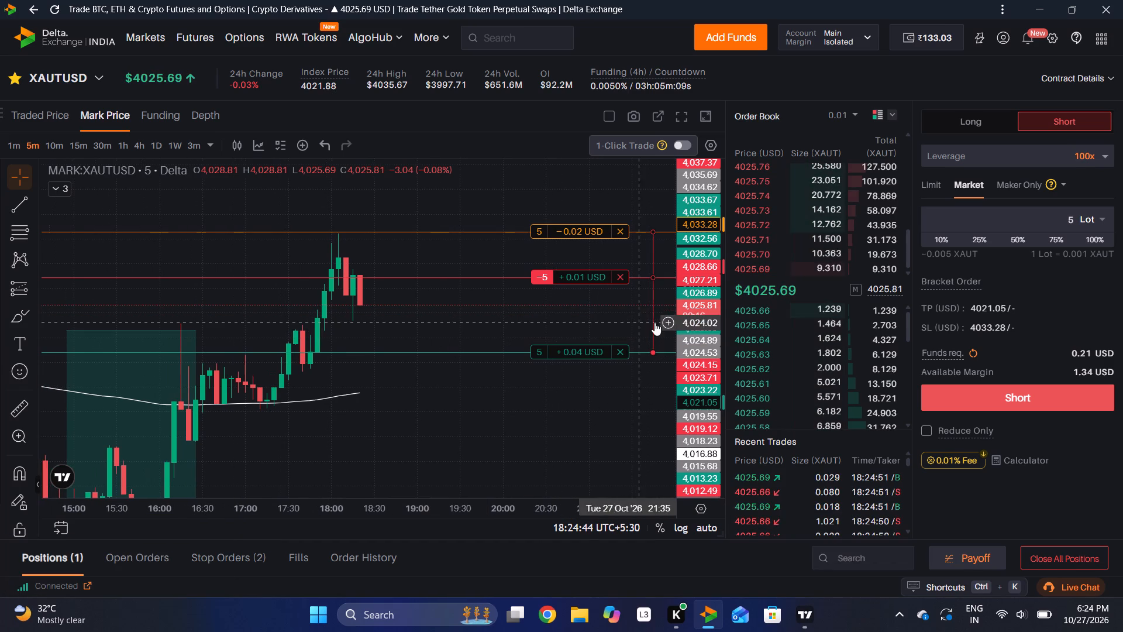
left_click_drag(707, 335, 707, 318)
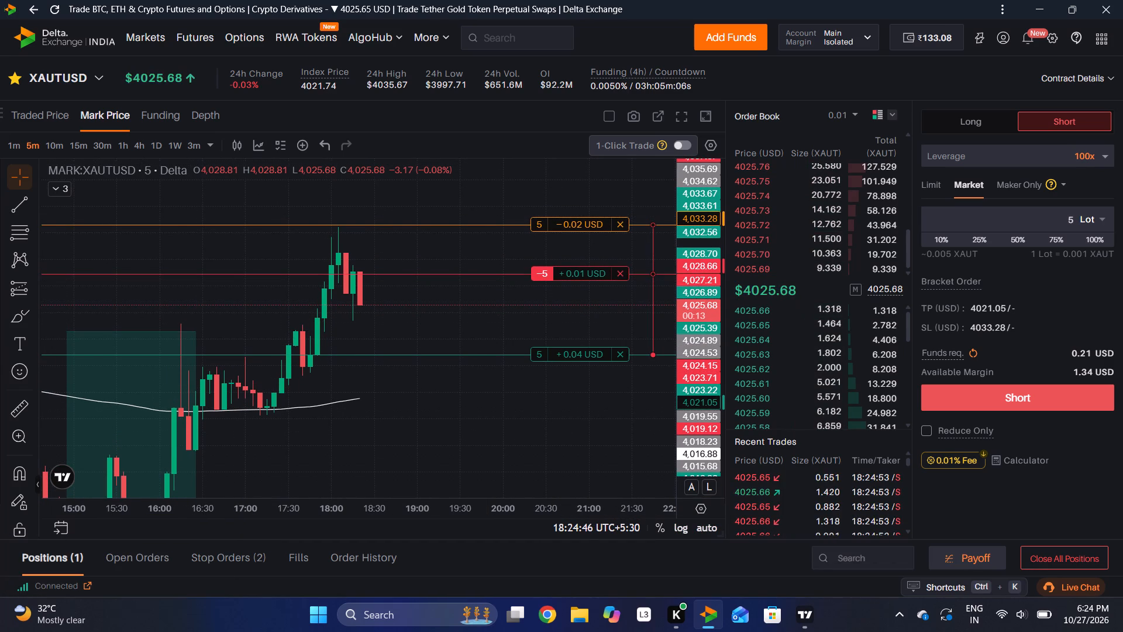
Switch to TradingView and examine the latest 5-minute XAUUSD candles against the planned short's entry, stop and target zones.
left_click(793, 626)
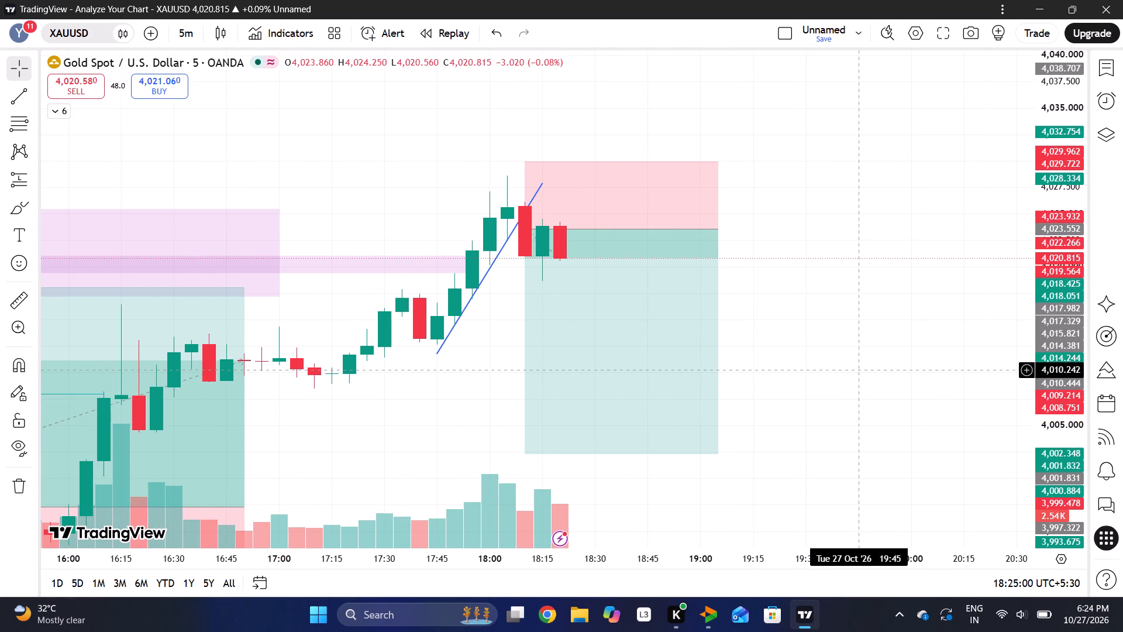
left_click_drag(1060, 192, 1056, 302)
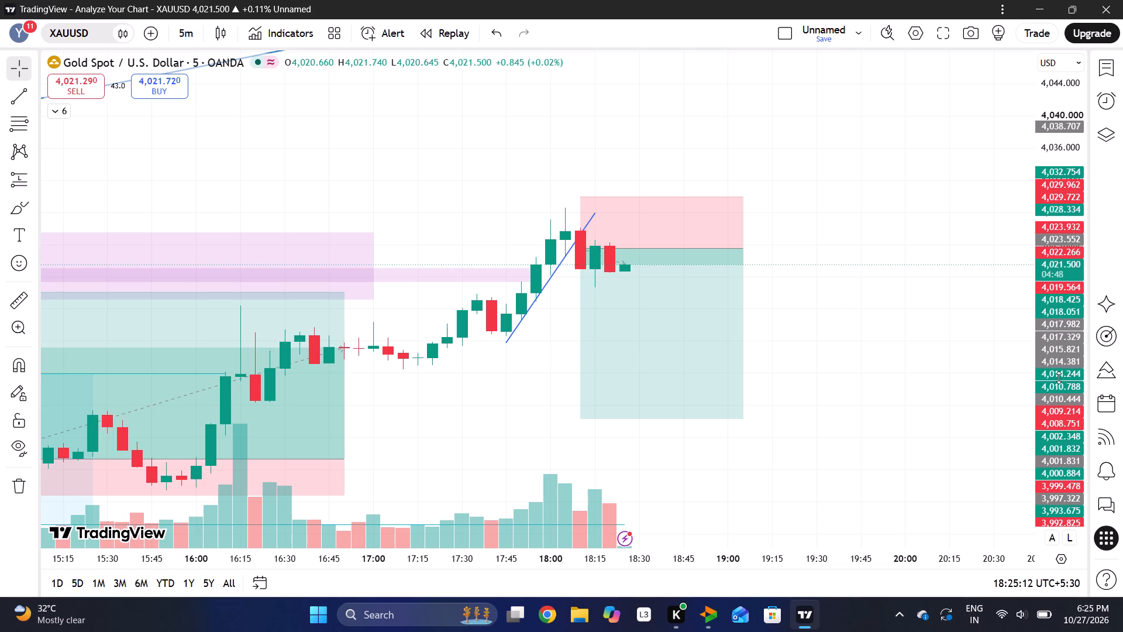
left_click_drag(1059, 377, 1050, 290)
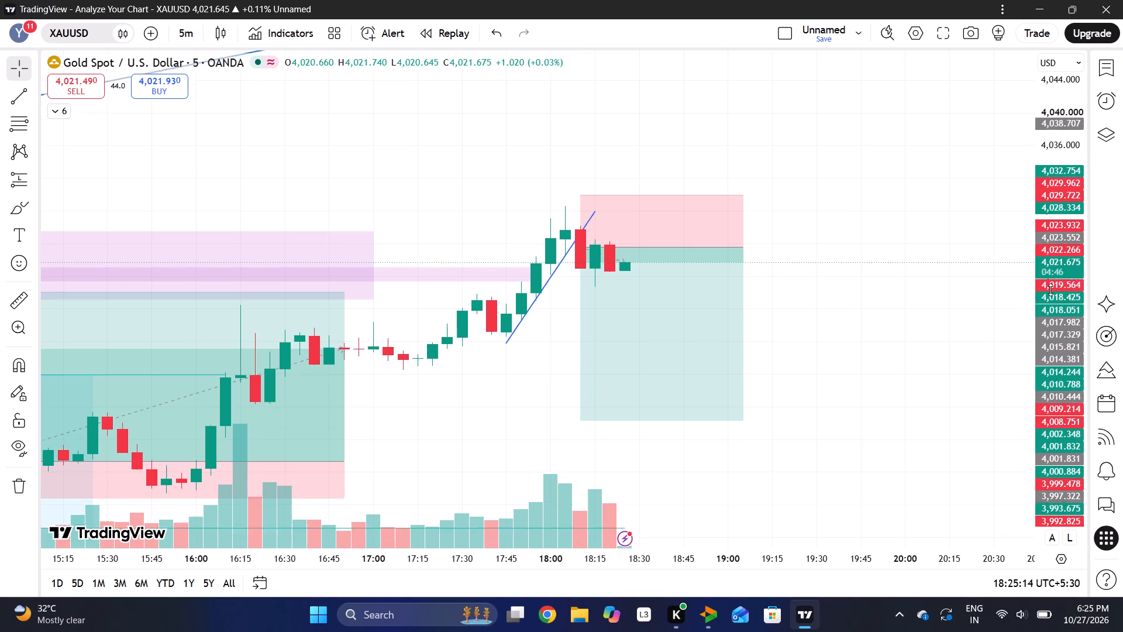
left_click_drag(1050, 290, 1049, 279)
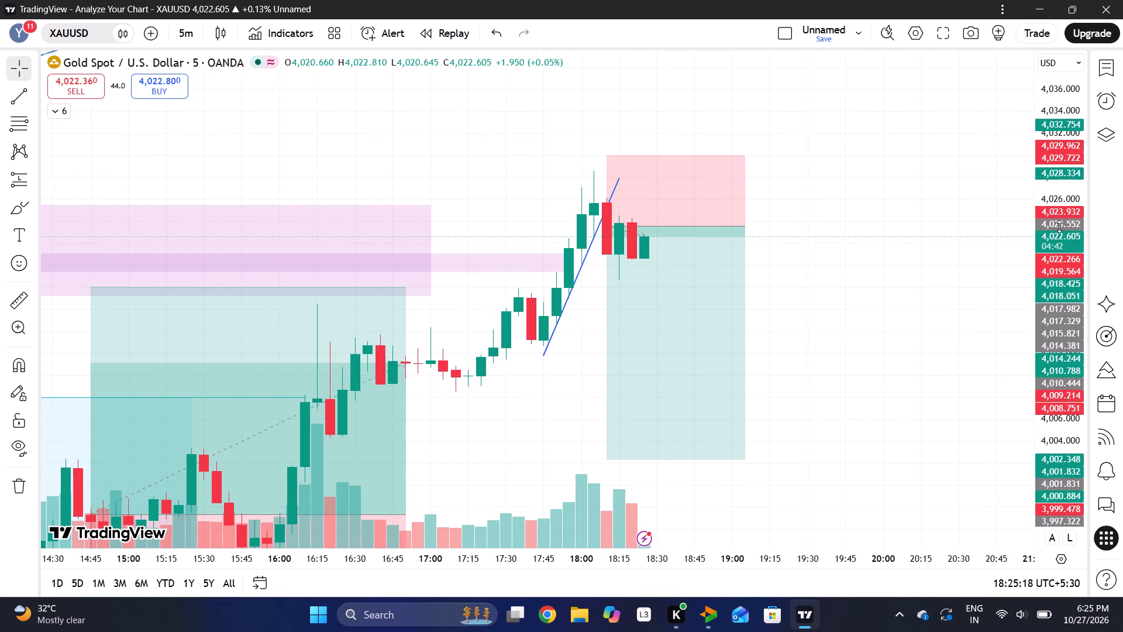
left_click_drag(1059, 226, 1057, 239)
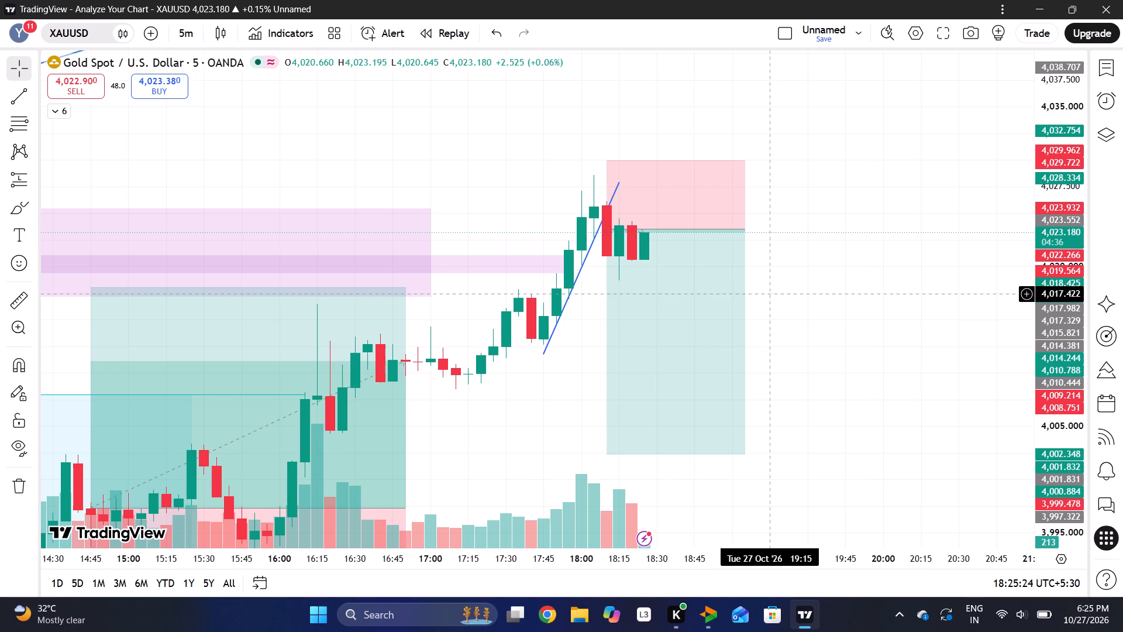
left_click_drag(1063, 200, 1063, 204)
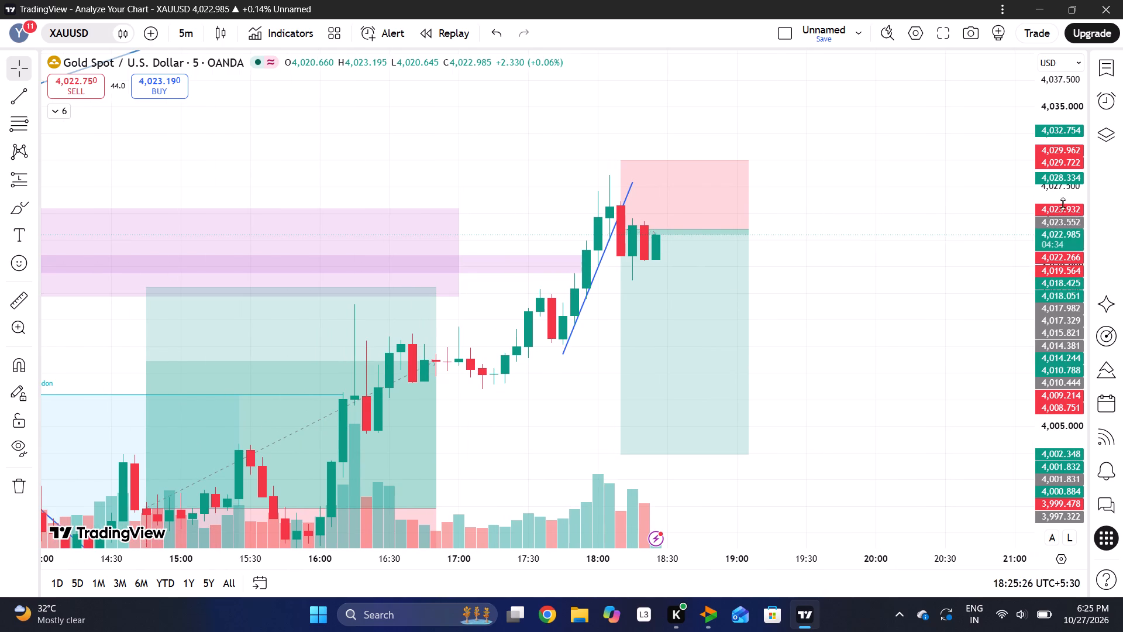
left_click_drag(1063, 204, 1049, 266)
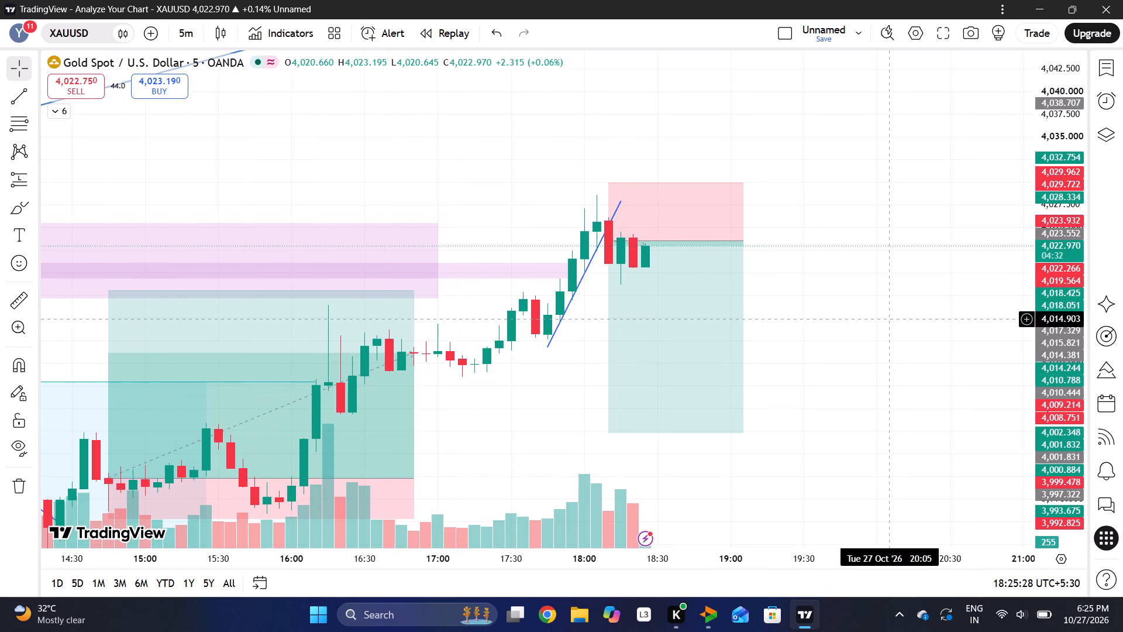
Examine XAUUSD price structure around the planned short on the 15-minute and 30-minute timeframes.
left_click(187, 36)
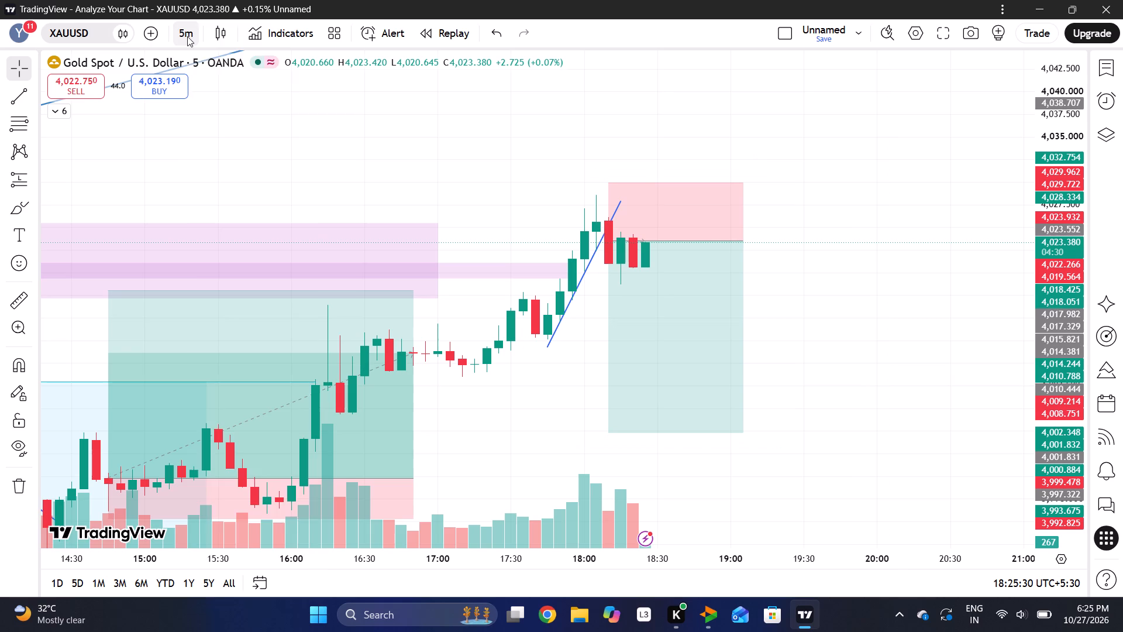
left_click(199, 250)
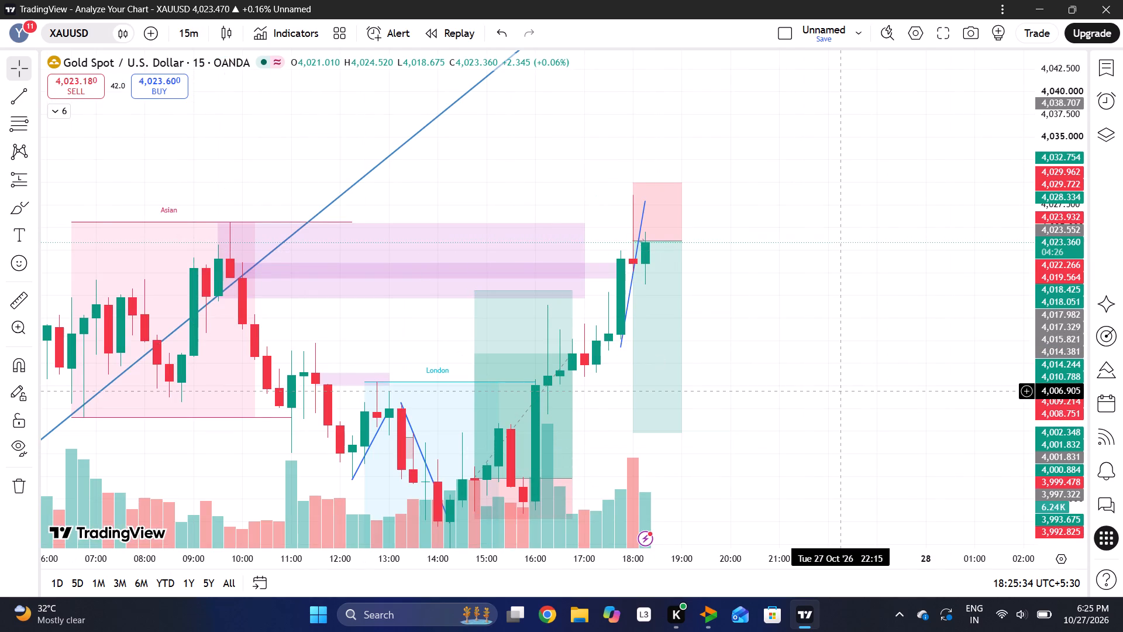
left_click_drag(1059, 236, 1029, 322)
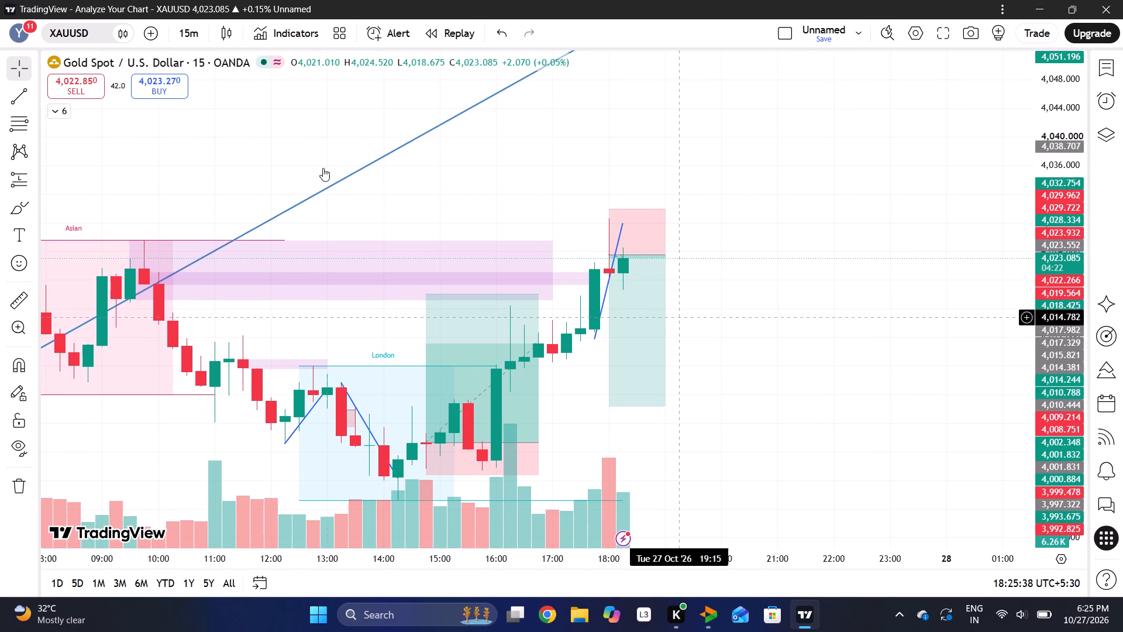
left_click(191, 36)
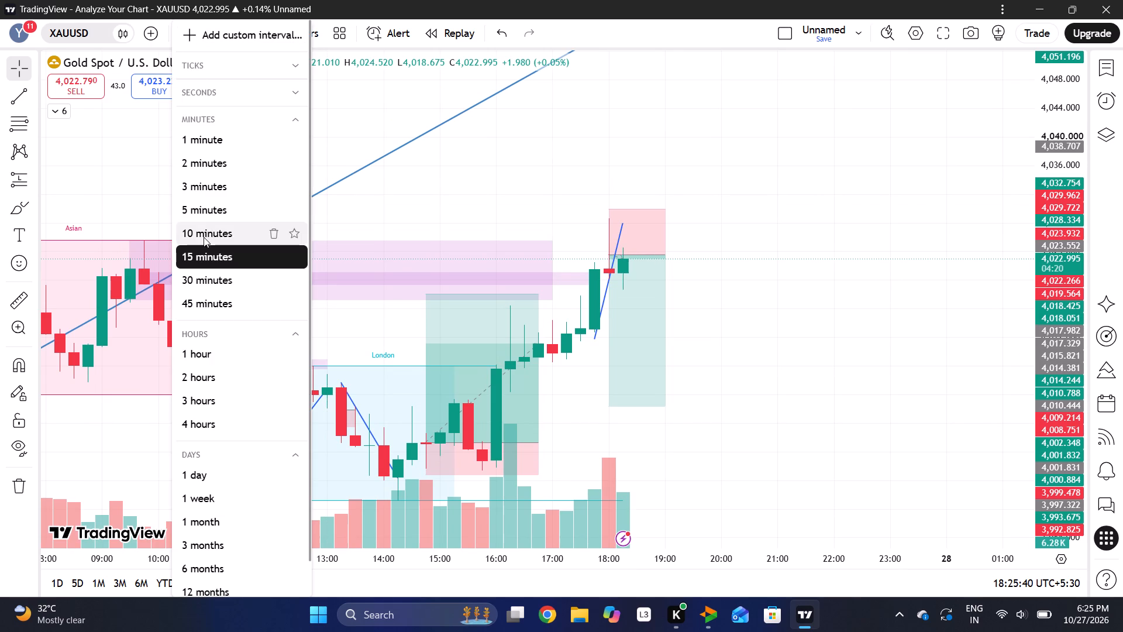
left_click(202, 282)
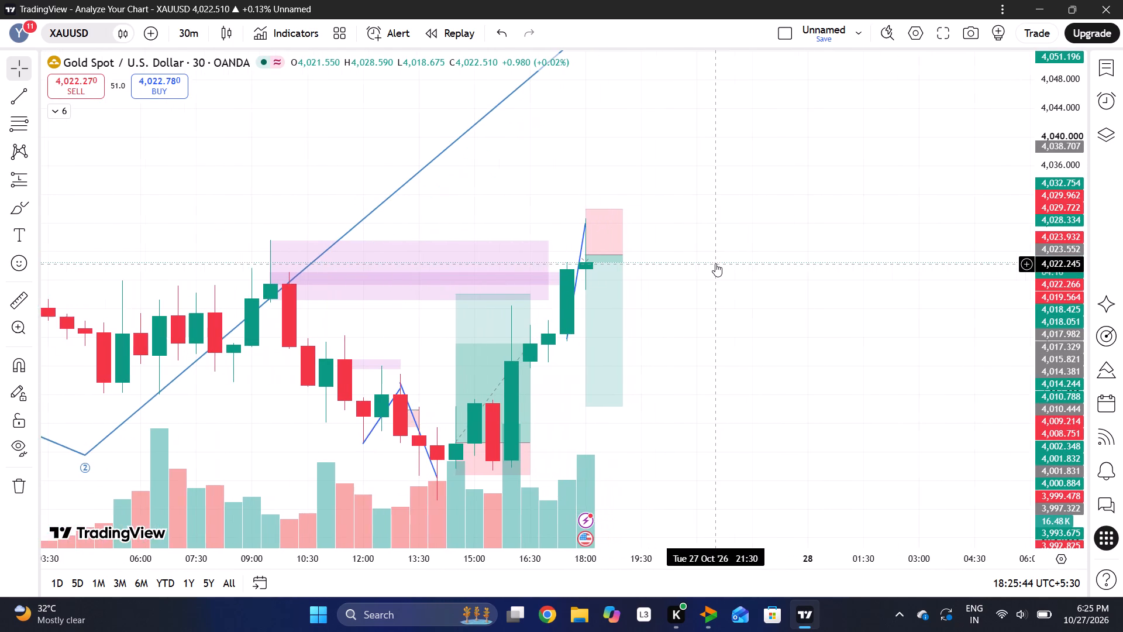
left_click_drag(673, 342, 763, 321)
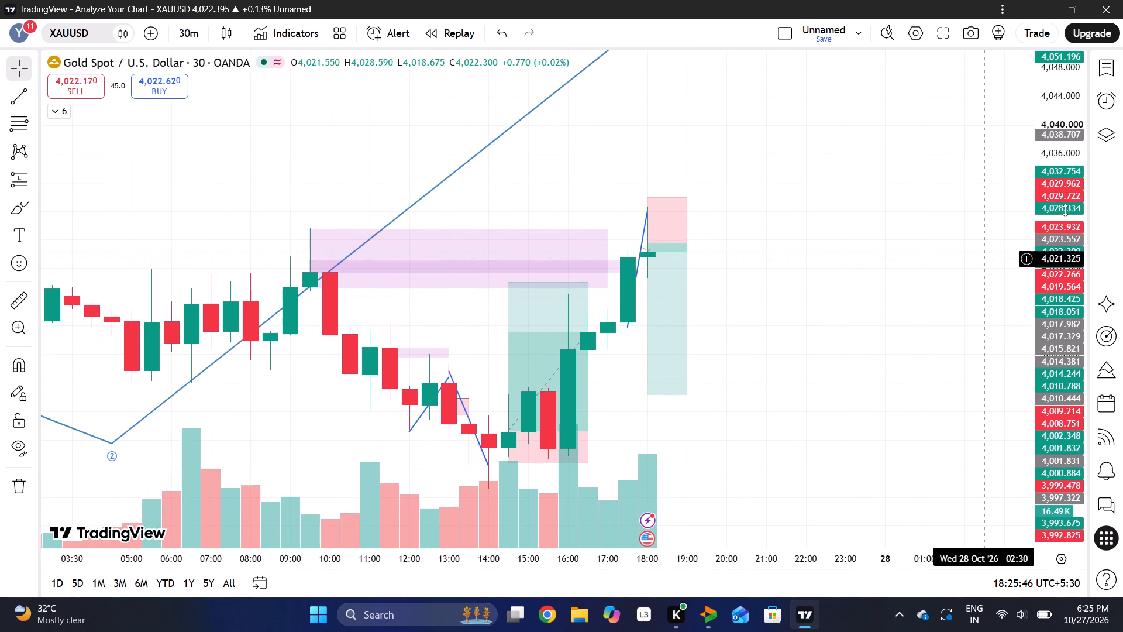
left_click_drag(1066, 210, 1067, 298)
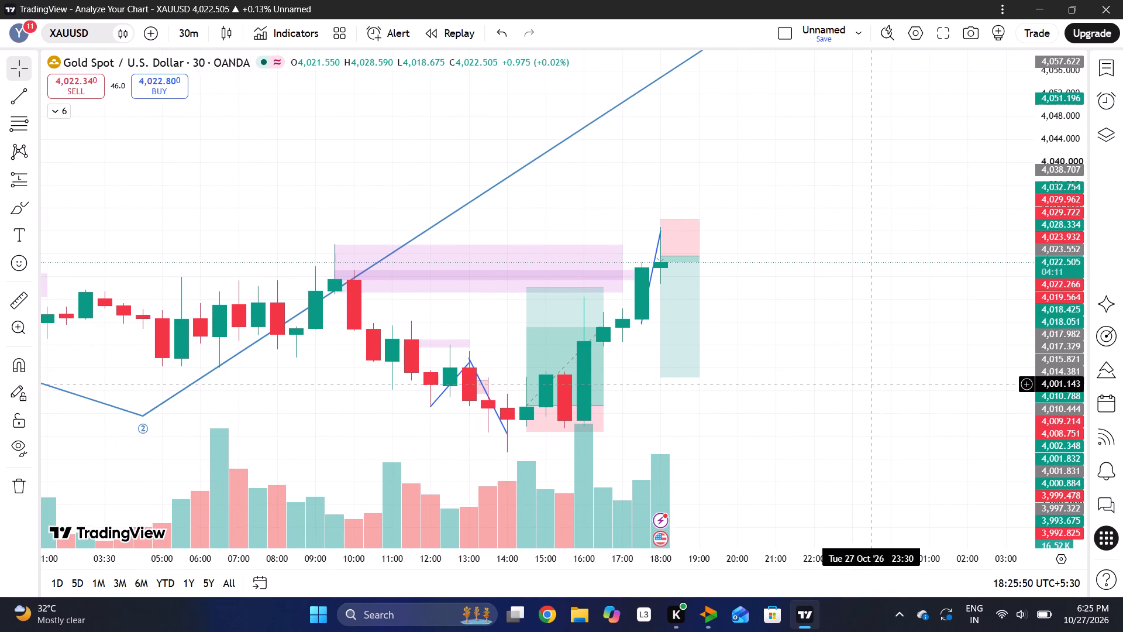
left_click_drag(824, 370, 720, 373)
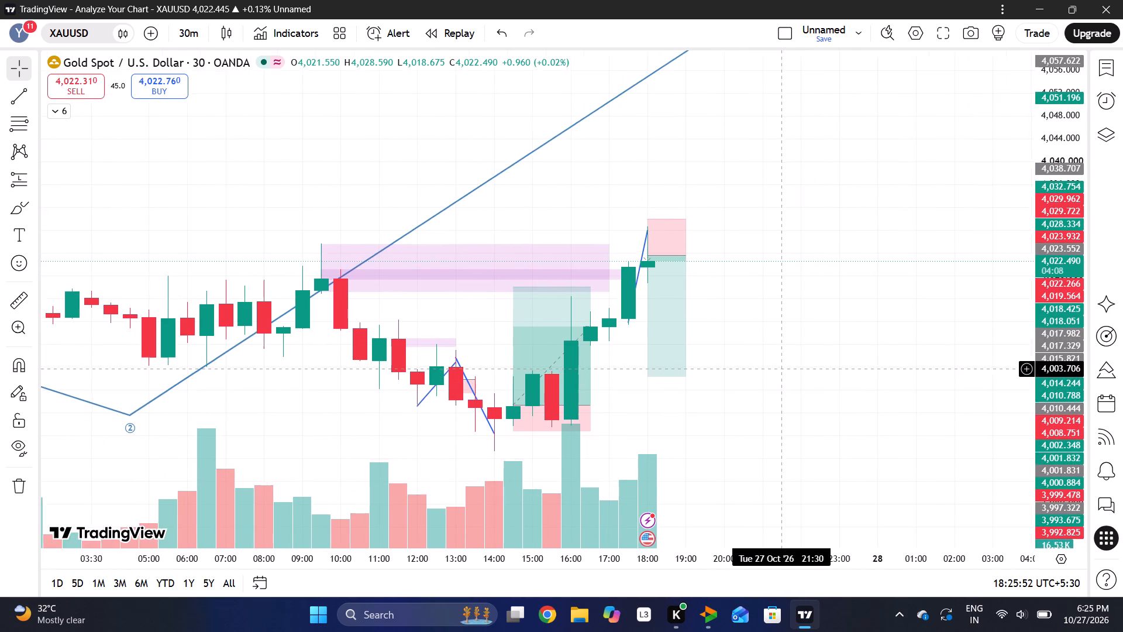
left_click_drag(720, 373, 701, 376)
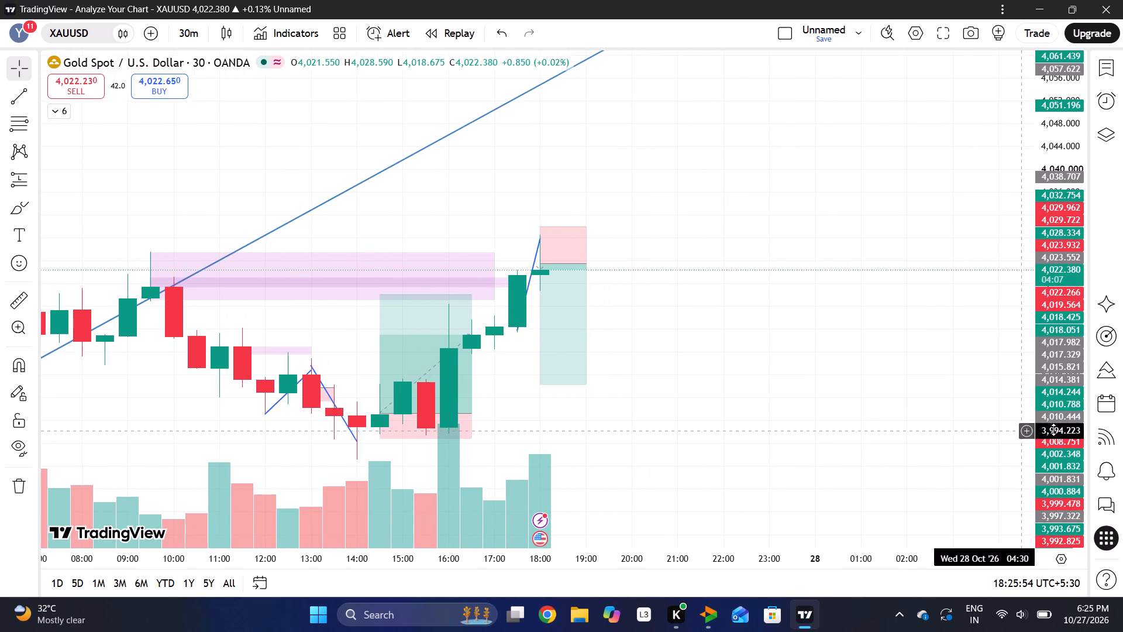
left_click_drag(1053, 430, 1057, 321)
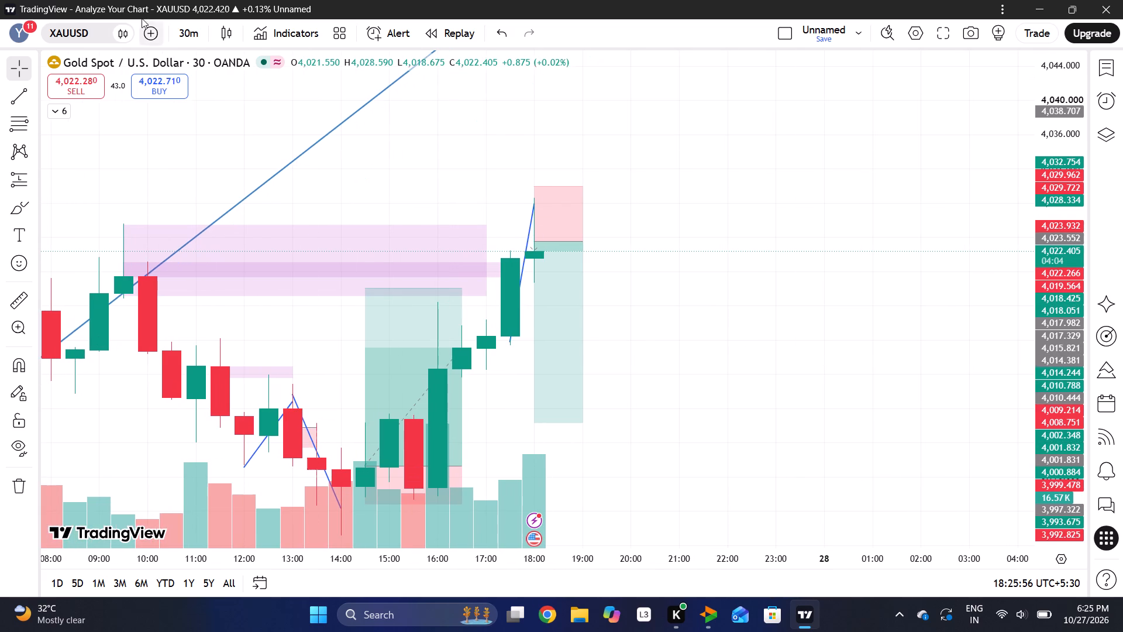
Return the XAUUSD chart to the 5-minute timeframe and examine the current candle near the planned short's entry.
left_click(183, 40)
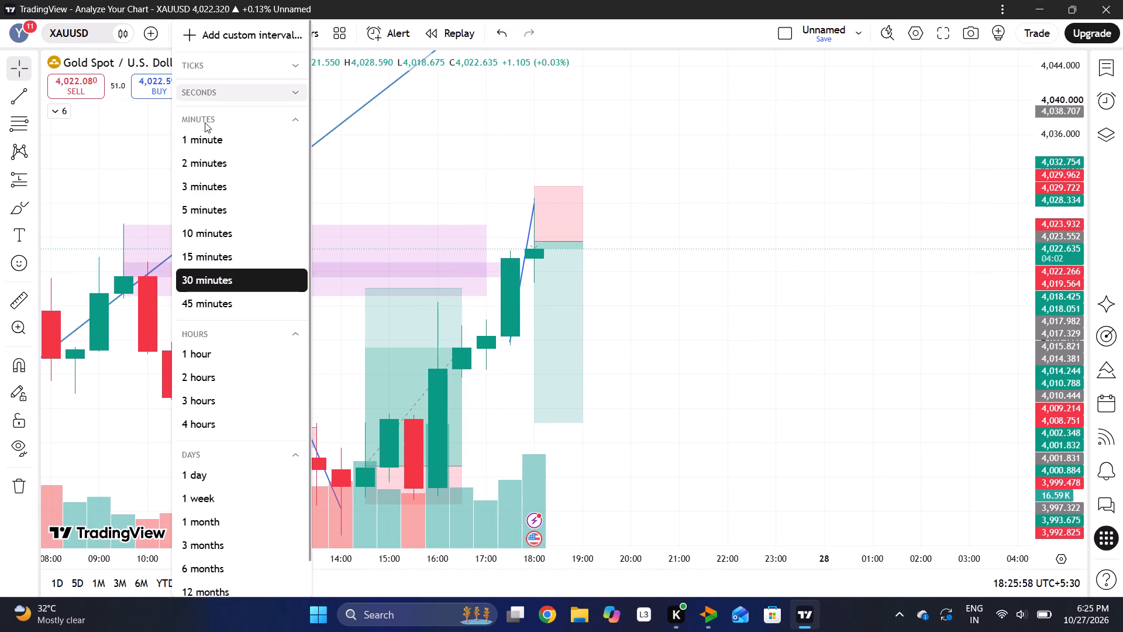
left_click(218, 201)
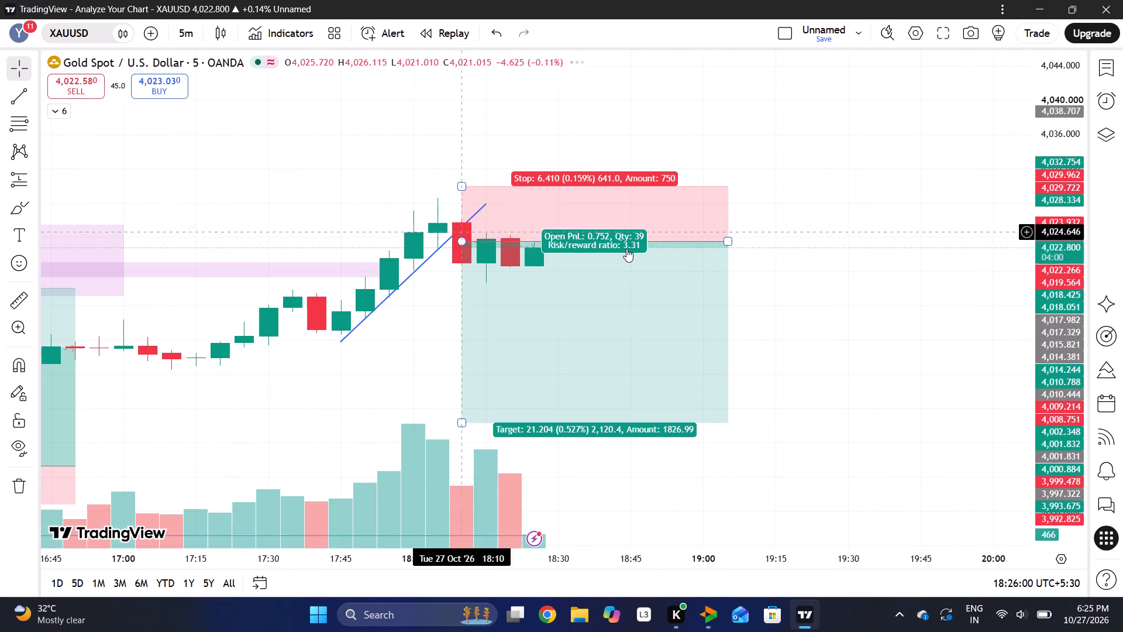
left_click(853, 293)
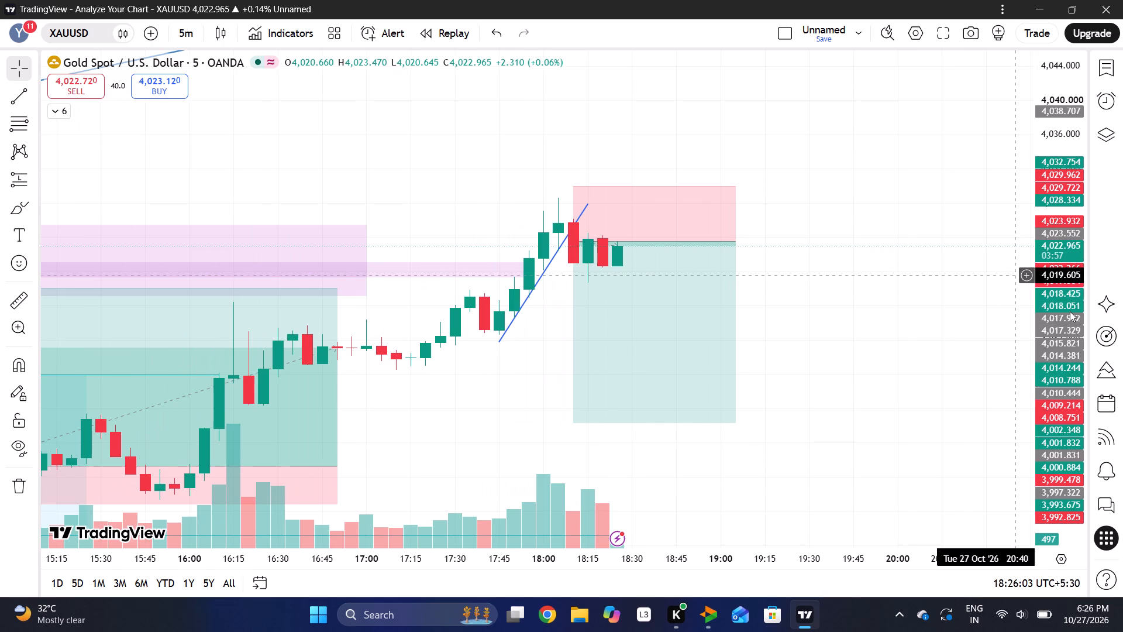
left_click_drag(1070, 313, 1062, 194)
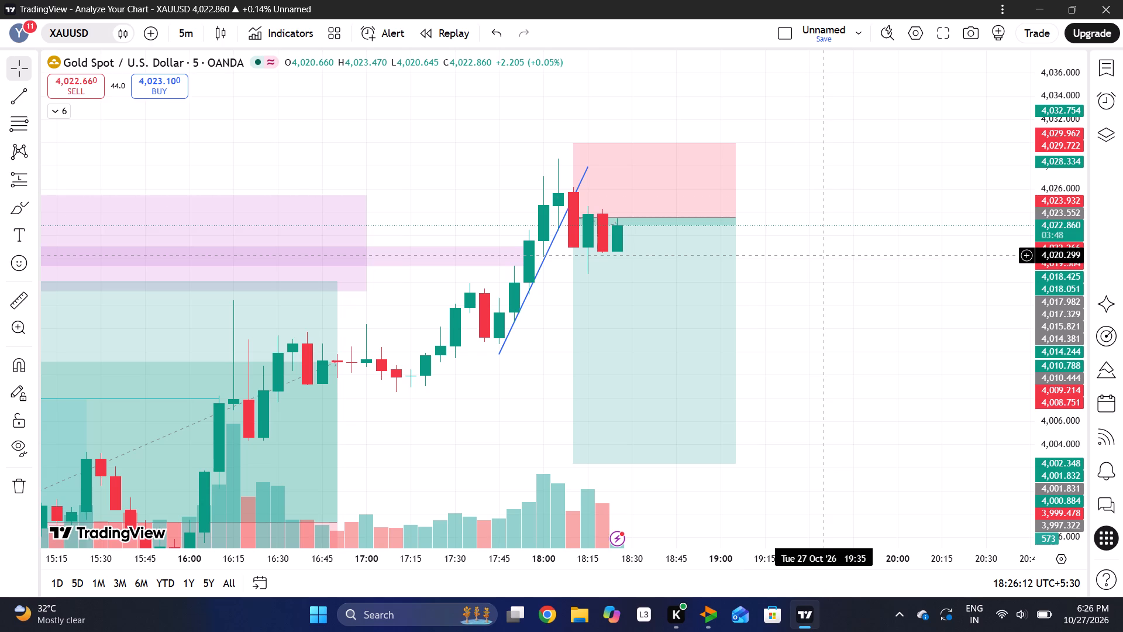
scroll(751, 256, "left", 1)
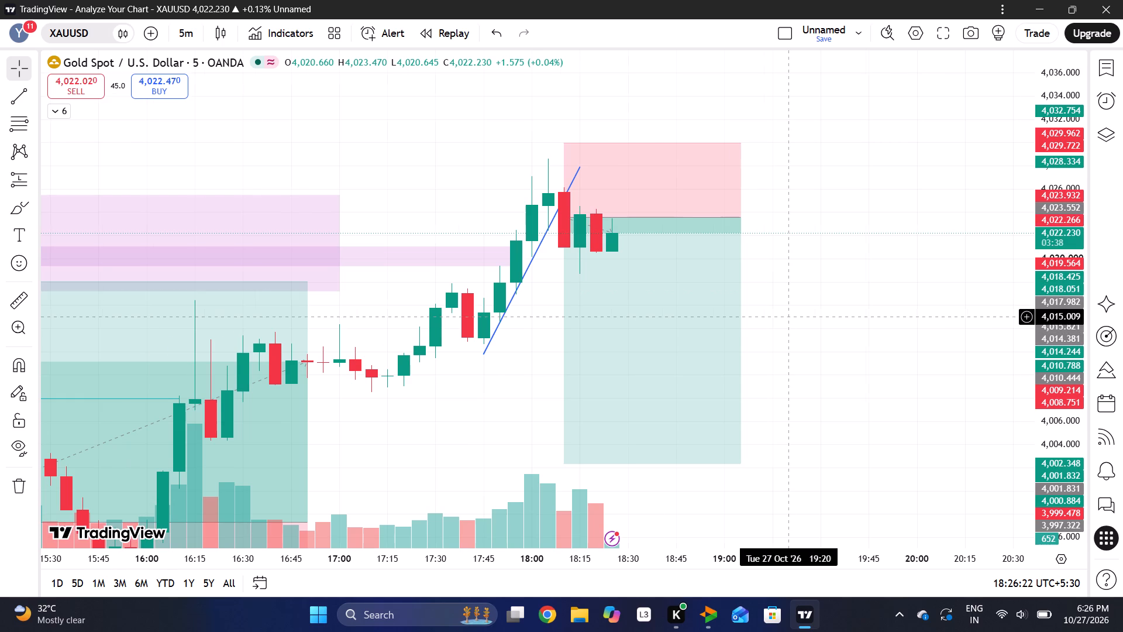
left_click_drag(1075, 347, 1078, 276)
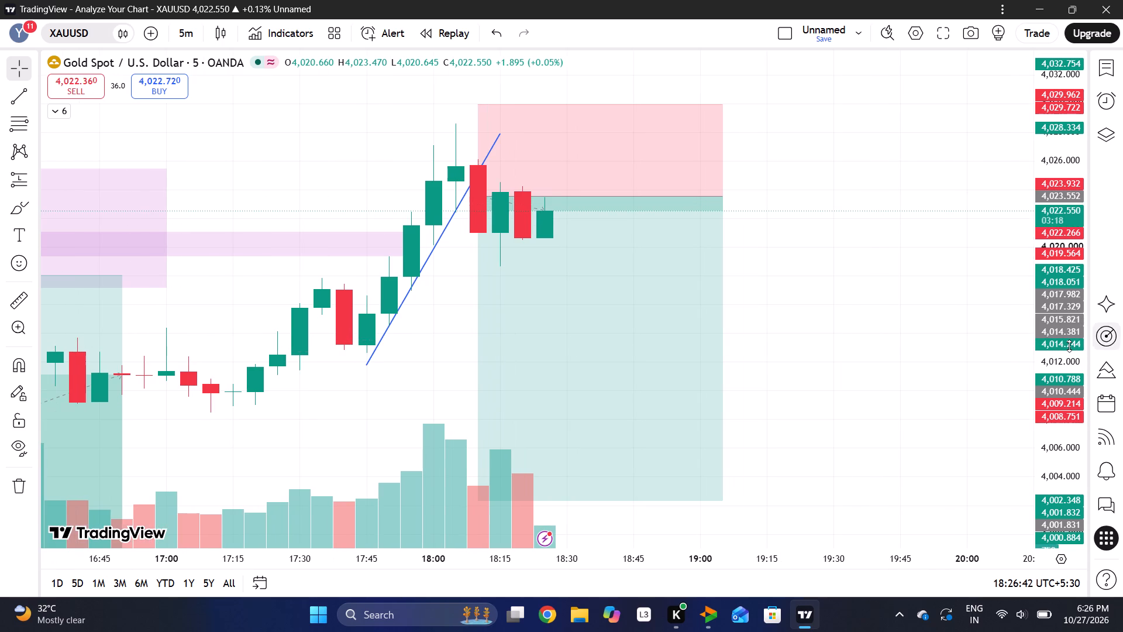
left_click_drag(1069, 346, 1056, 263)
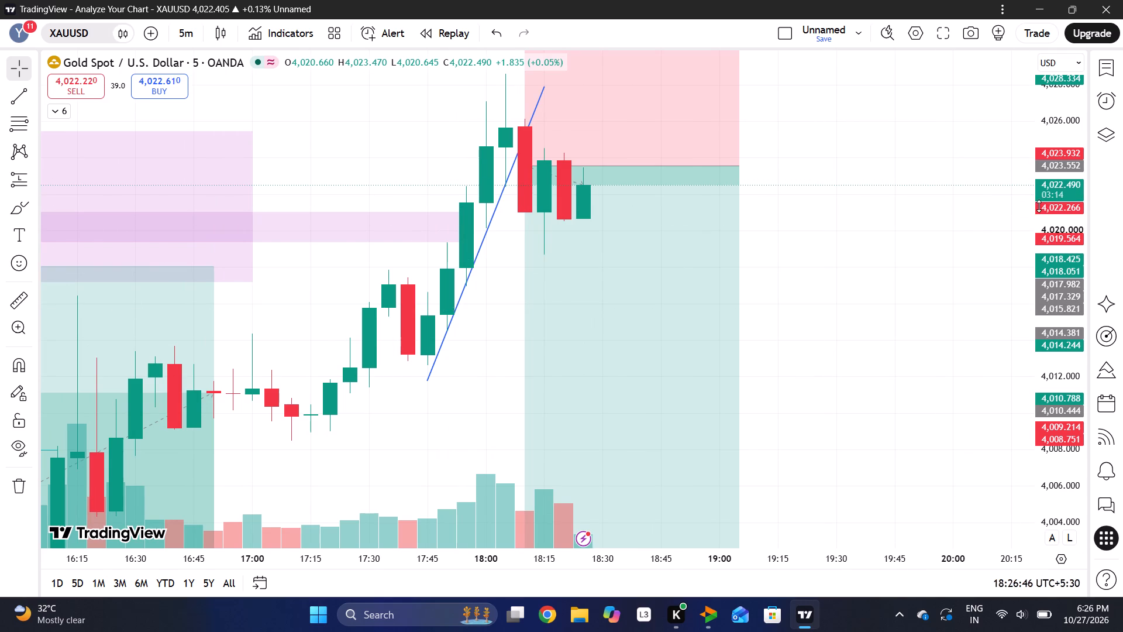
Switch to Delta Exchange and check the open 5-lot XAUTUSD short against its stop-loss and take-profit levels.
left_click(708, 621)
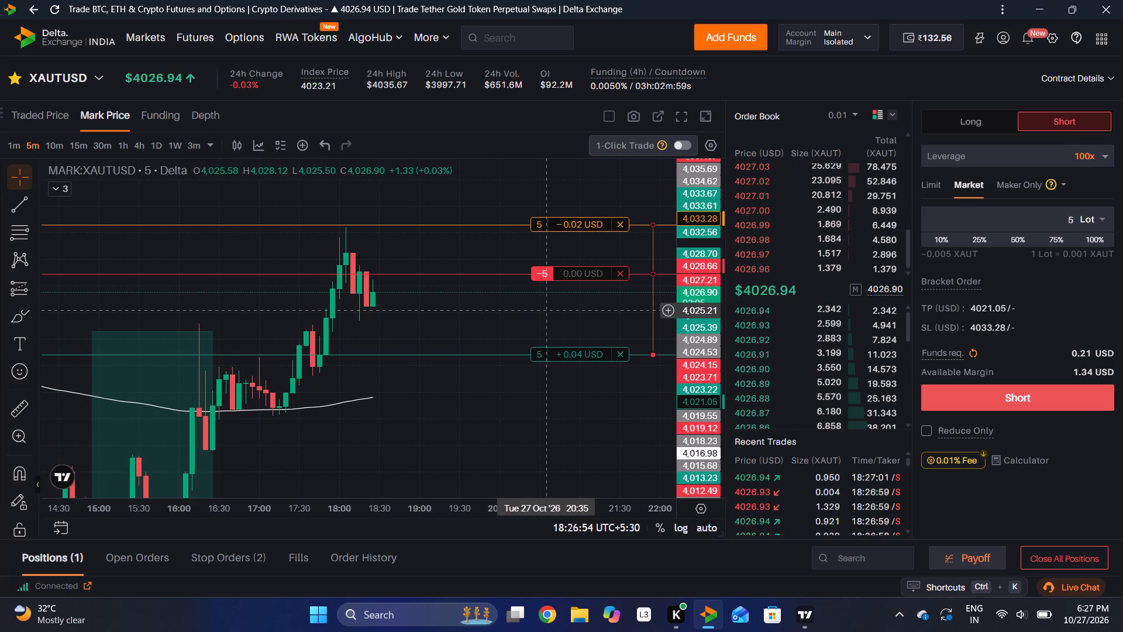
left_click_drag(697, 266, 714, 309)
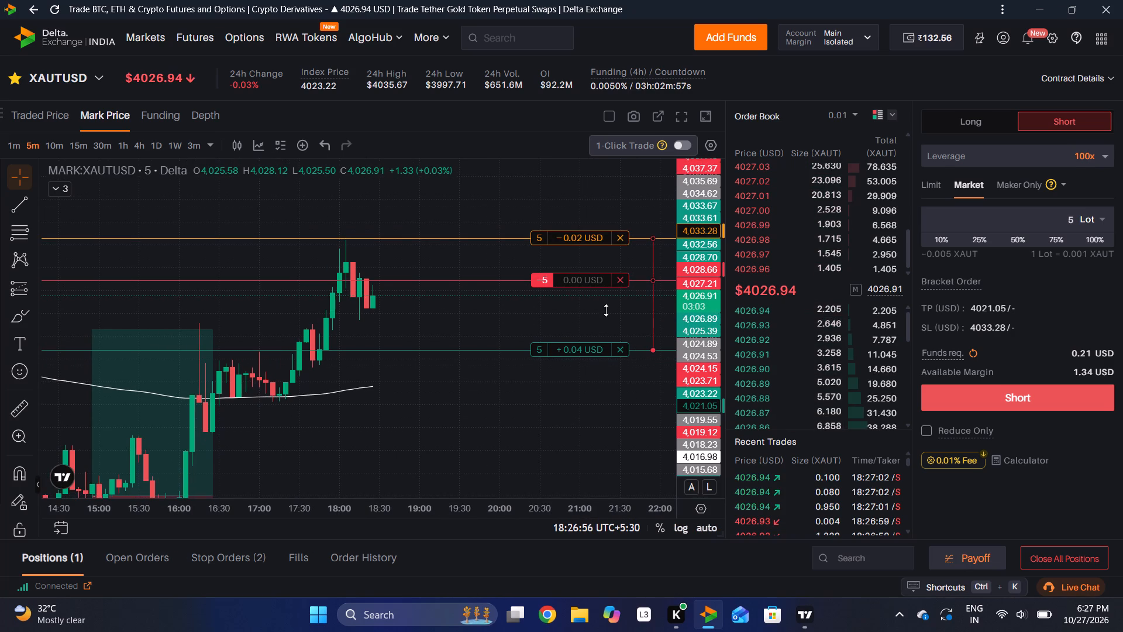
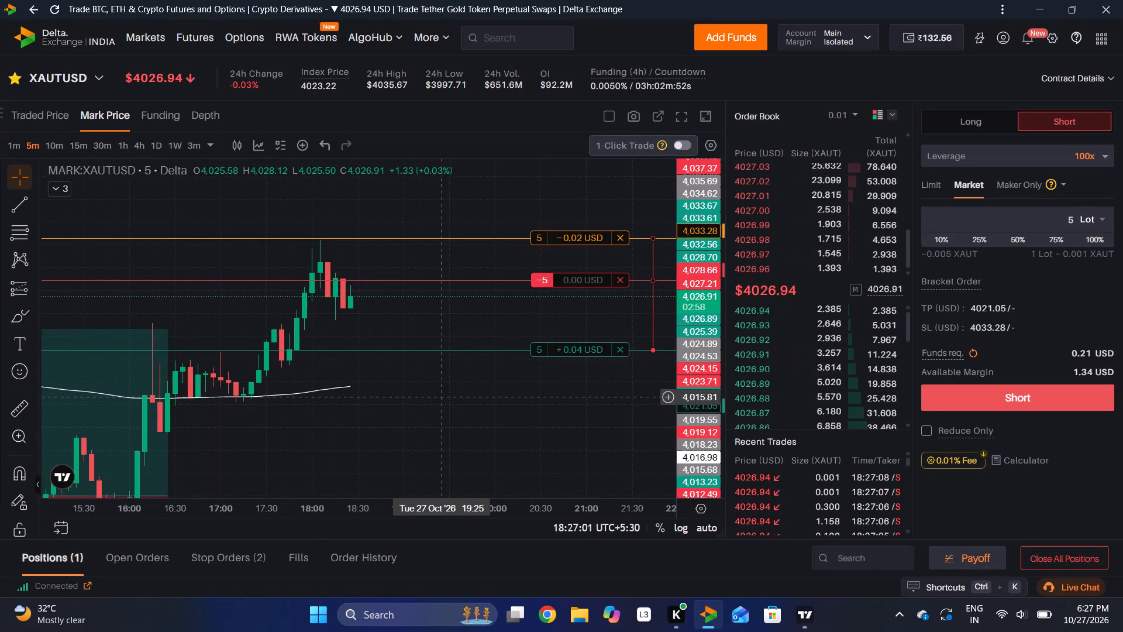
Switch to TradingView and load the spot crypto BTCUSD chart in place of XAUUSD.
left_click(813, 613)
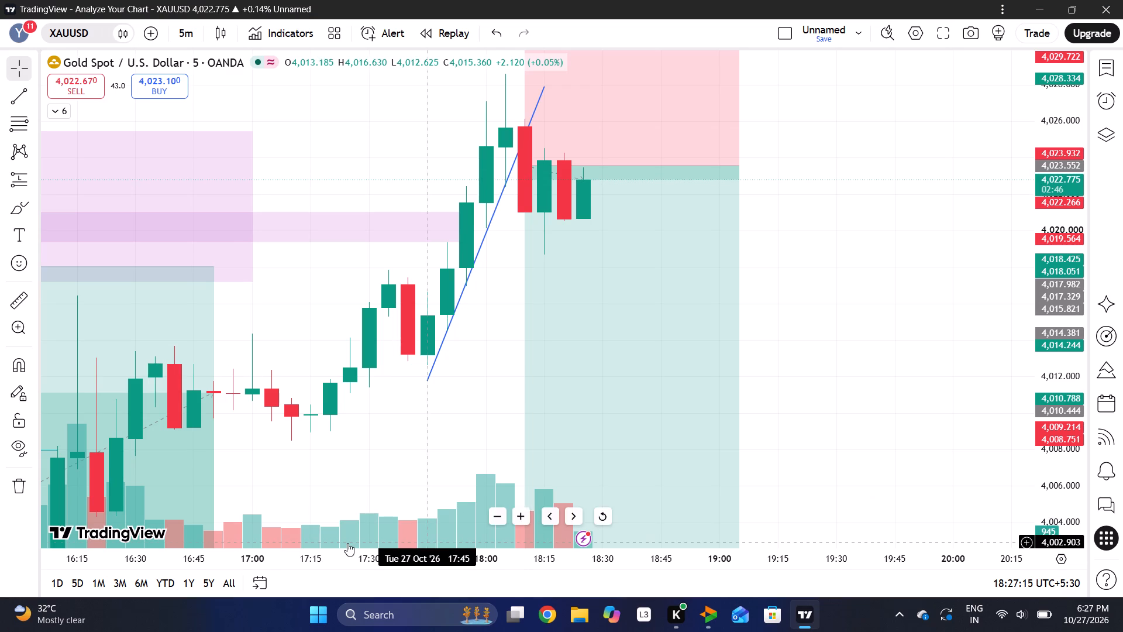
left_click(91, 42)
key("space")
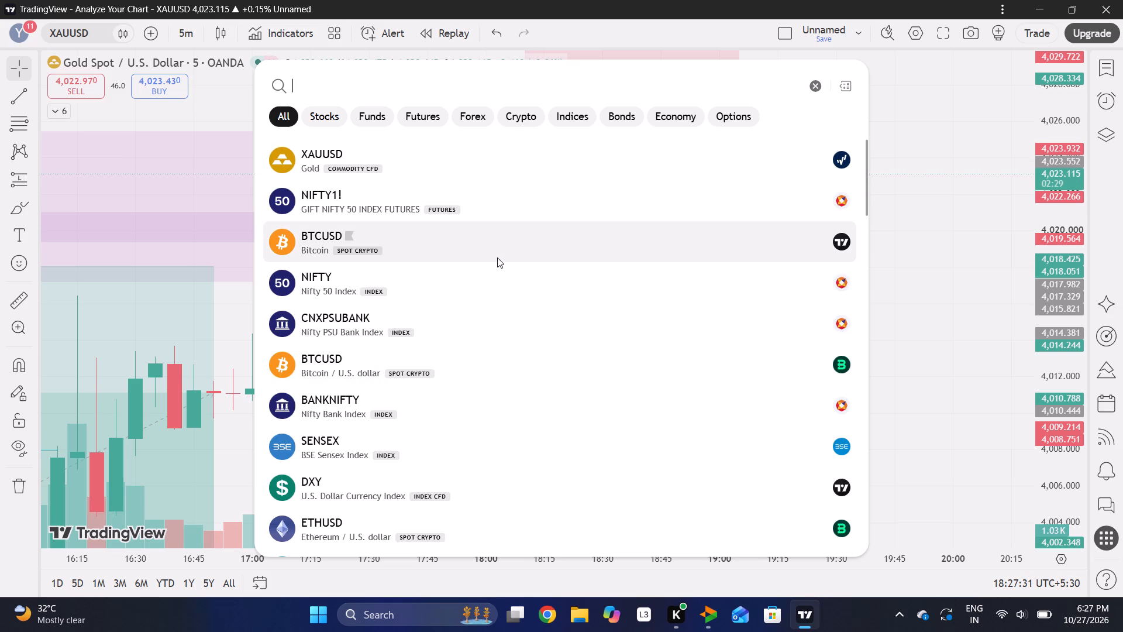
left_click(497, 257)
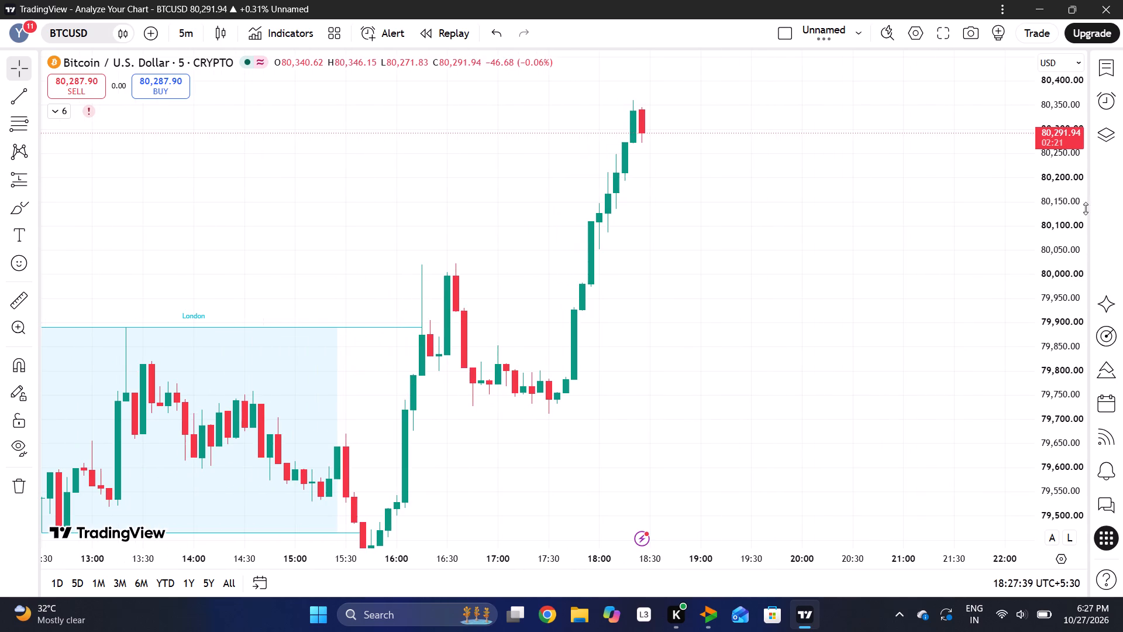
Place a Short position drawing on BTCUSD's latest 5-minute candle with the entry at about 80,282.
left_click_drag(1074, 200, 1054, 356)
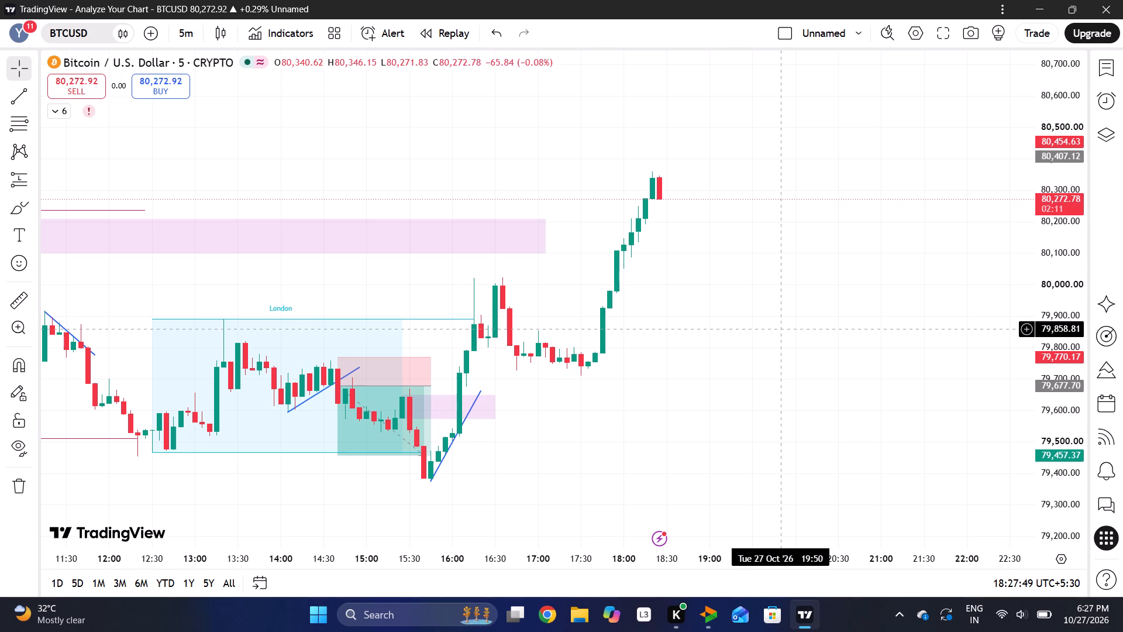
left_click_drag(543, 411, 666, 409)
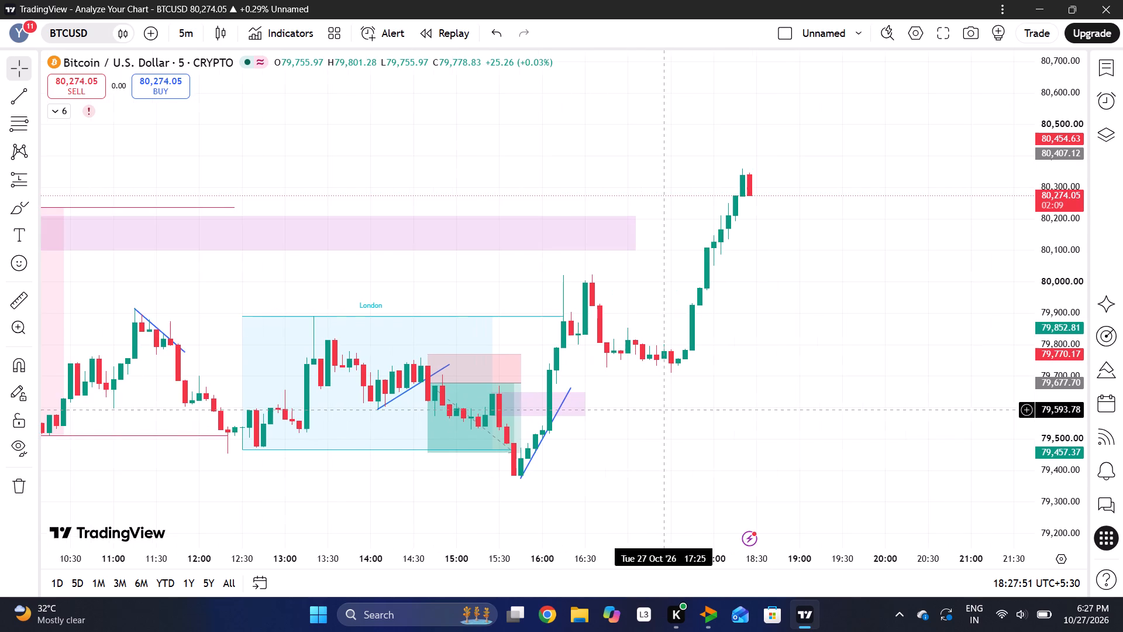
left_click_drag(1069, 236, 1066, 339)
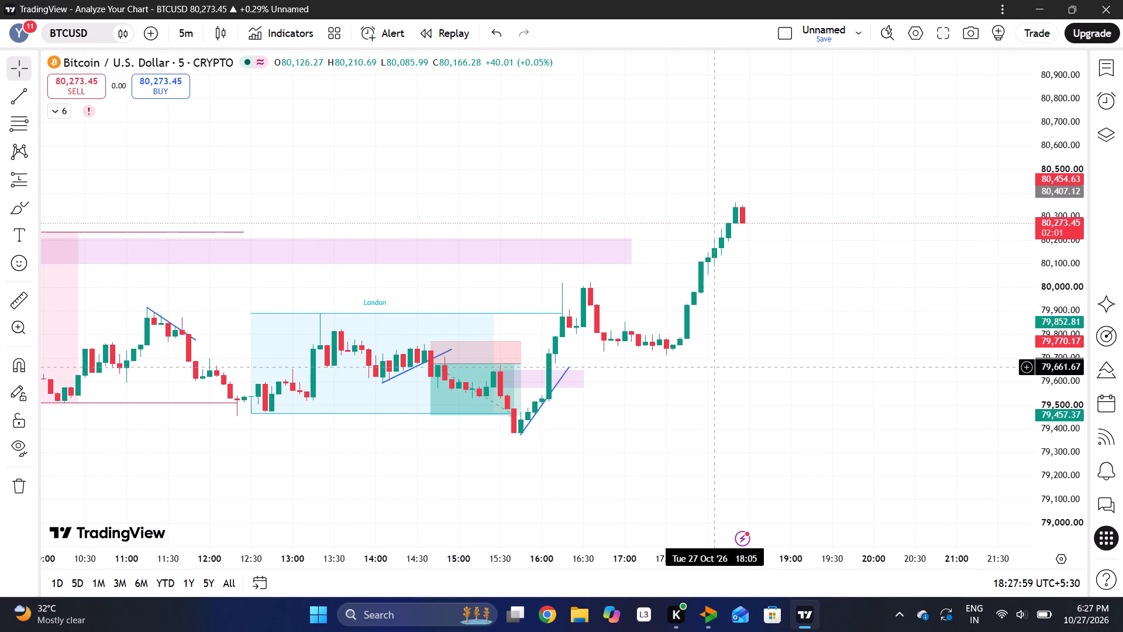
left_click_drag(647, 366, 821, 380)
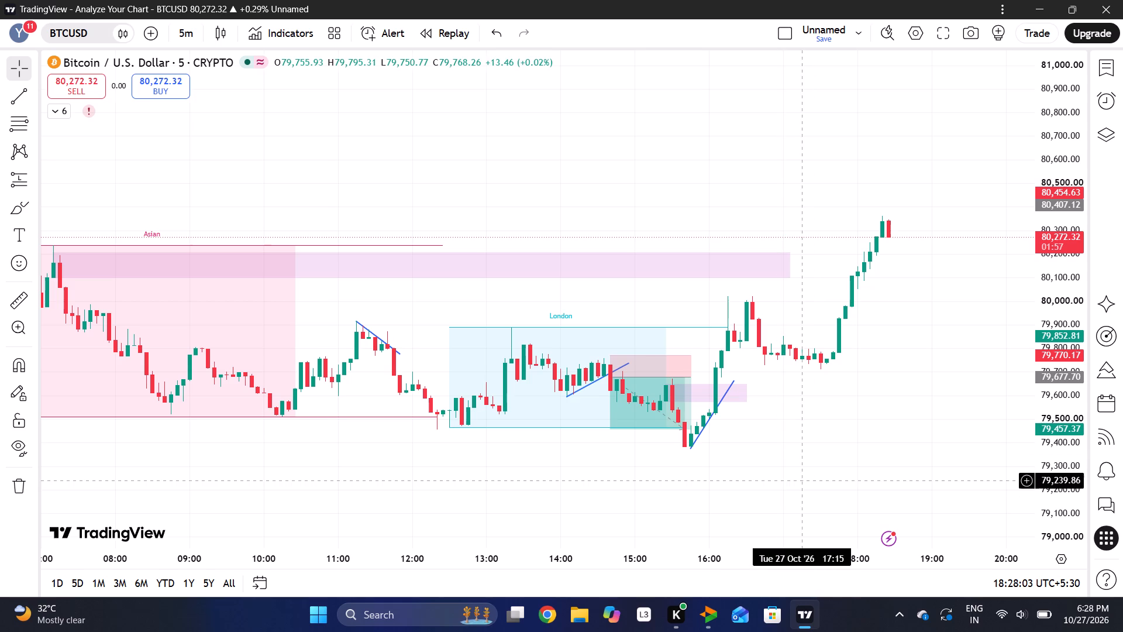
left_click_drag(943, 372, 834, 374)
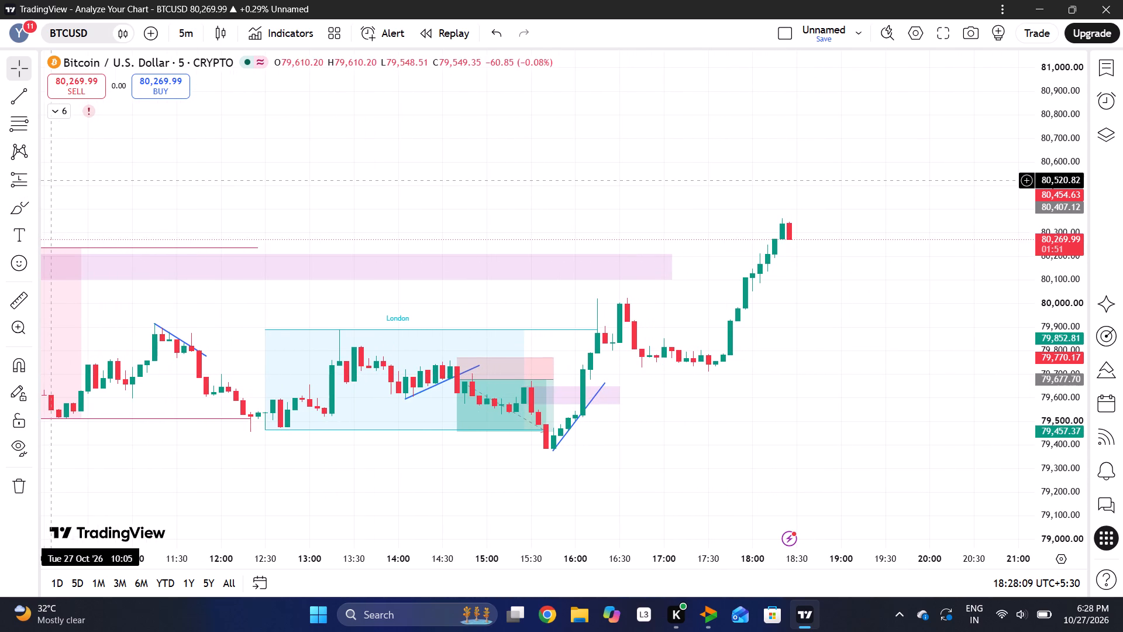
left_click(32, 181)
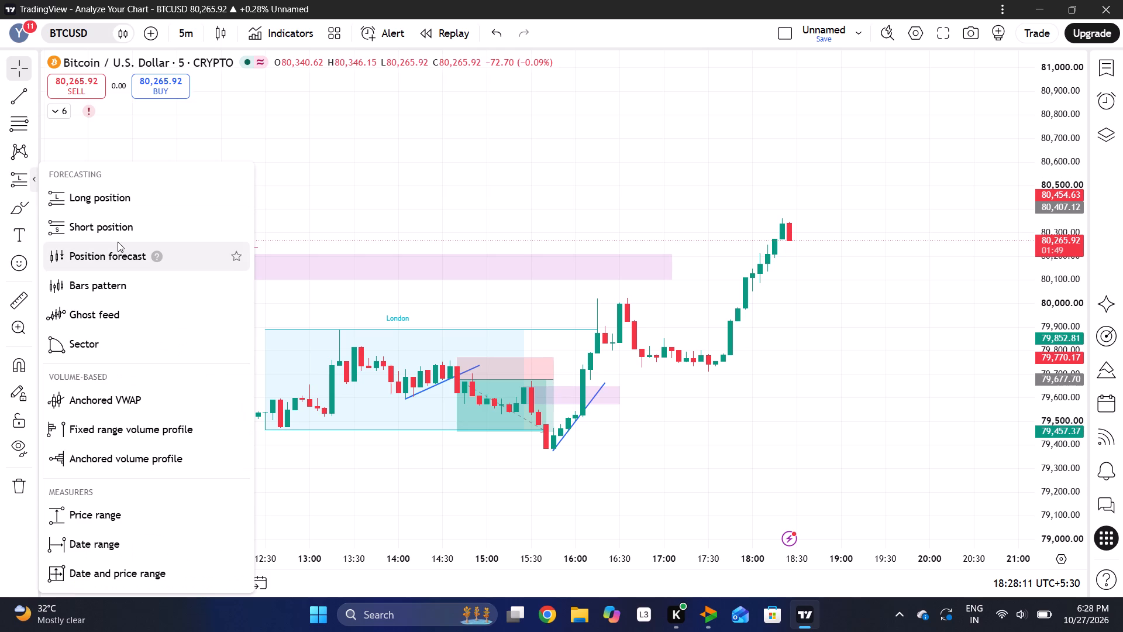
left_click(104, 235)
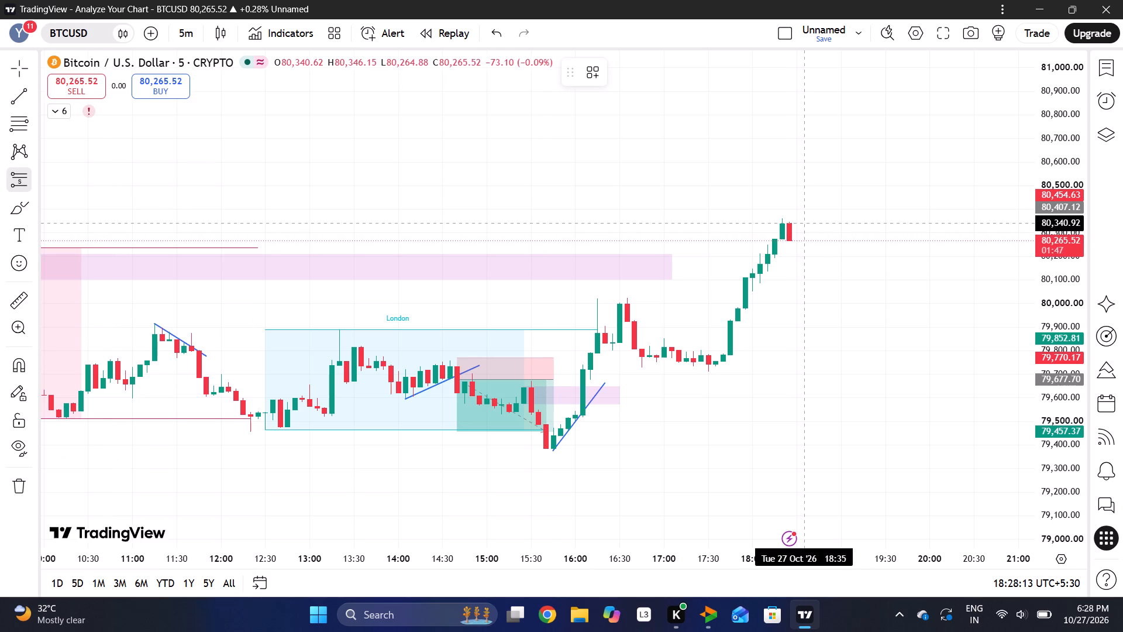
left_click(788, 236)
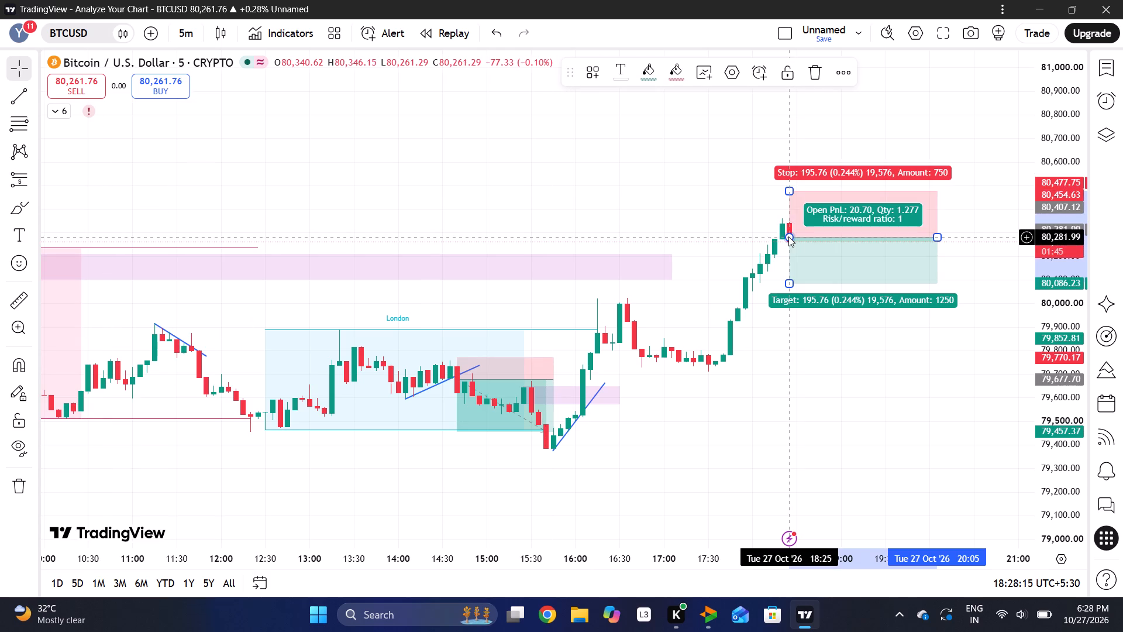
Adjust the BTCUSD short drawing to a stop at about 80,387, a target at about 80,012 and an end time of 19:15.
left_click_drag(788, 191, 788, 212)
left_click_drag(789, 285, 788, 290)
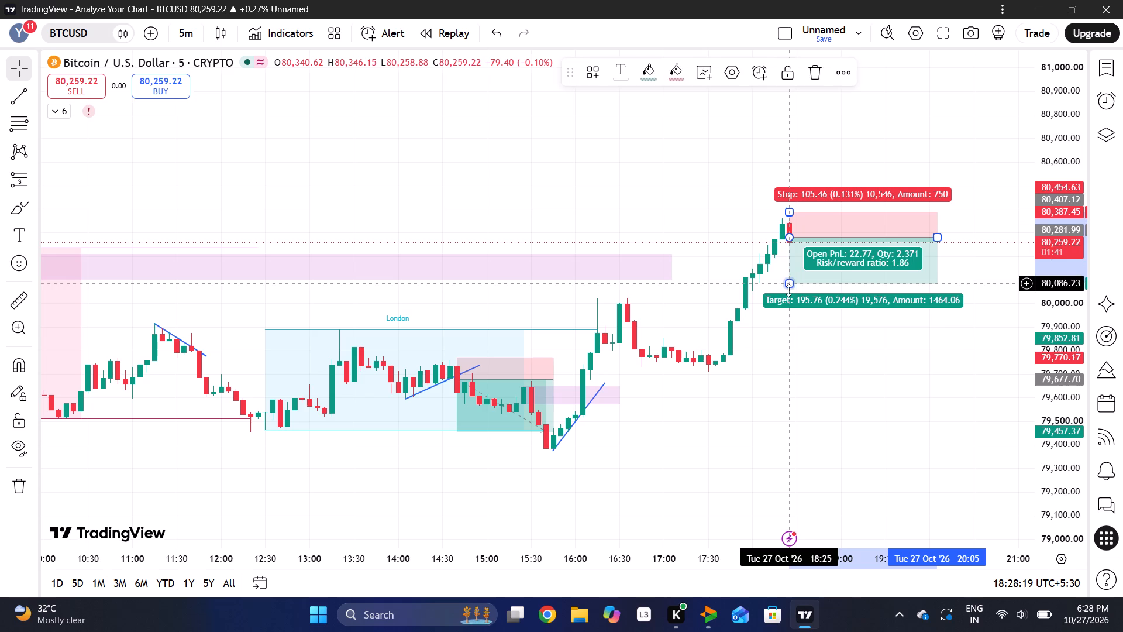
left_click_drag(788, 290, 794, 300)
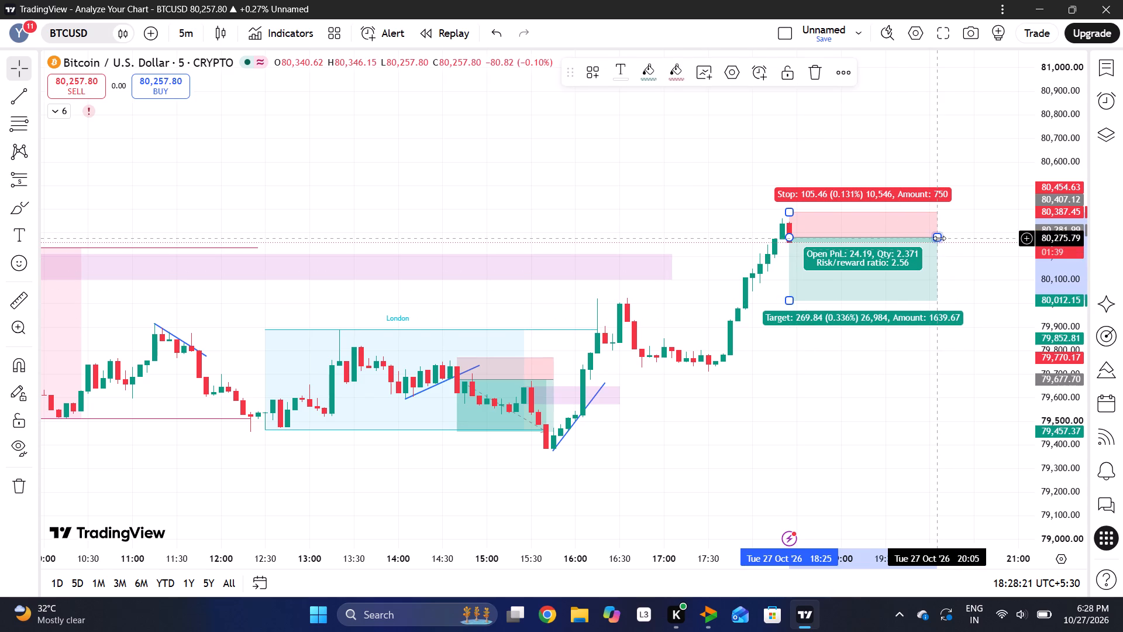
left_click_drag(939, 238, 862, 250)
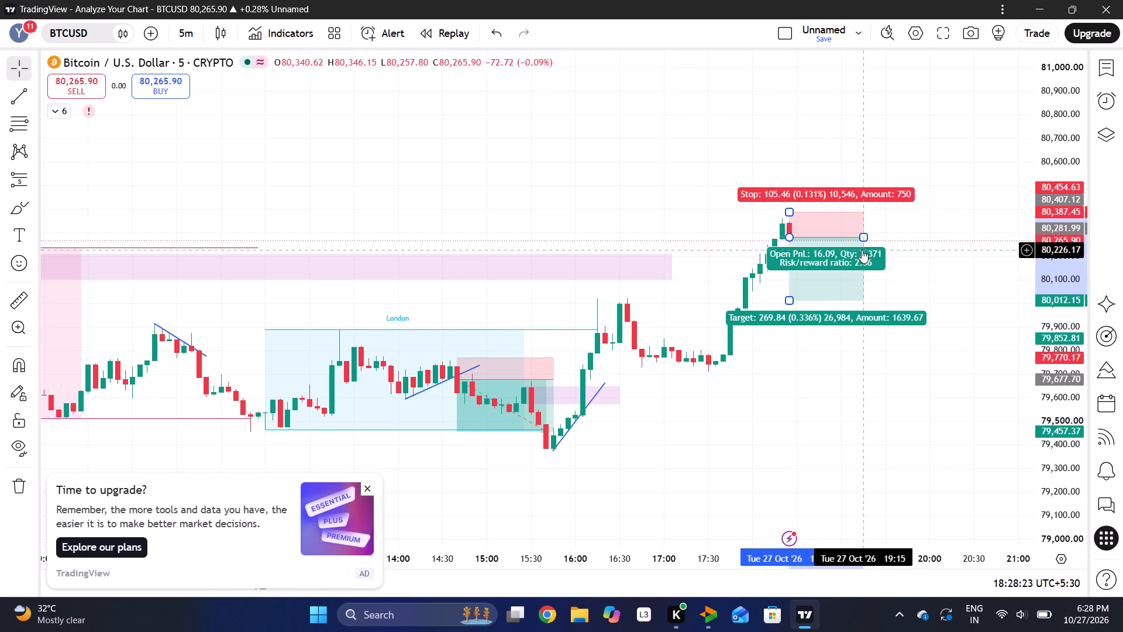
left_click(966, 262)
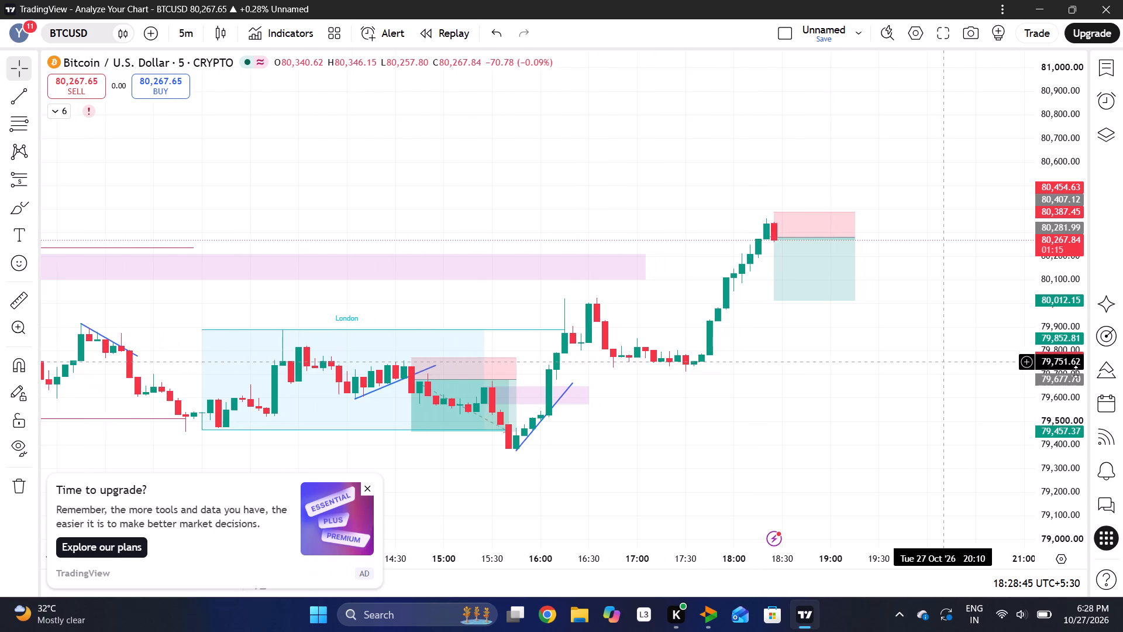
Raise the BTCUSD short drawing's target slightly to about 80,018, for a risk/reward ratio of 2.5.
left_click_drag(1080, 373, 1092, 269)
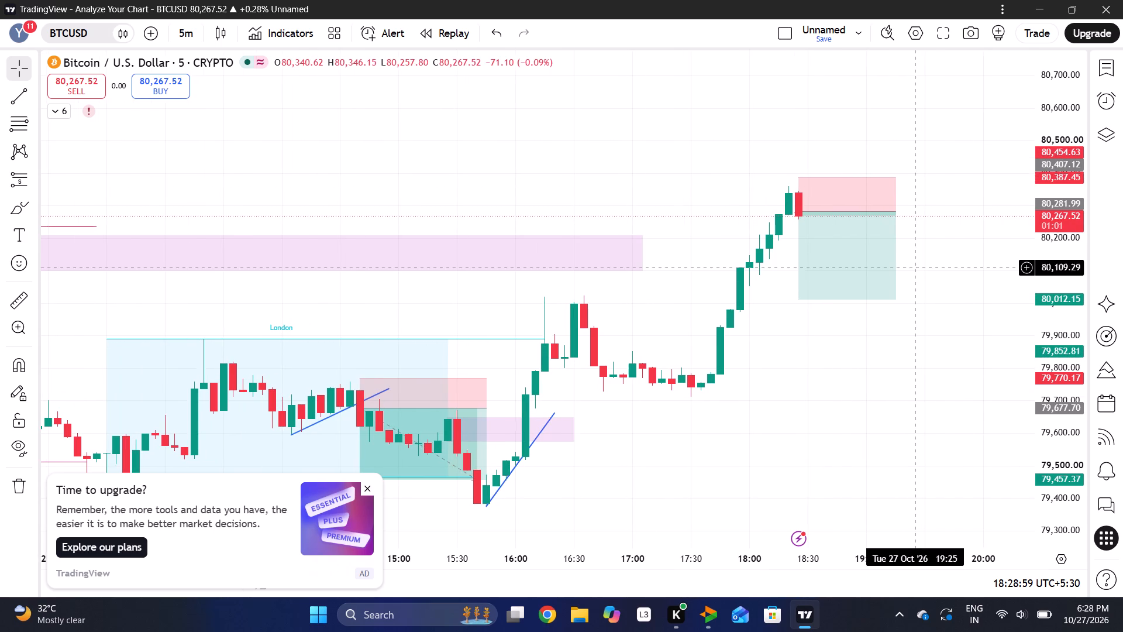
left_click_drag(946, 283, 797, 276)
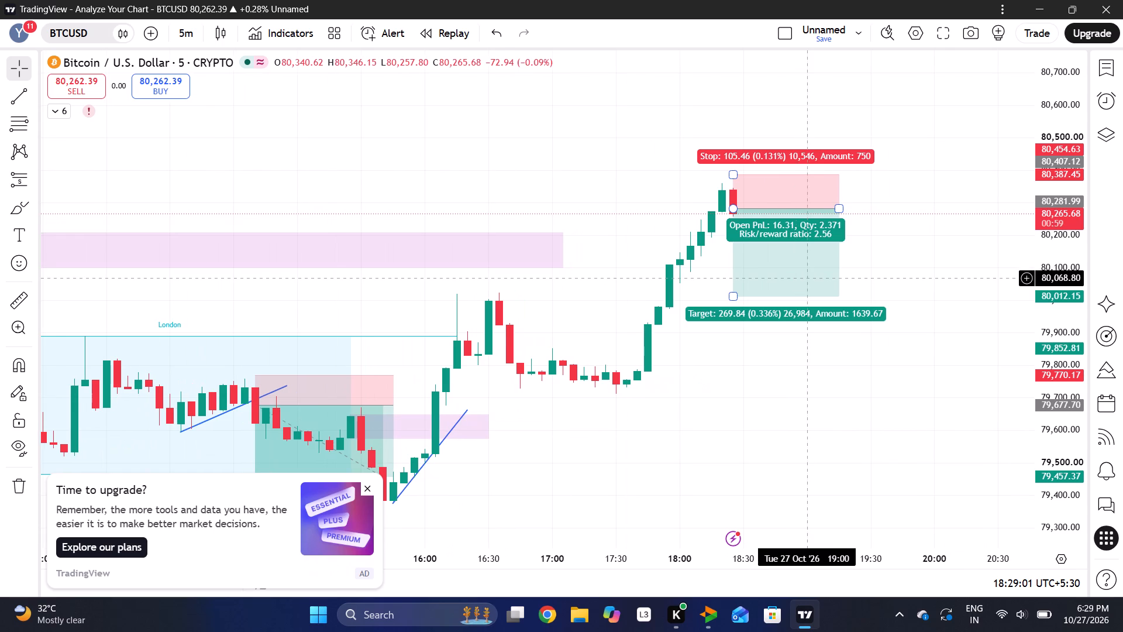
left_click_drag(1062, 347, 1090, 171)
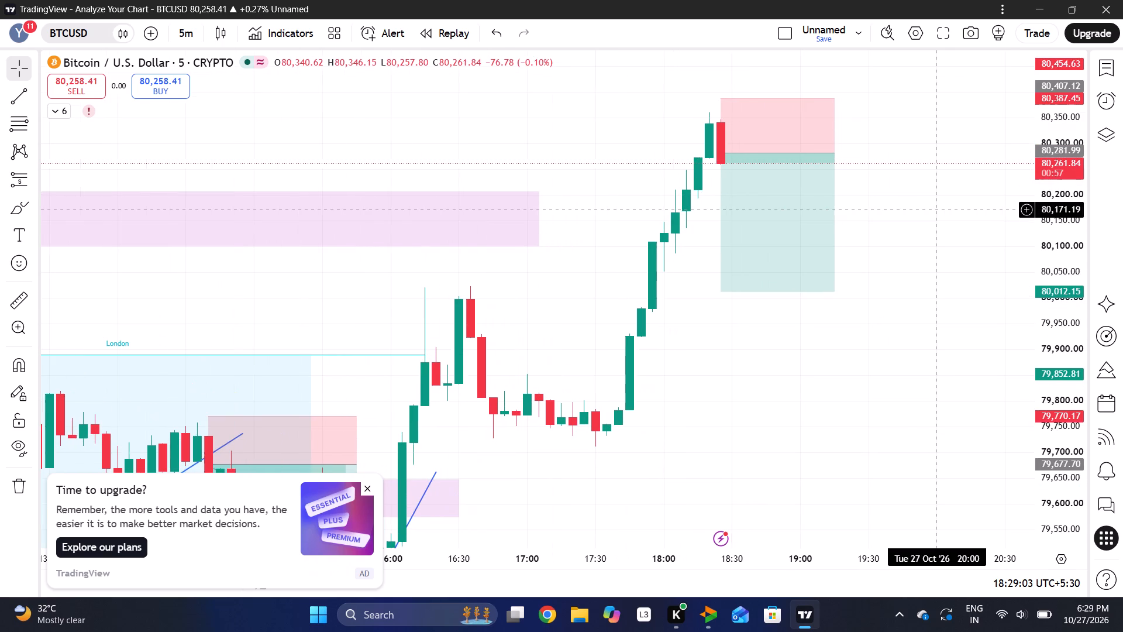
left_click_drag(937, 209, 812, 269)
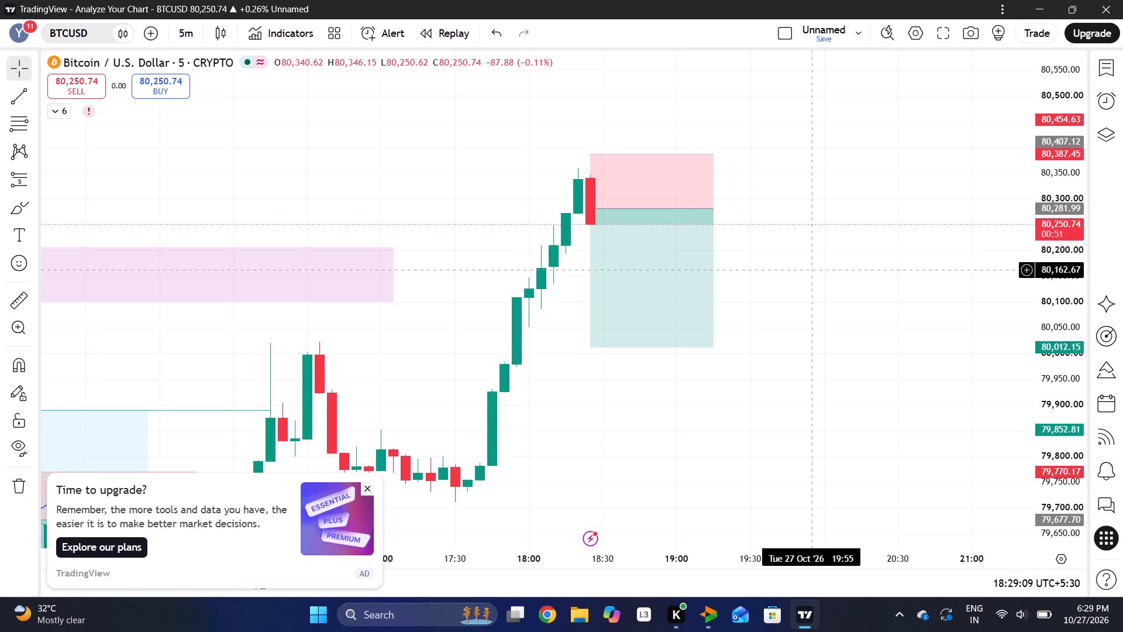
left_click_drag(1059, 225, 1055, 269)
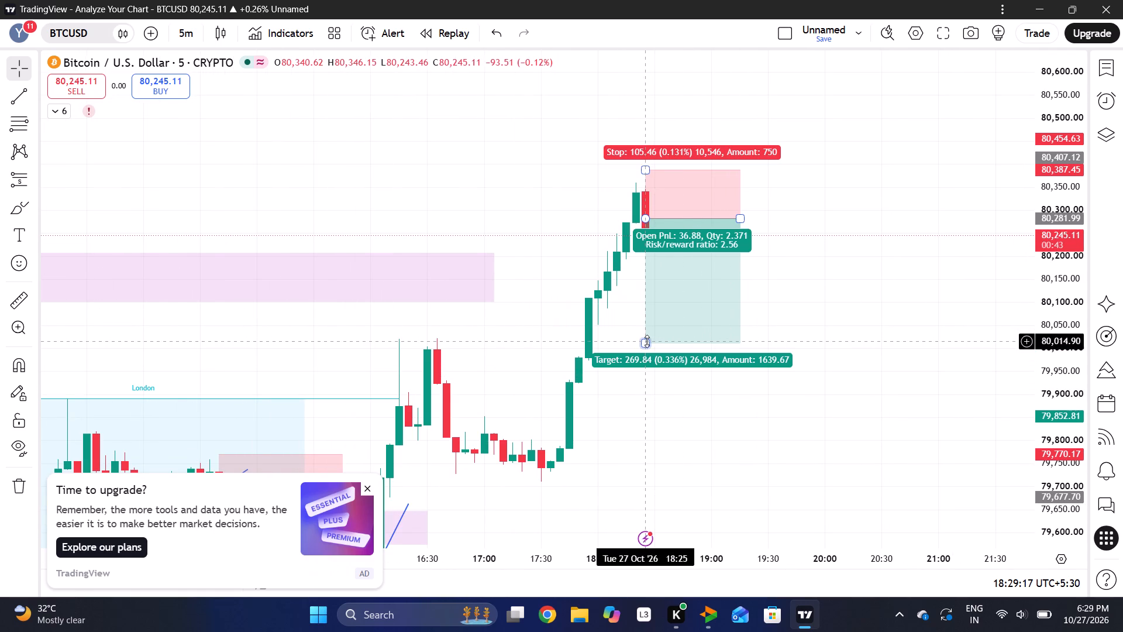
left_click_drag(647, 341, 636, 339)
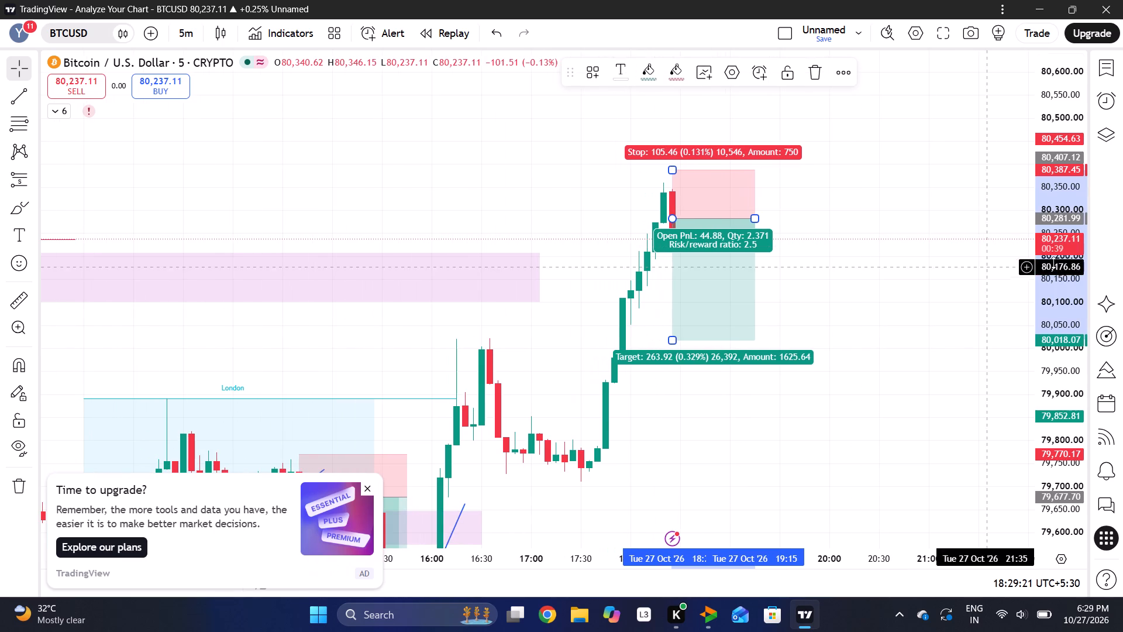
left_click(900, 314)
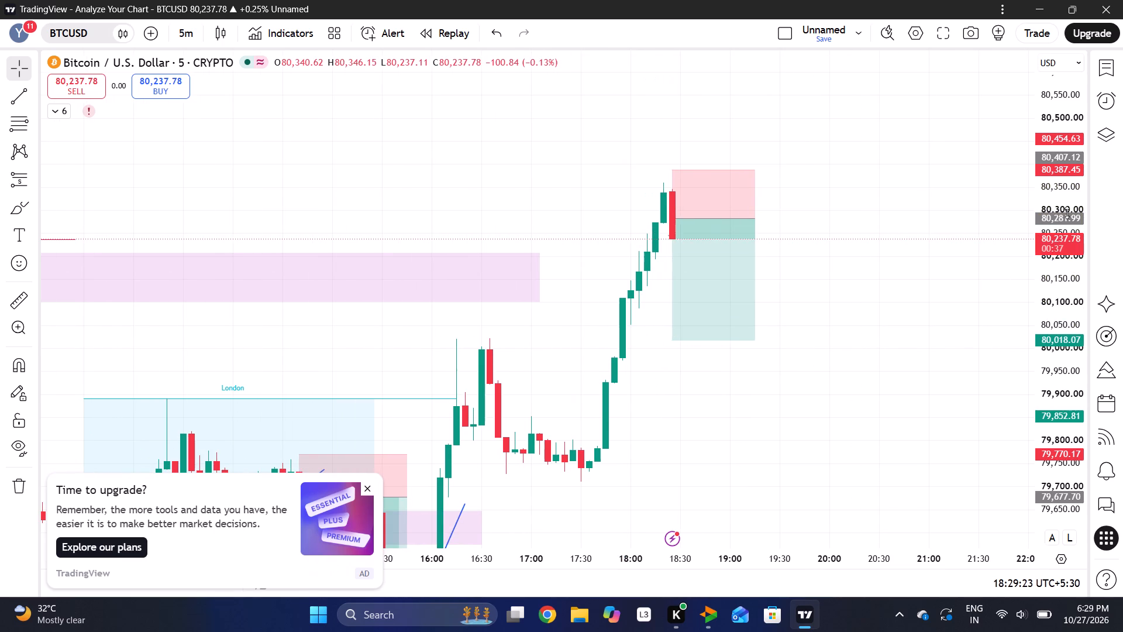
left_click_drag(1067, 212, 1053, 276)
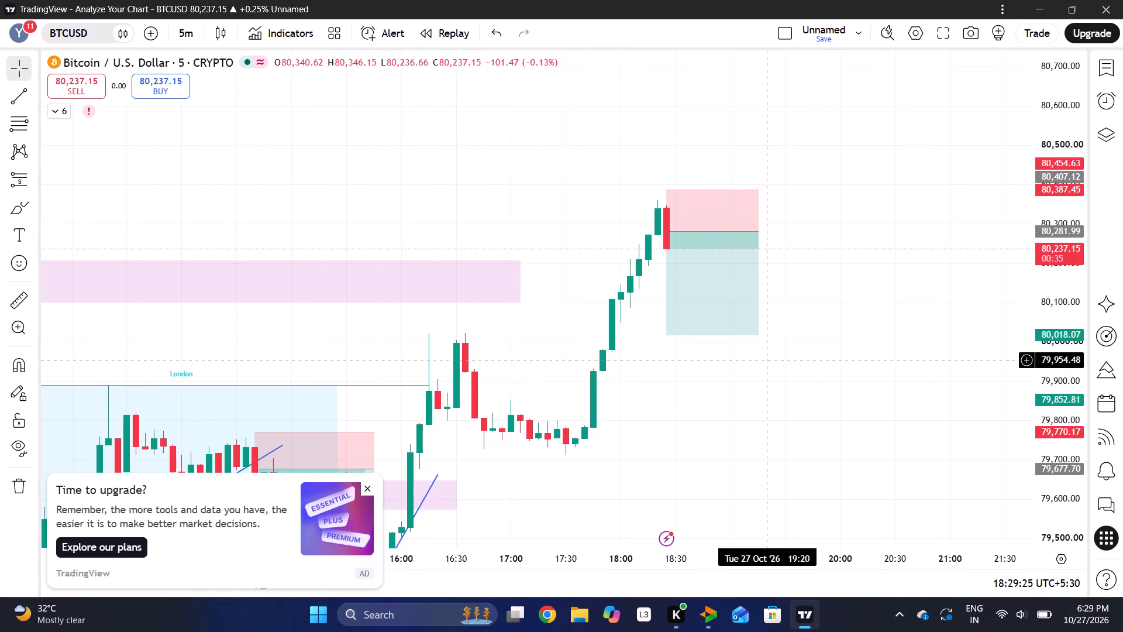
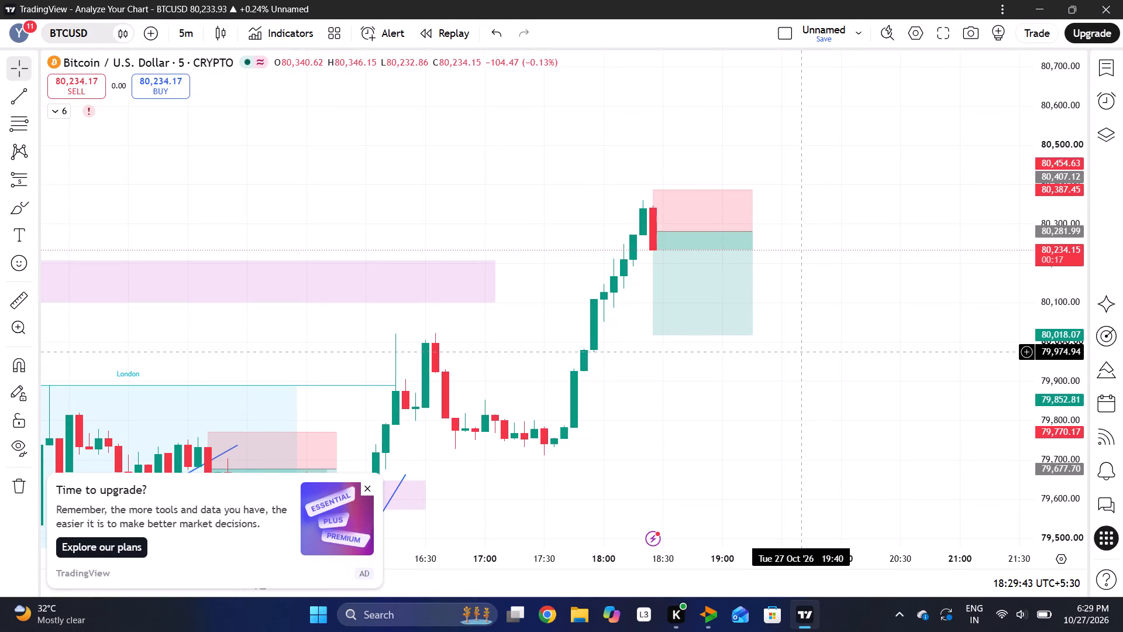
Load the commodity CFD XAUUSD chart in place of BTCUSD to check the gold short.
left_click_drag(762, 349, 696, 360)
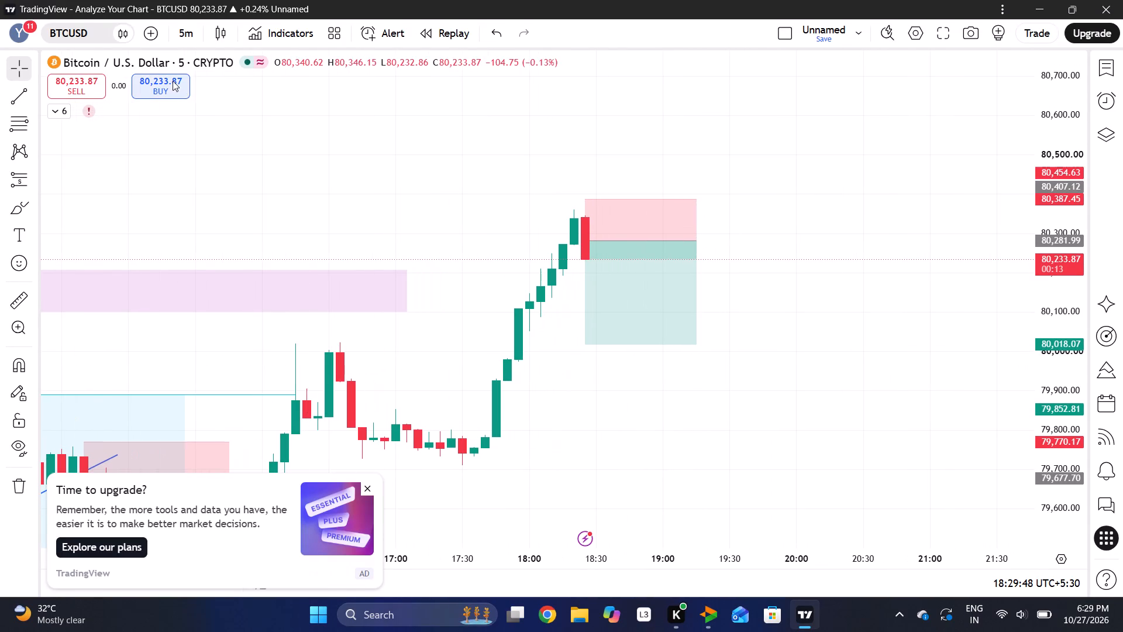
left_click(193, 35)
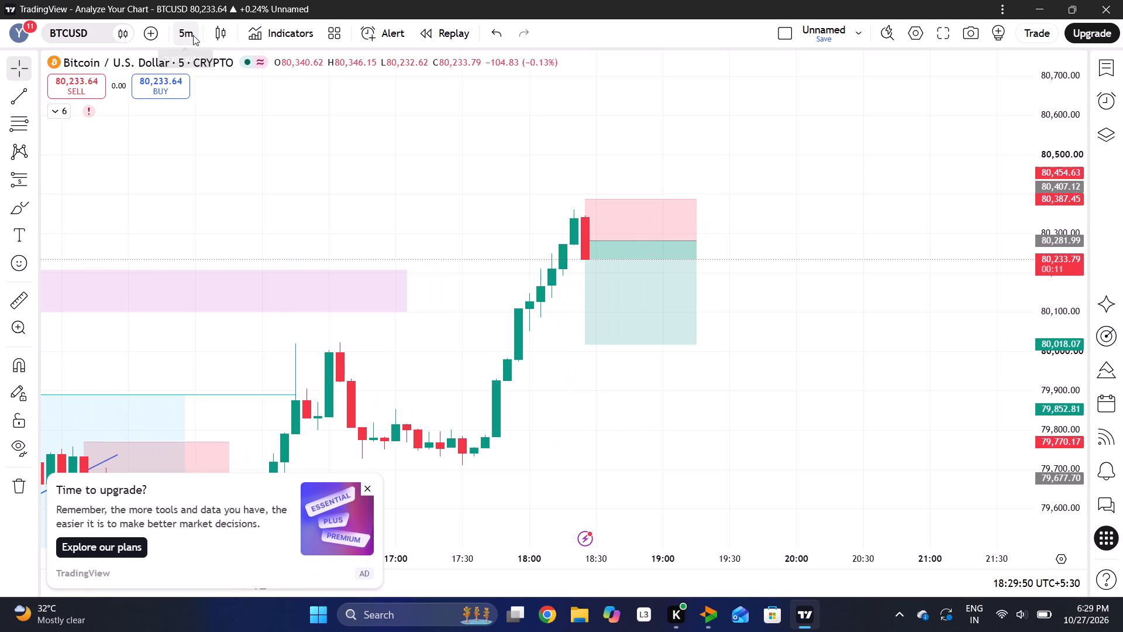
left_click(381, 153)
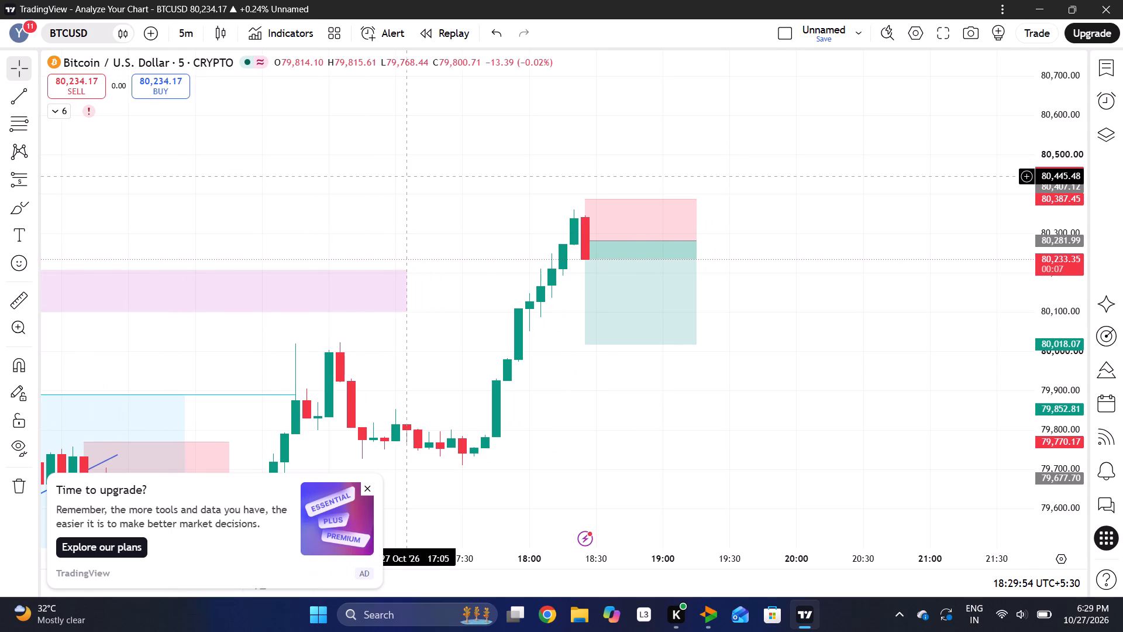
left_click(92, 30)
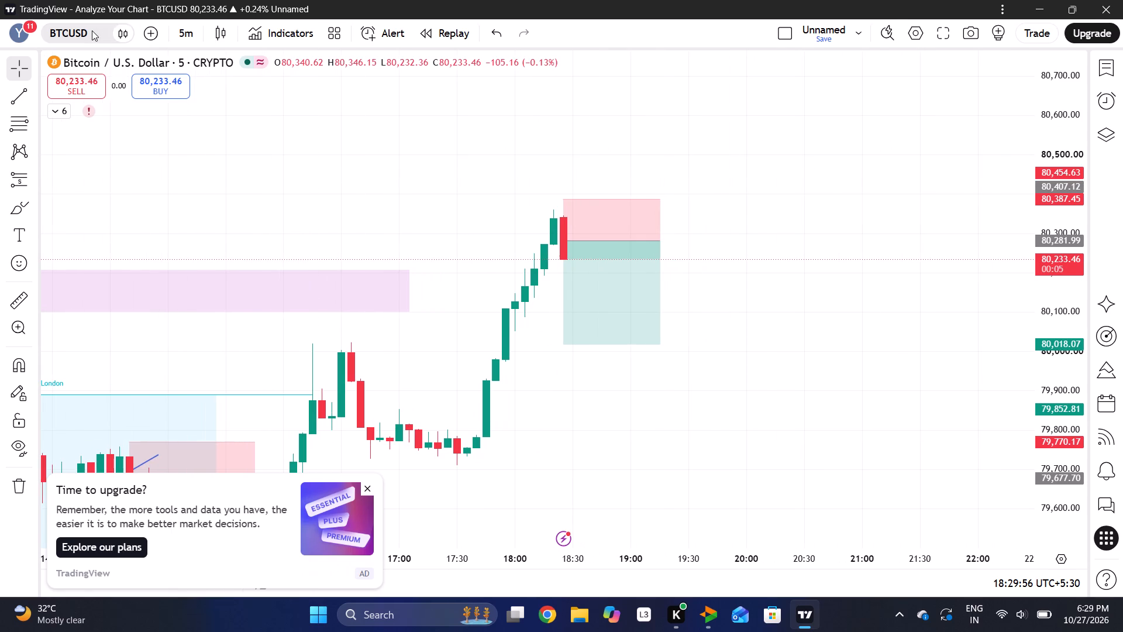
key("space")
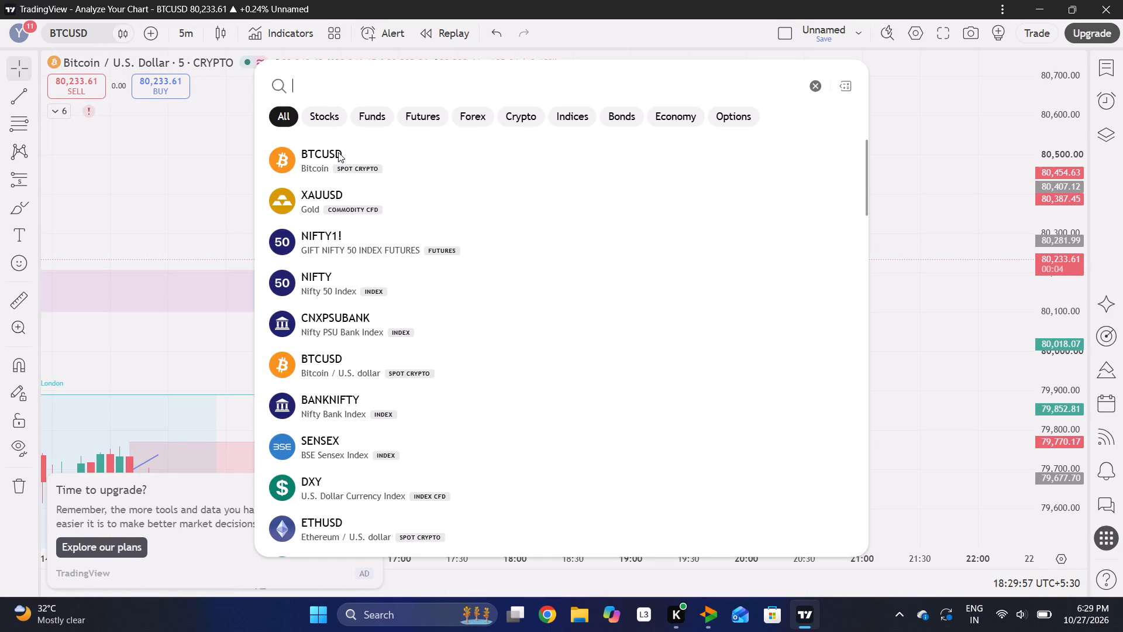
left_click(405, 204)
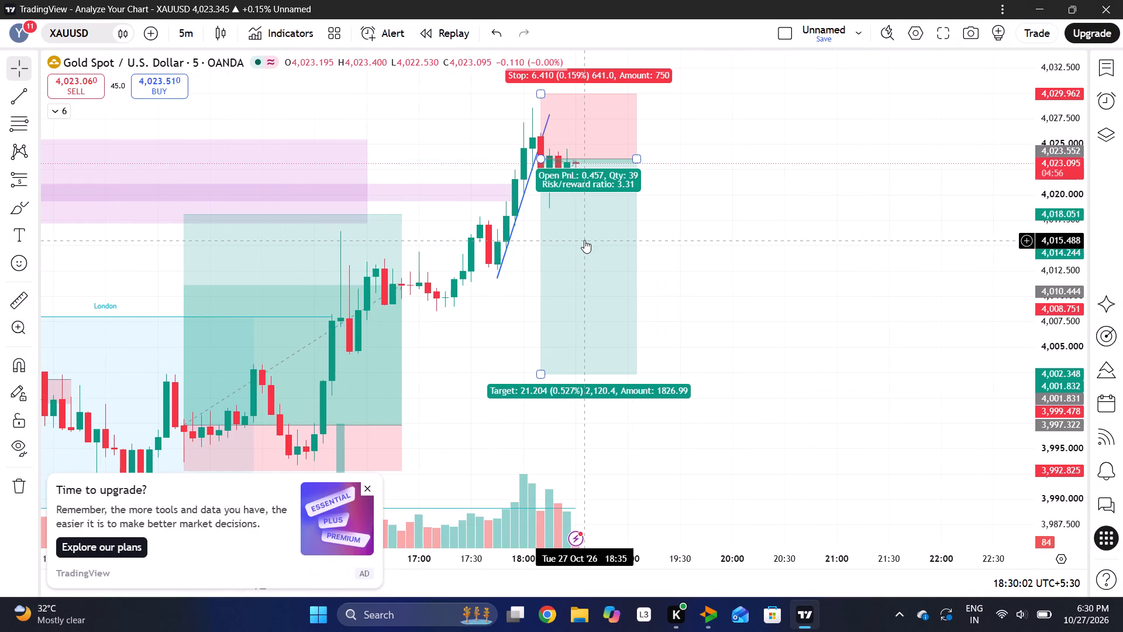
left_click(751, 248)
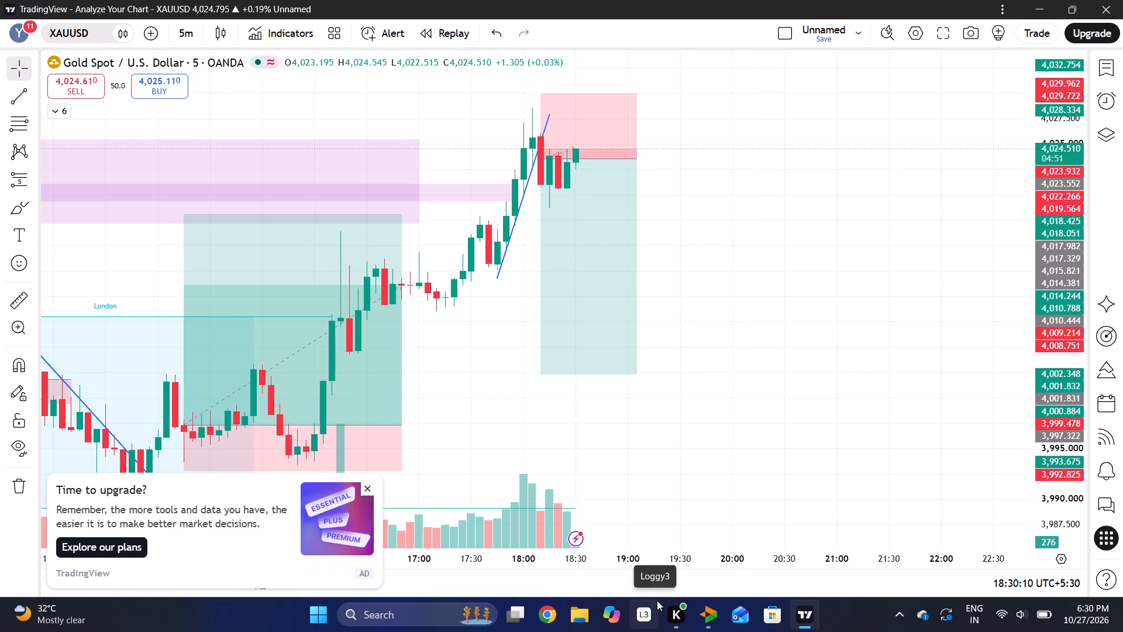
Switch to Delta Exchange and close the 5-lot XAUTUSD short position at market from its chart position line.
left_click(706, 623)
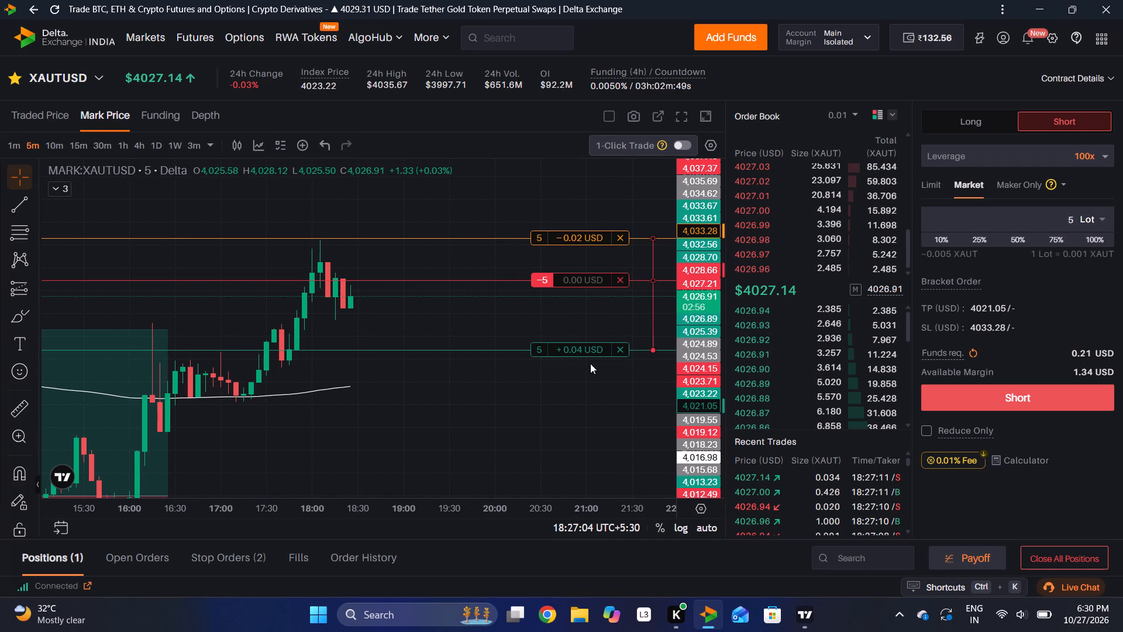
left_click(621, 284)
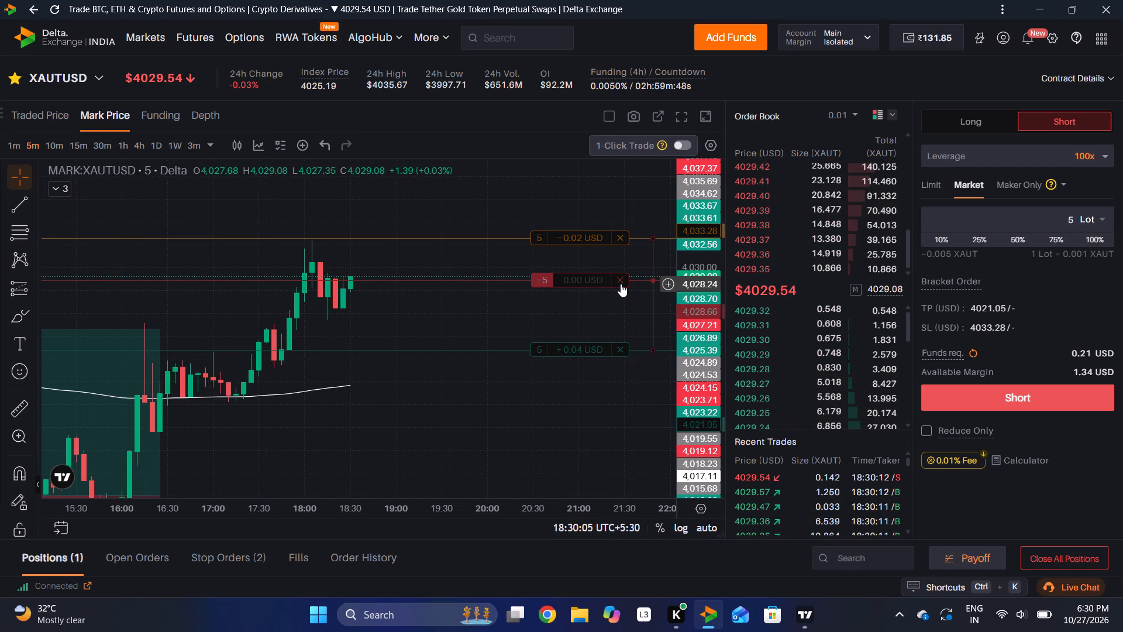
left_click(521, 186)
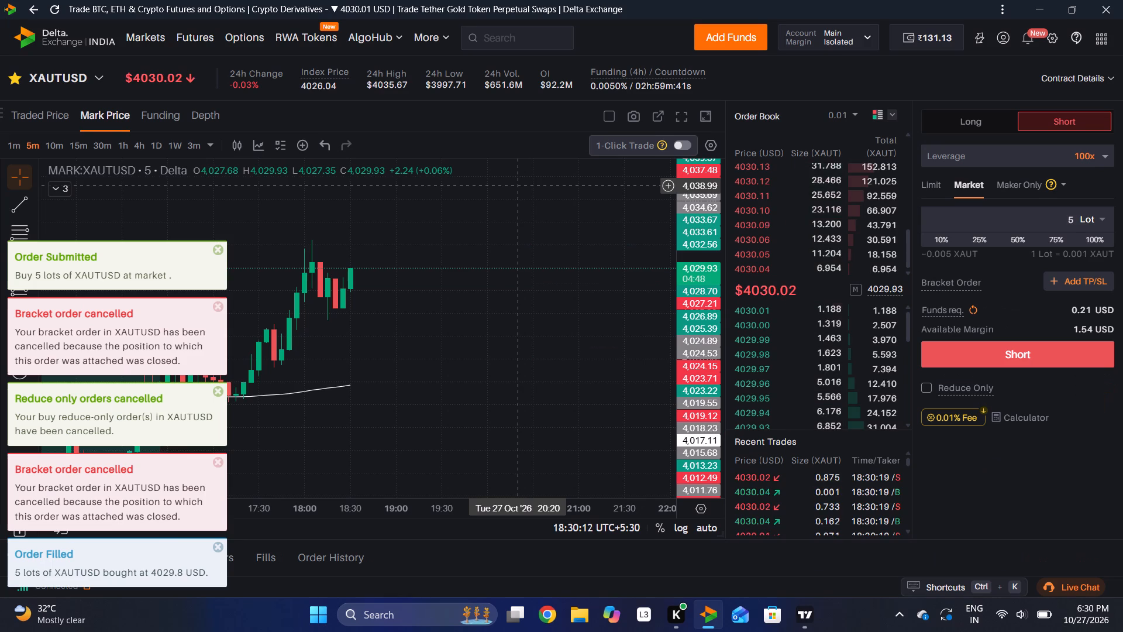
Compare the latest 5-minute price action of XAUTUSD on Delta Exchange and XAUUSD in TradingView against the short drawing's stop.
left_click_drag(697, 232, 704, 316)
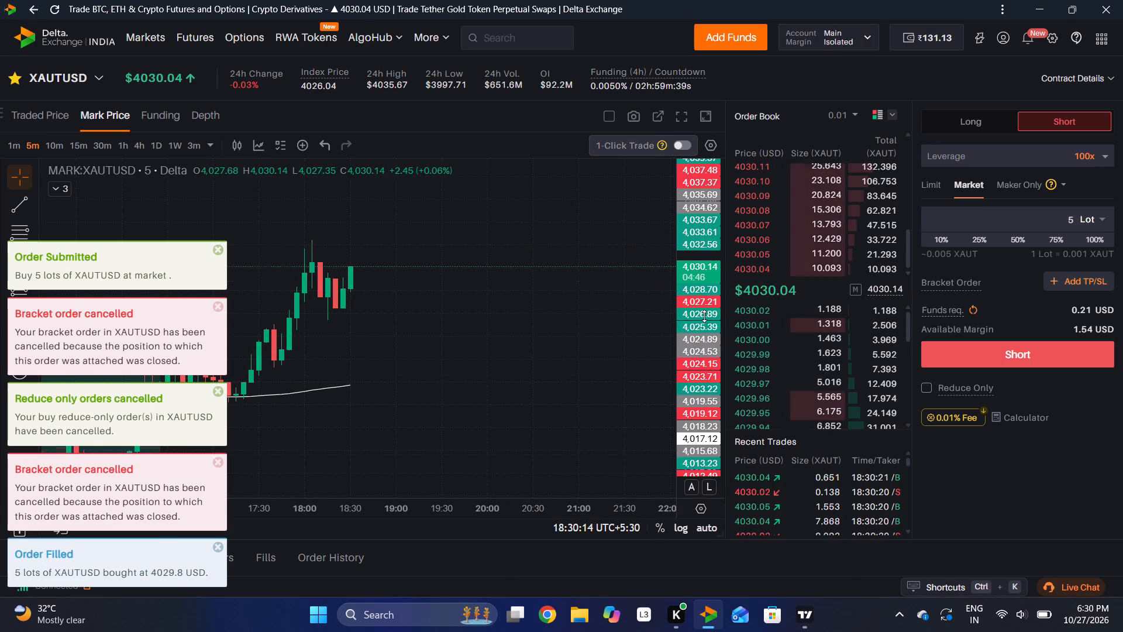
left_click_drag(704, 316, 701, 328)
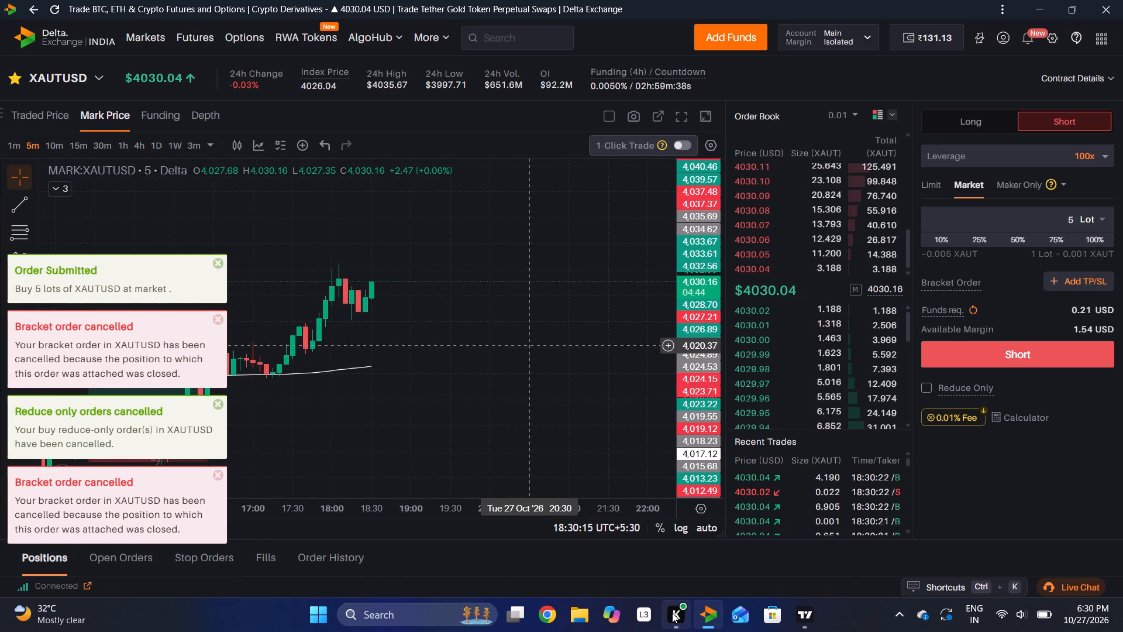
left_click(800, 617)
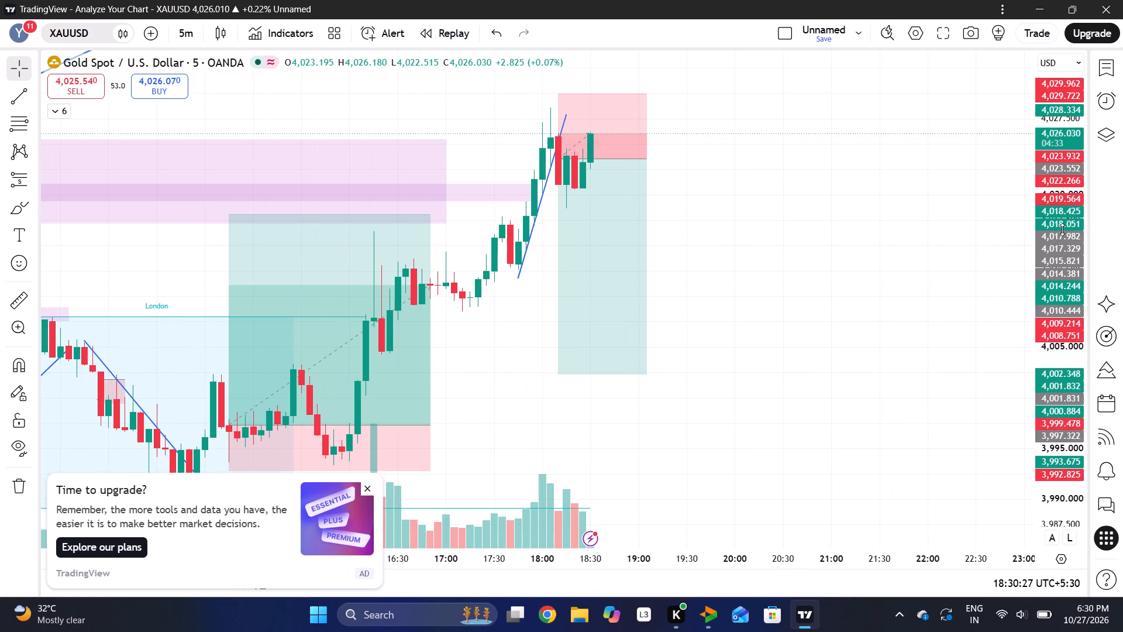
left_click_drag(1062, 229, 1070, 313)
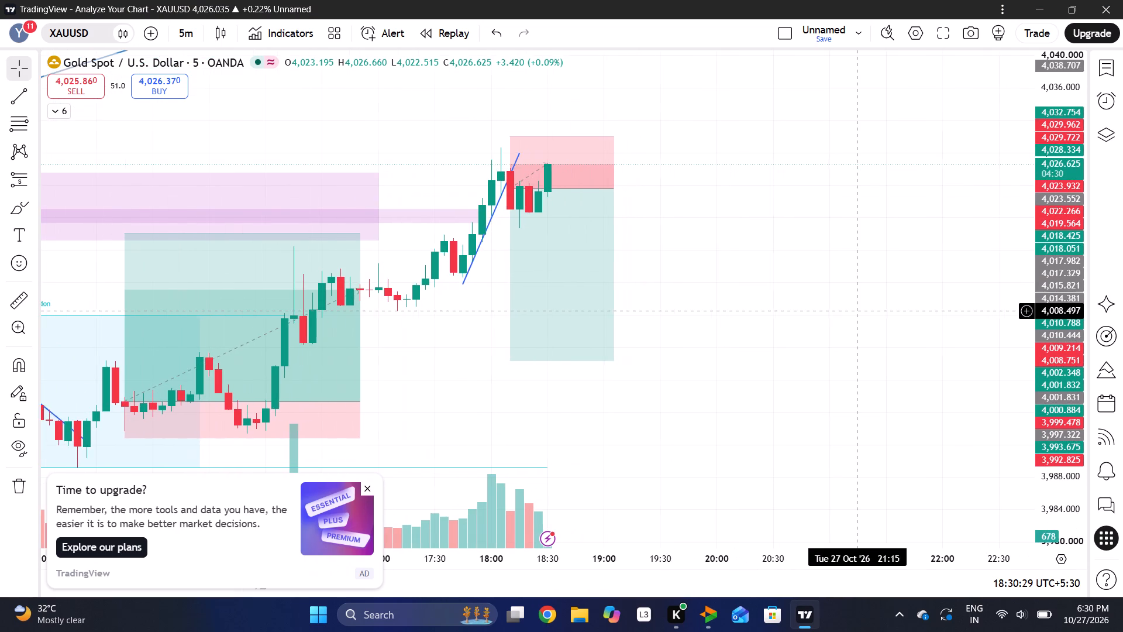
left_click_drag(858, 310, 898, 387)
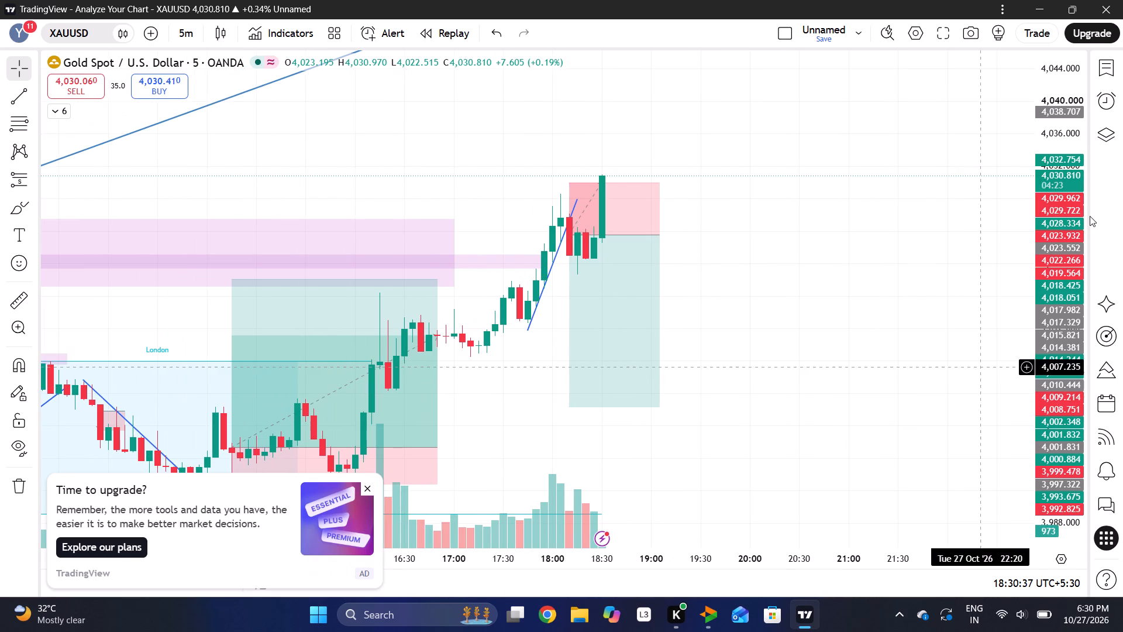
left_click_drag(1078, 214, 1040, 338)
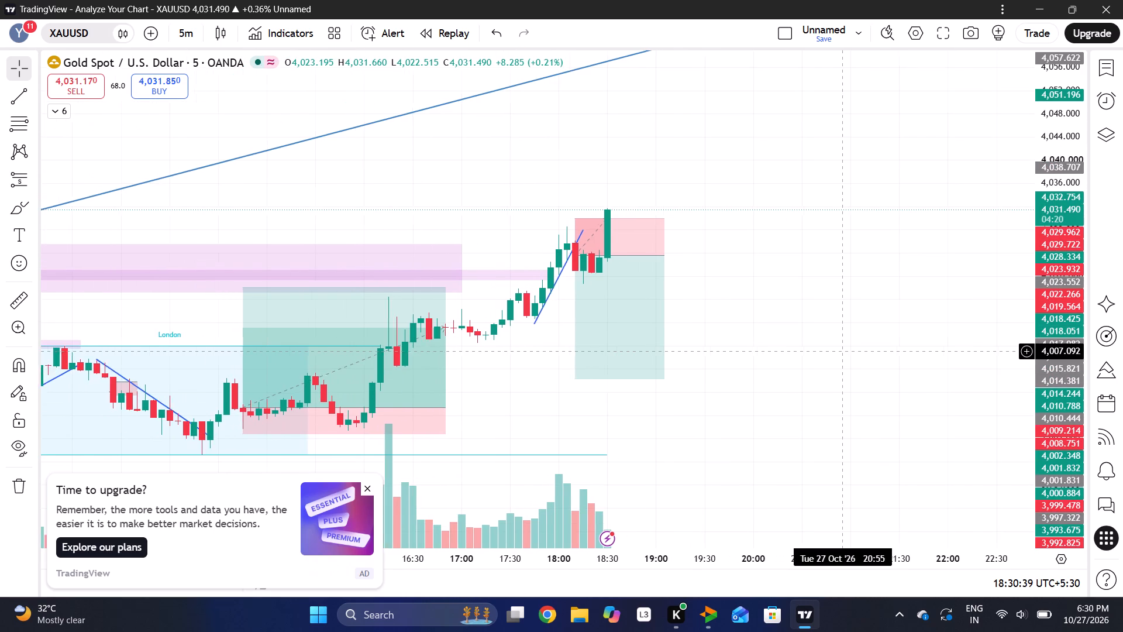
left_click(707, 624)
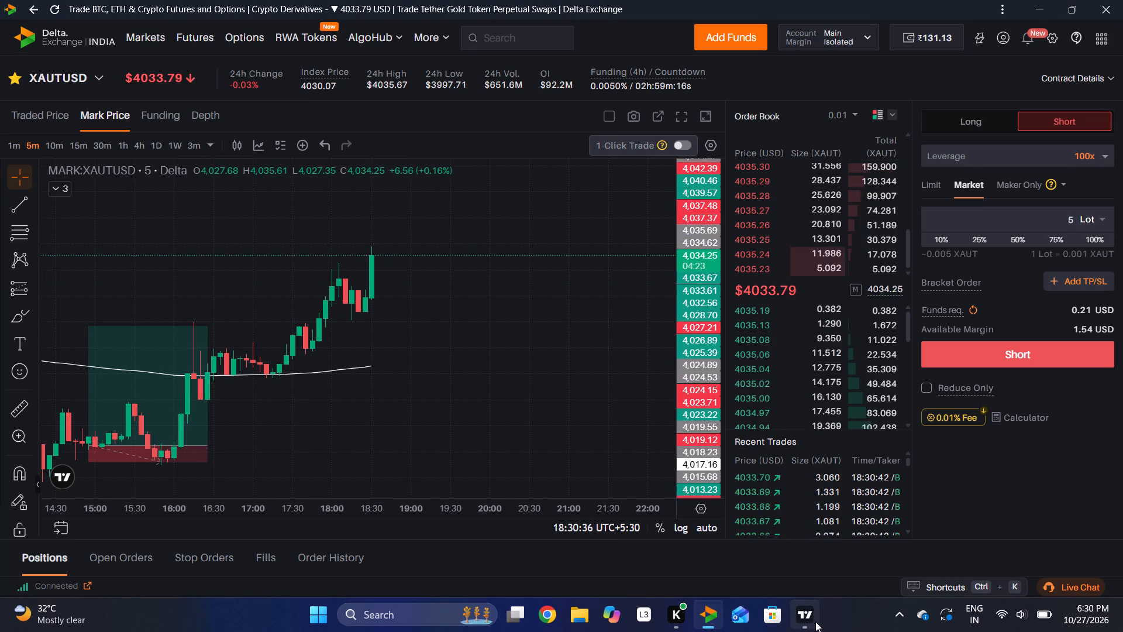
left_click(815, 621)
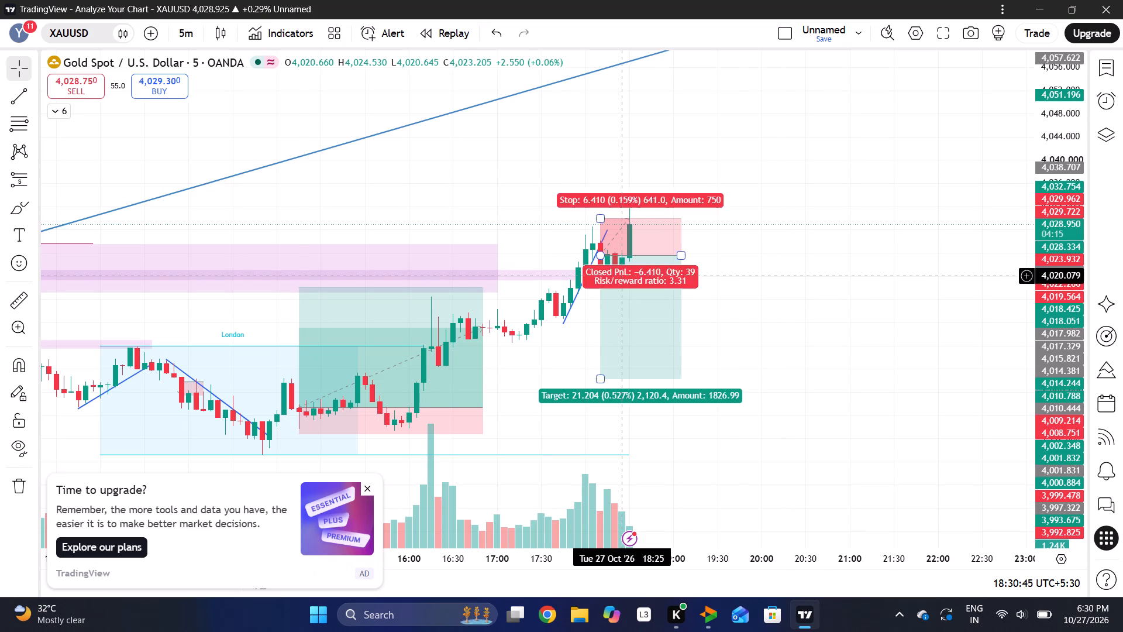
Load the spot crypto BTCUSD chart in place of XAUUSD, with the short drawing in view.
left_click(100, 36)
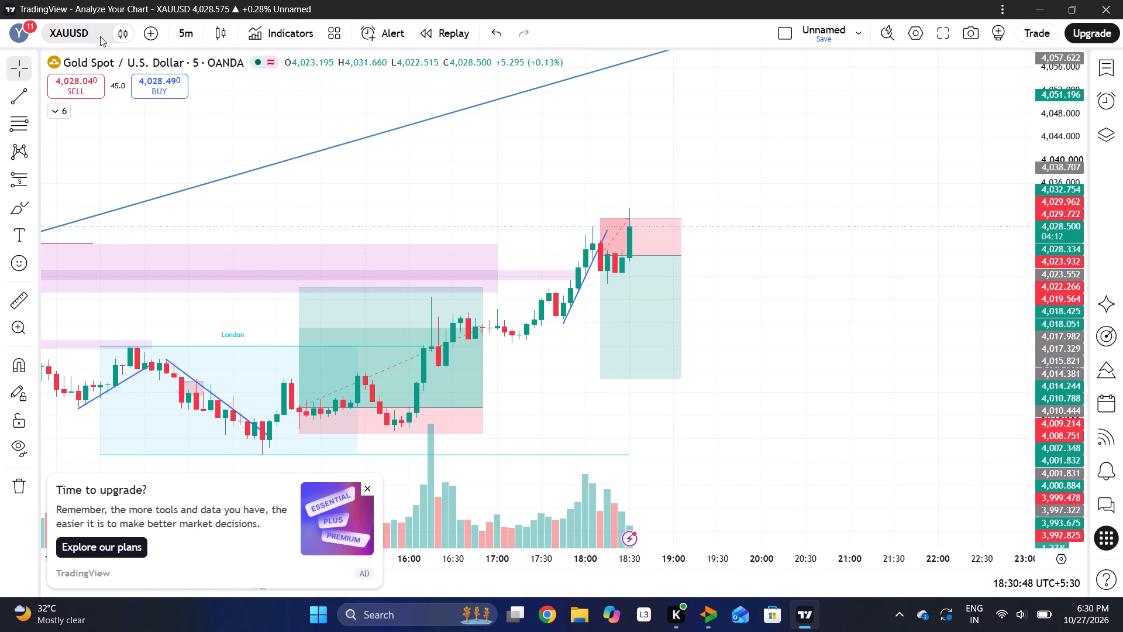
key("space")
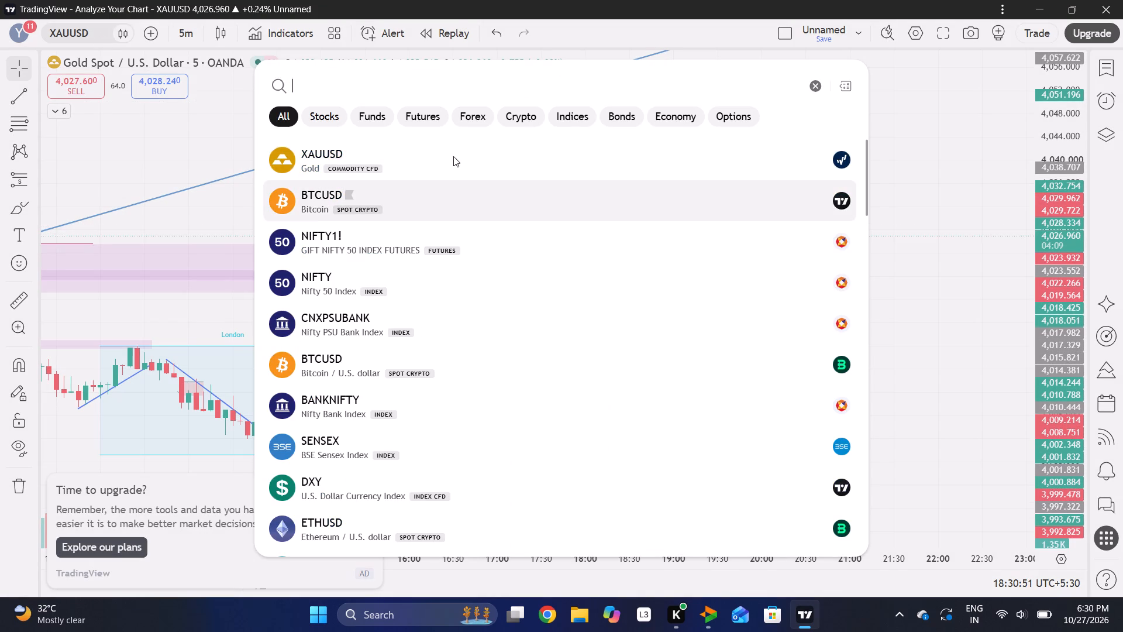
left_click(457, 194)
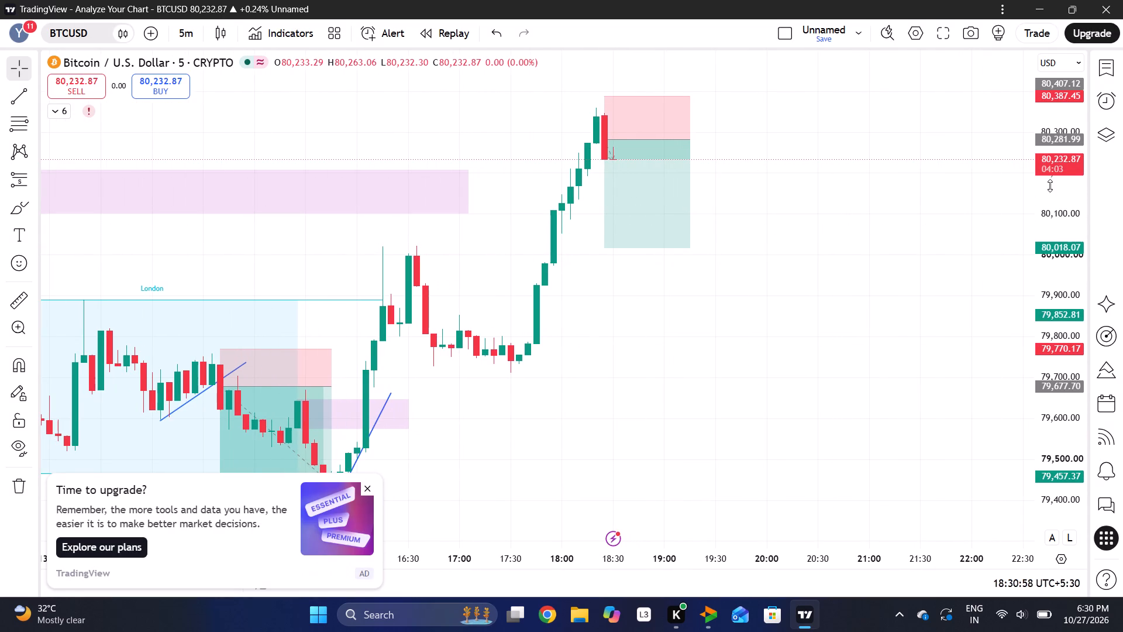
left_click_drag(1050, 186, 1031, 280)
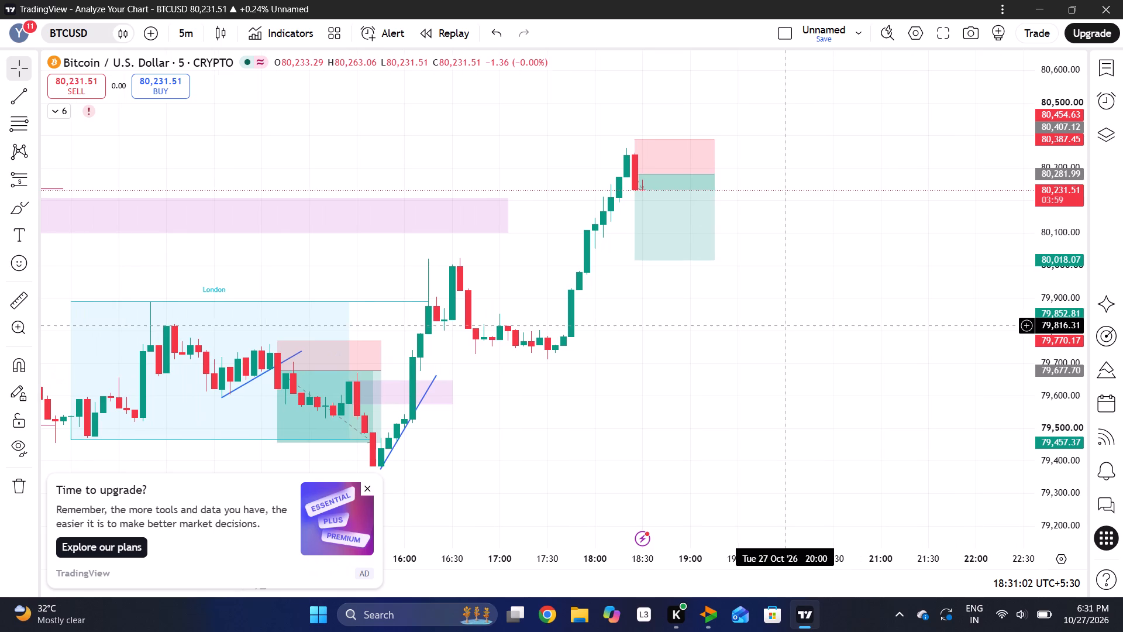
left_click_drag(1066, 309, 1051, 158)
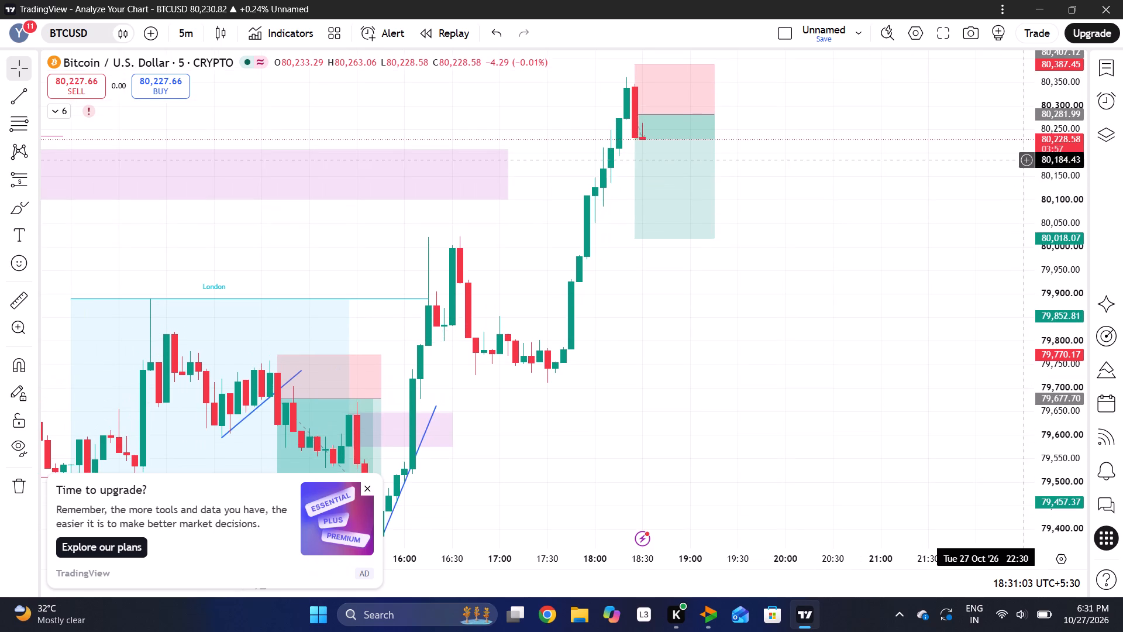
left_click_drag(880, 163, 827, 268)
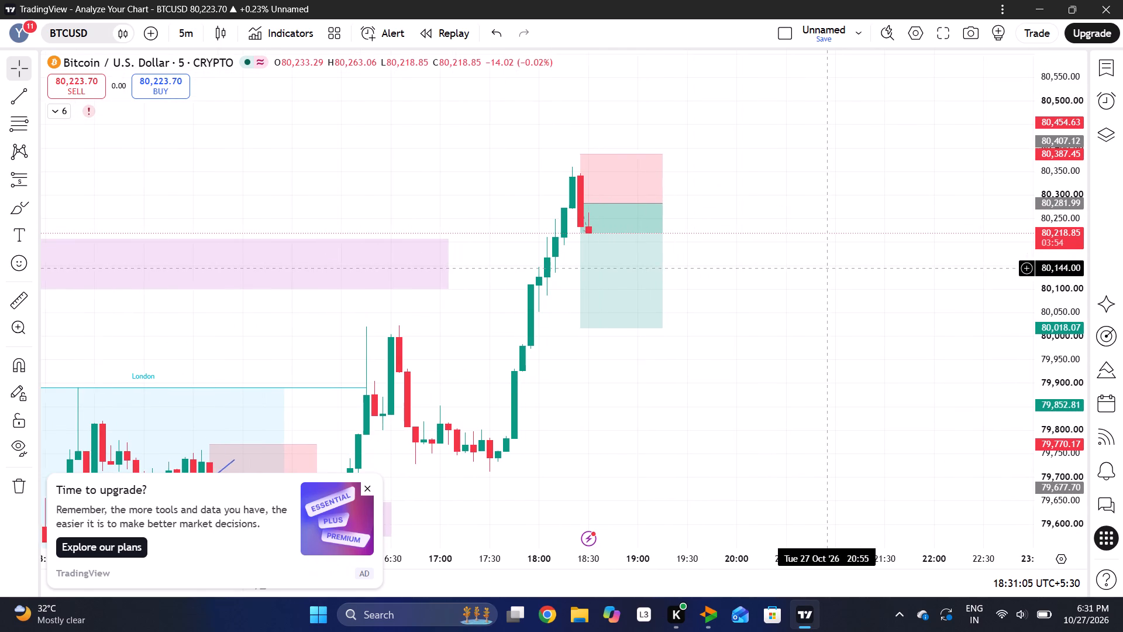
Dismiss the upgrade advertisement covering the chart.
left_click(373, 486)
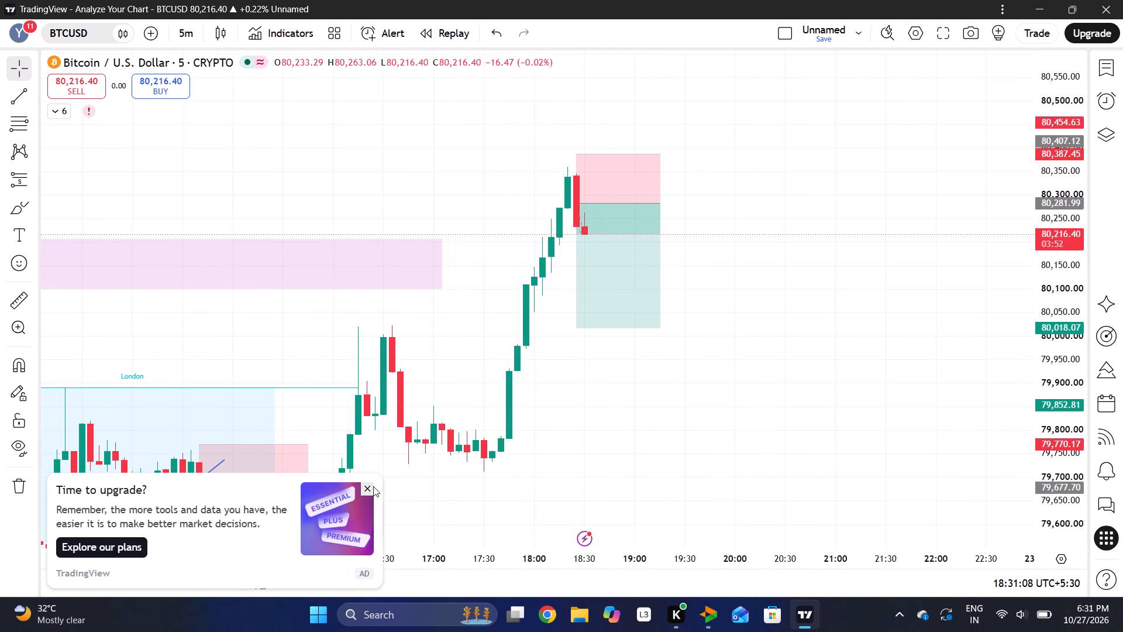
Examine how BTCUSD's current 5-minute candle is moving within the short drawing relative to its entry and target.
left_click_drag(867, 336, 785, 373)
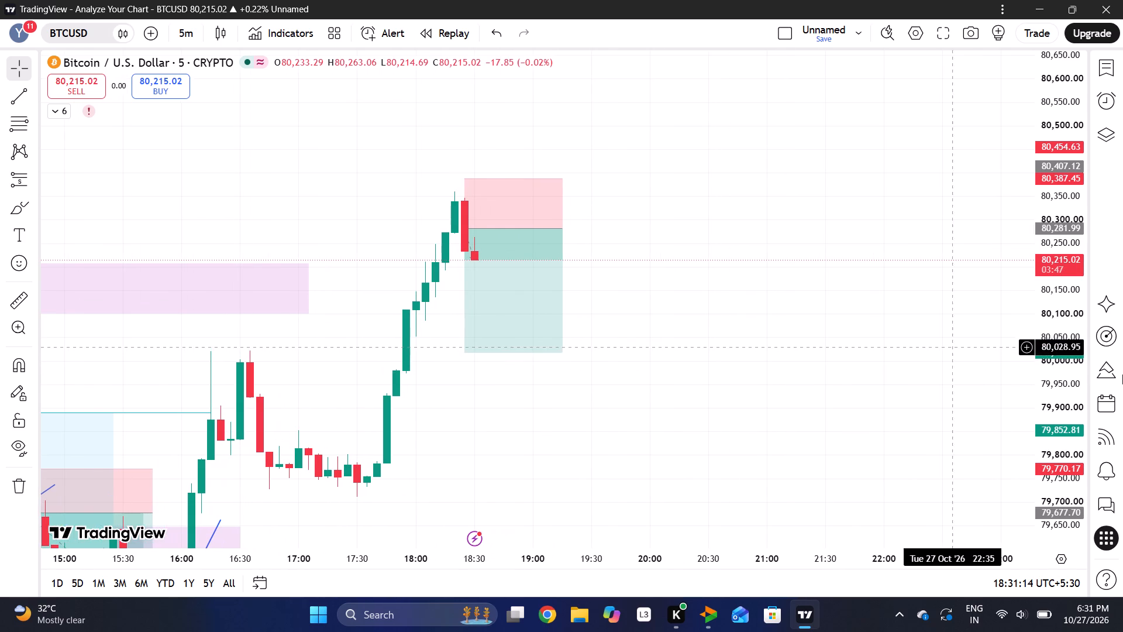
left_click_drag(1055, 373, 1038, 267)
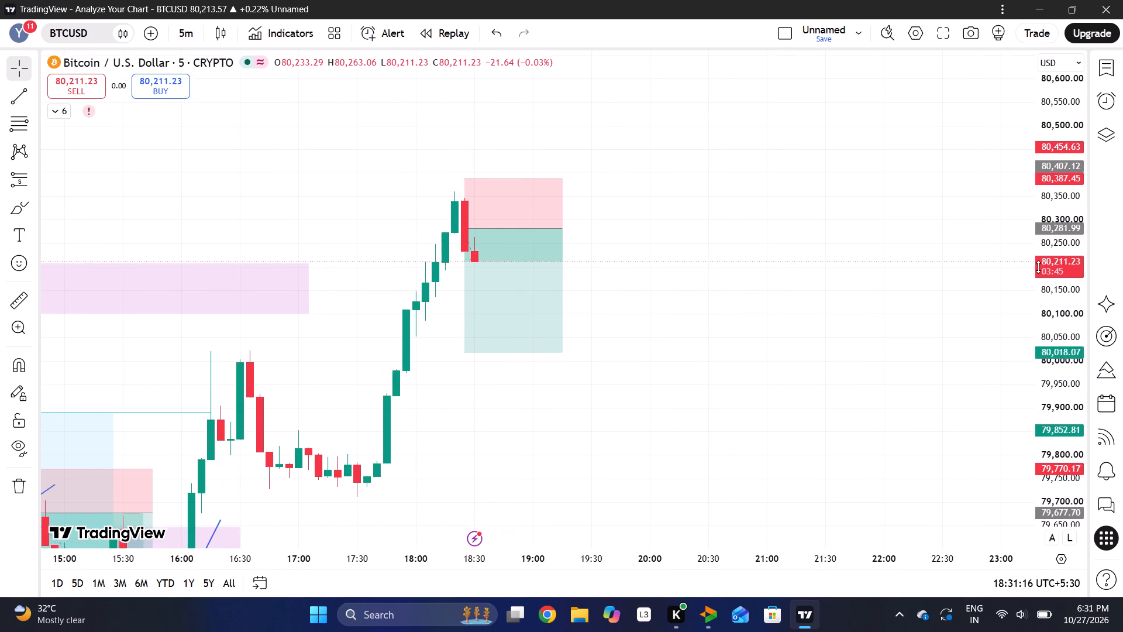
left_click_drag(1038, 267, 1038, 255)
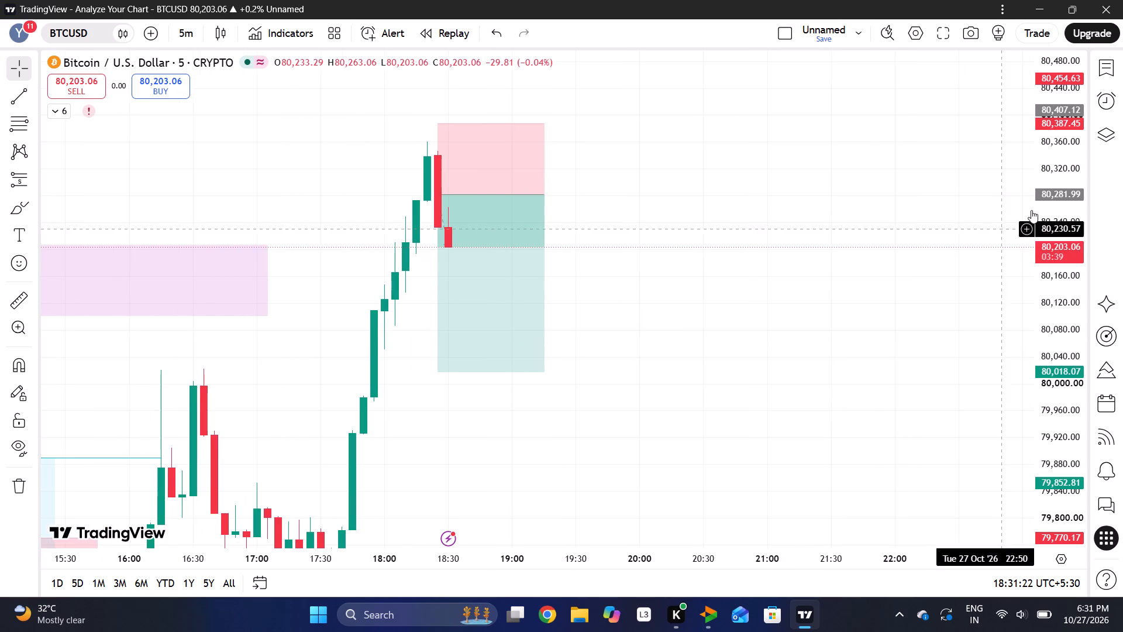
left_click_drag(1035, 200, 1038, 254)
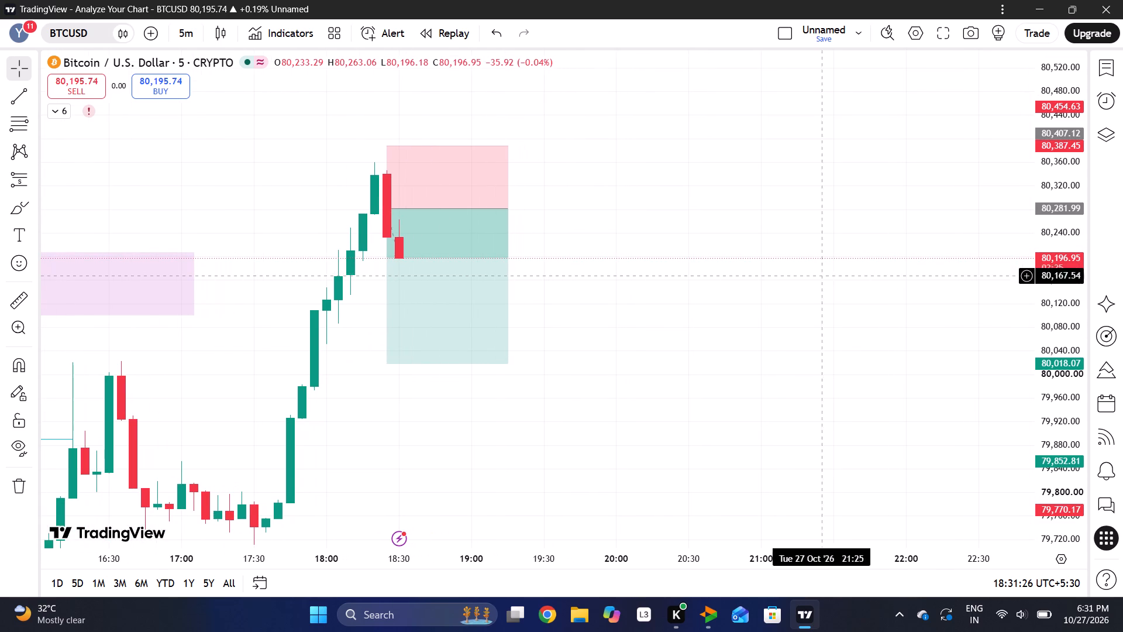
left_click_drag(621, 323, 729, 331)
scroll(729, 331, "right", 1)
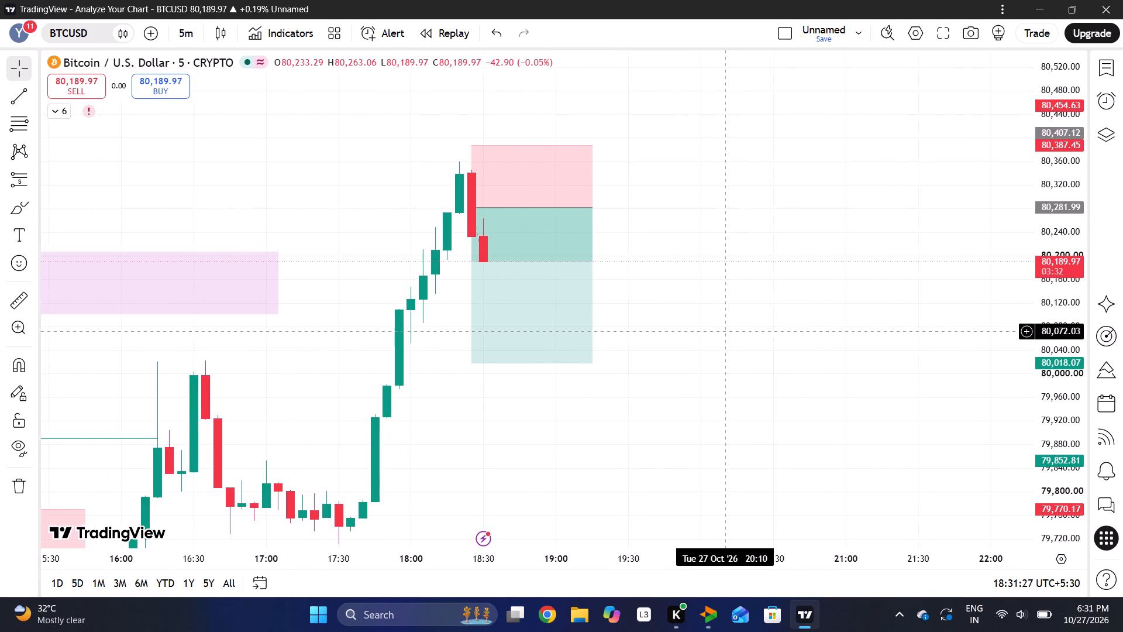
scroll(729, 331, "right", 3)
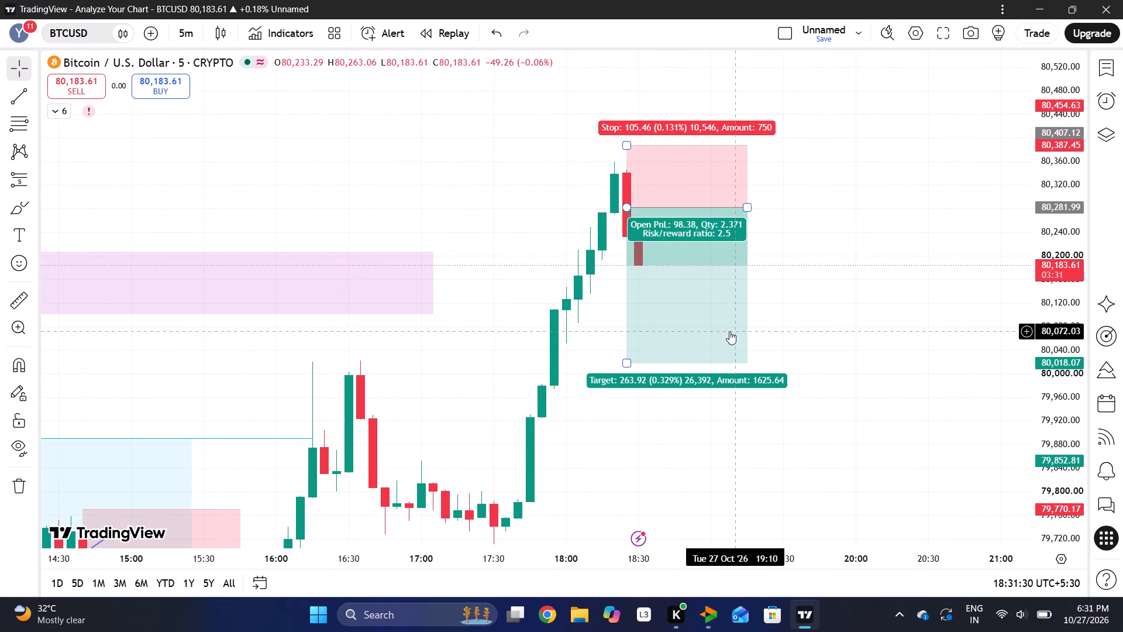
scroll(865, 315, "right", 2)
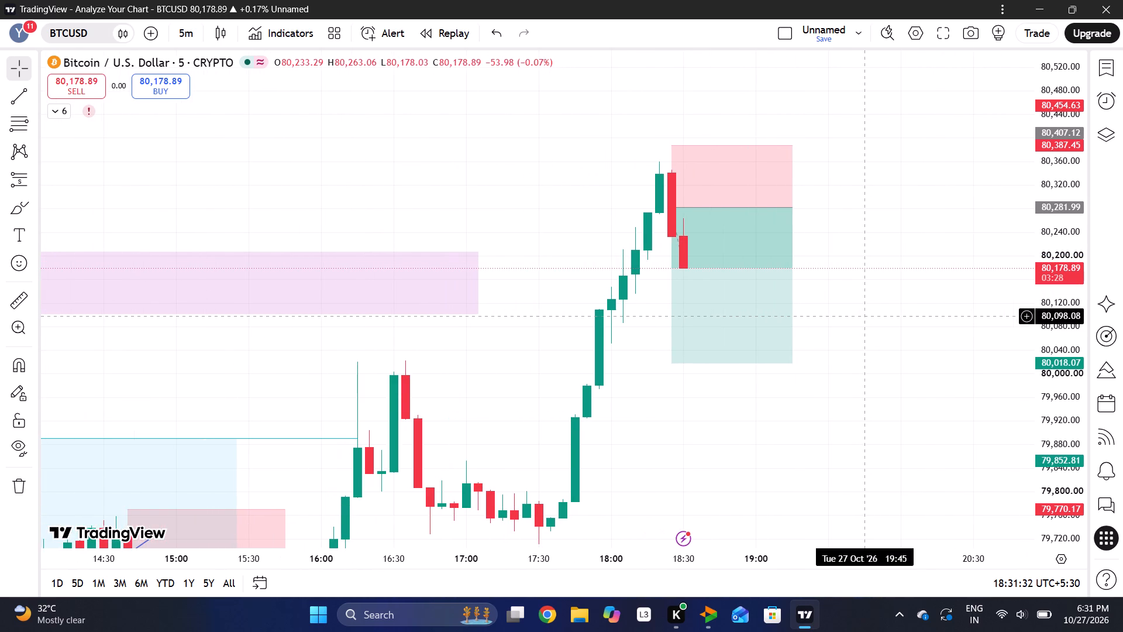
scroll(865, 315, "right", 2)
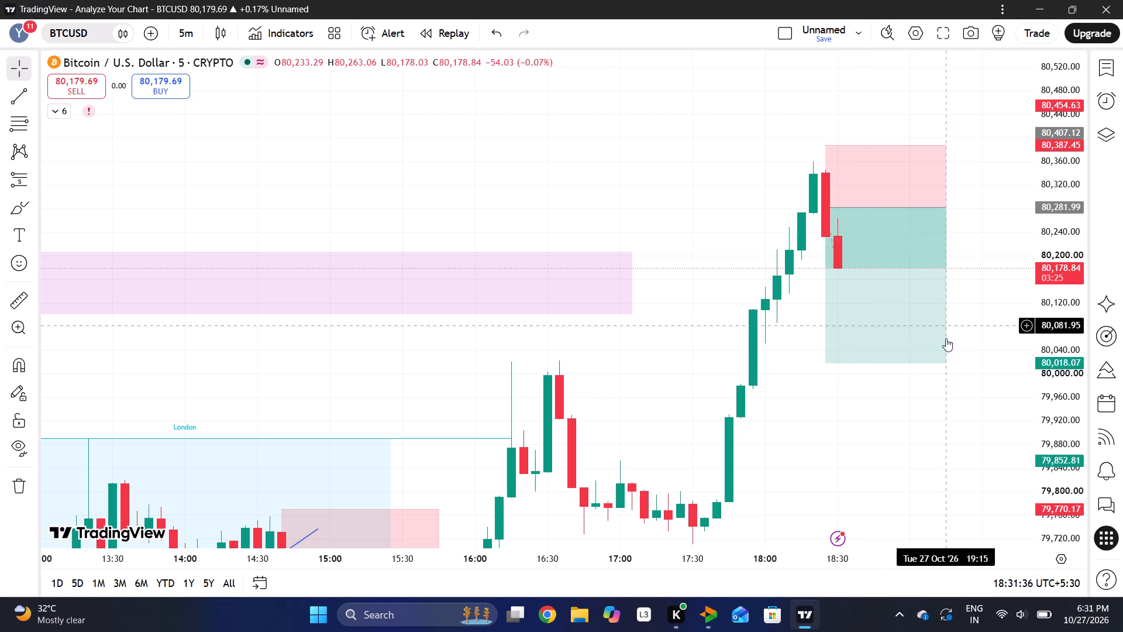
scroll(969, 345, "left", 3)
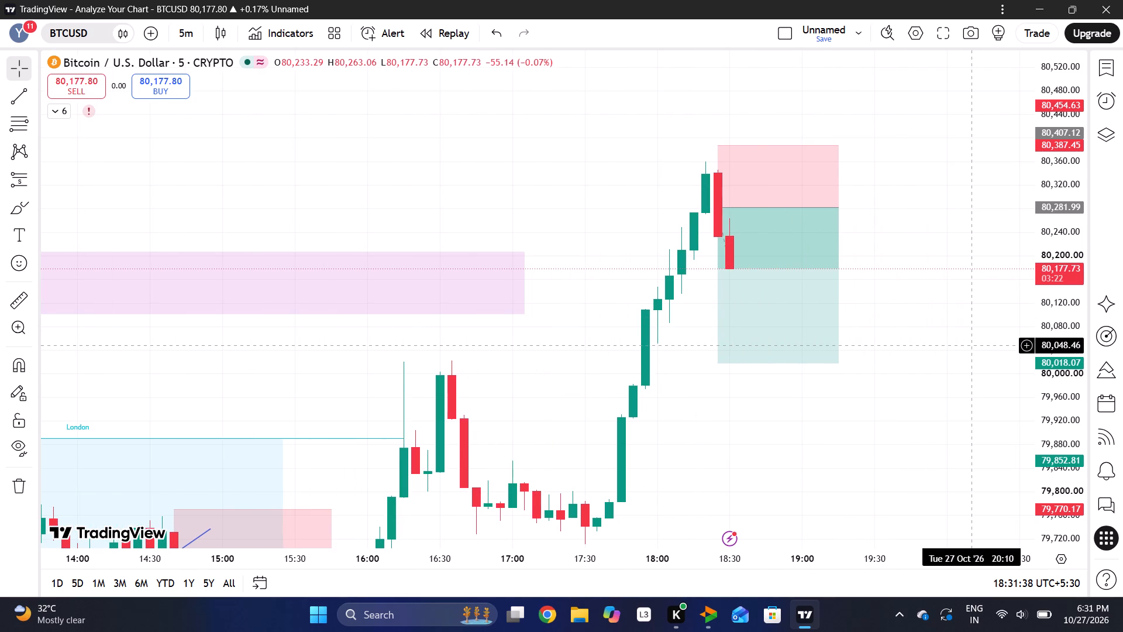
scroll(969, 345, "left", 3)
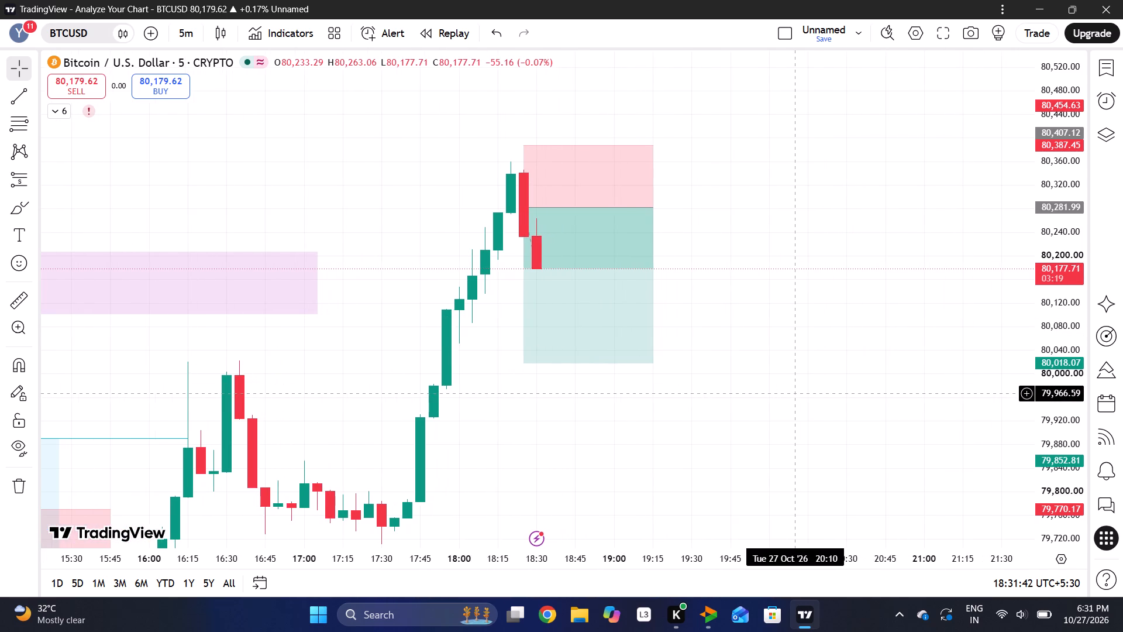
Check BTCUSD's price action against the short drawing on 15-minute candles and return the chart to 5-minute candles.
left_click_drag(1045, 334, 1055, 291)
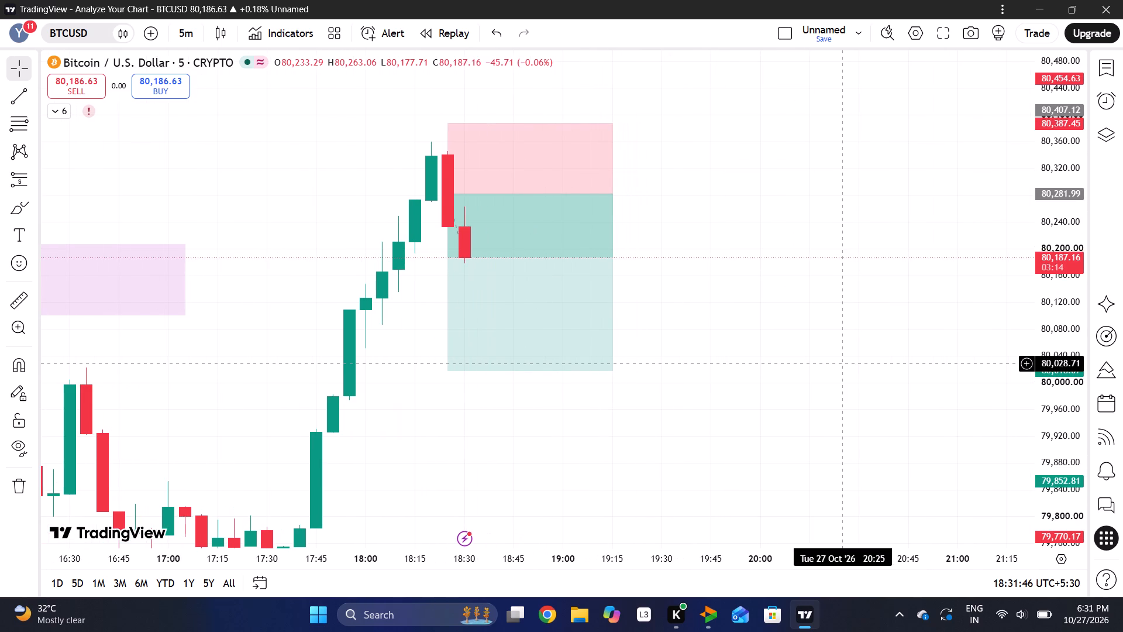
left_click(185, 32)
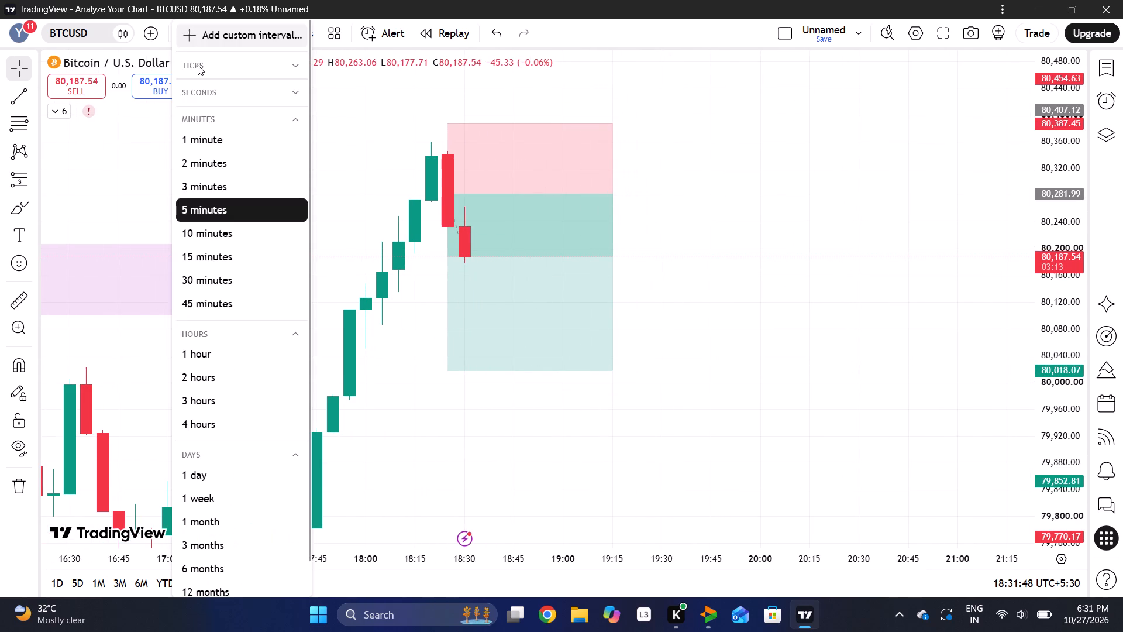
left_click(213, 245)
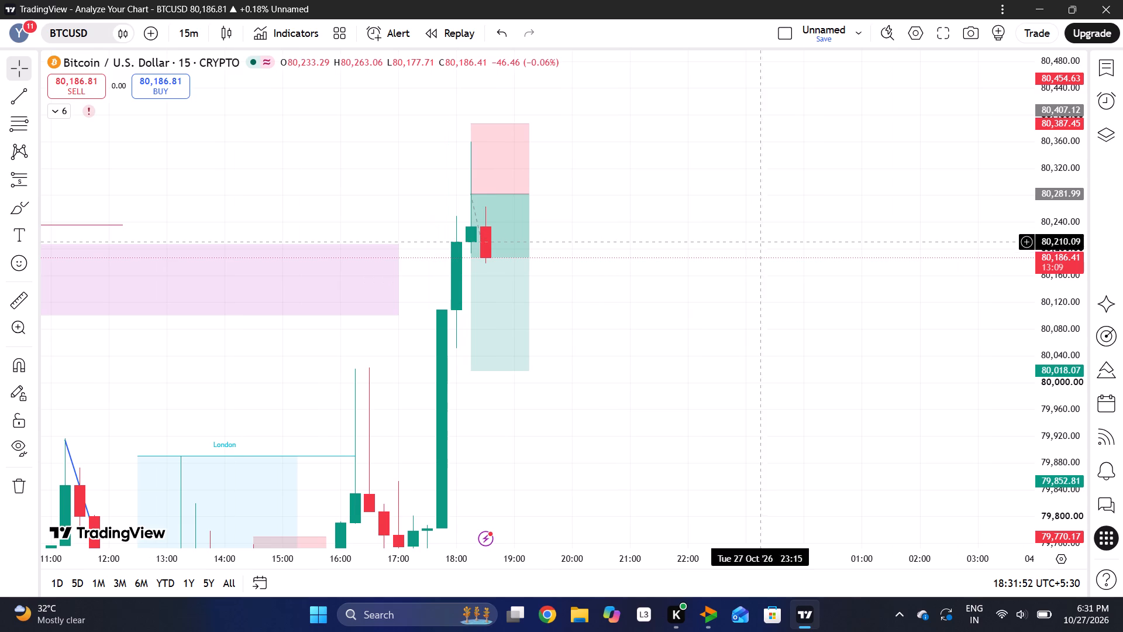
left_click_drag(1055, 187, 1057, 241)
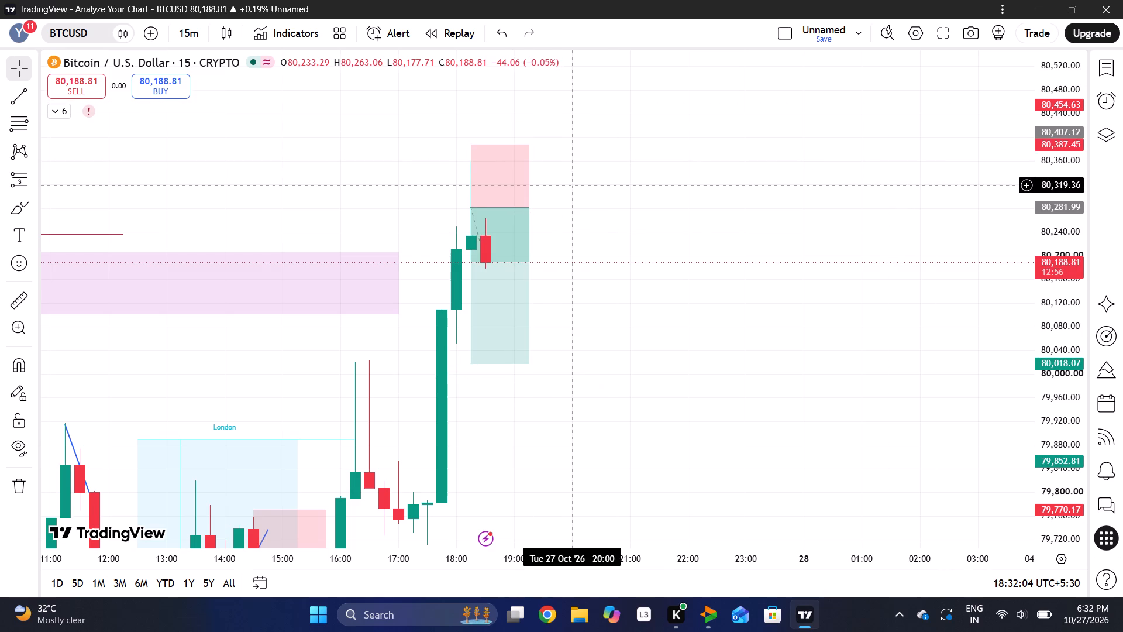
left_click(195, 23)
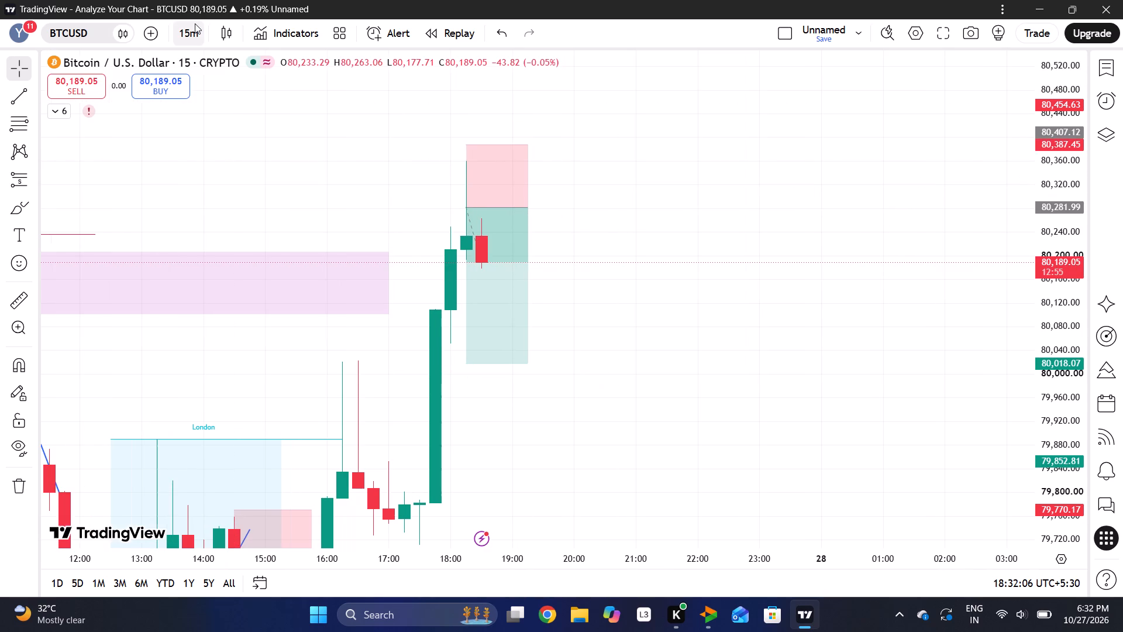
left_click(201, 211)
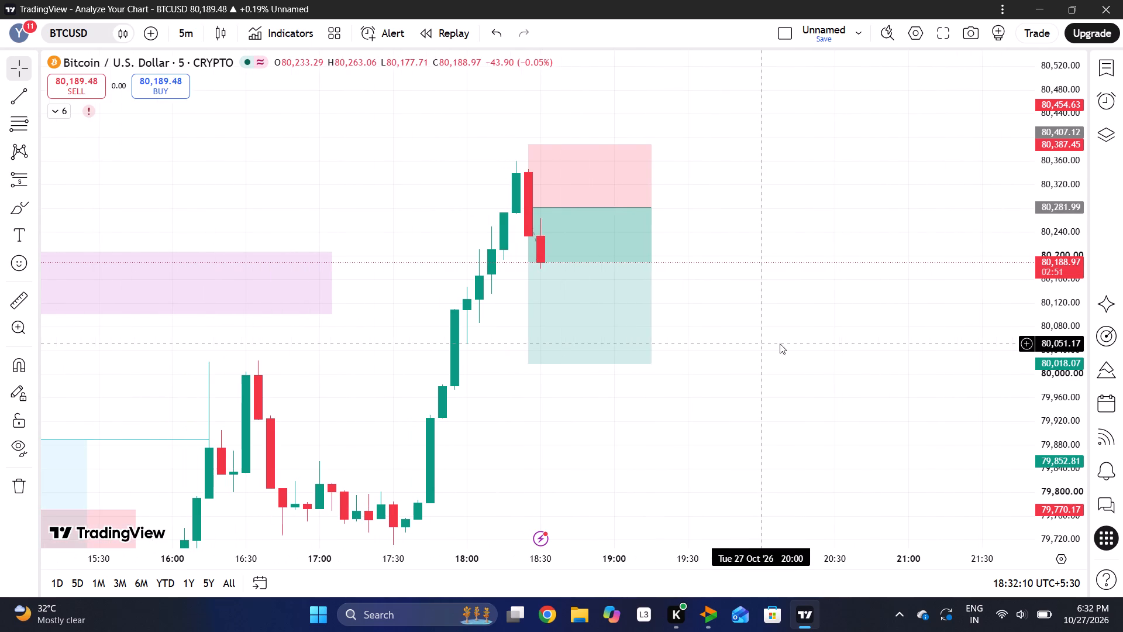
Examine BTCUSD's 5-minute rally into the short drawing together with the preceding price action back to the London session.
left_click_drag(1067, 242, 1052, 337)
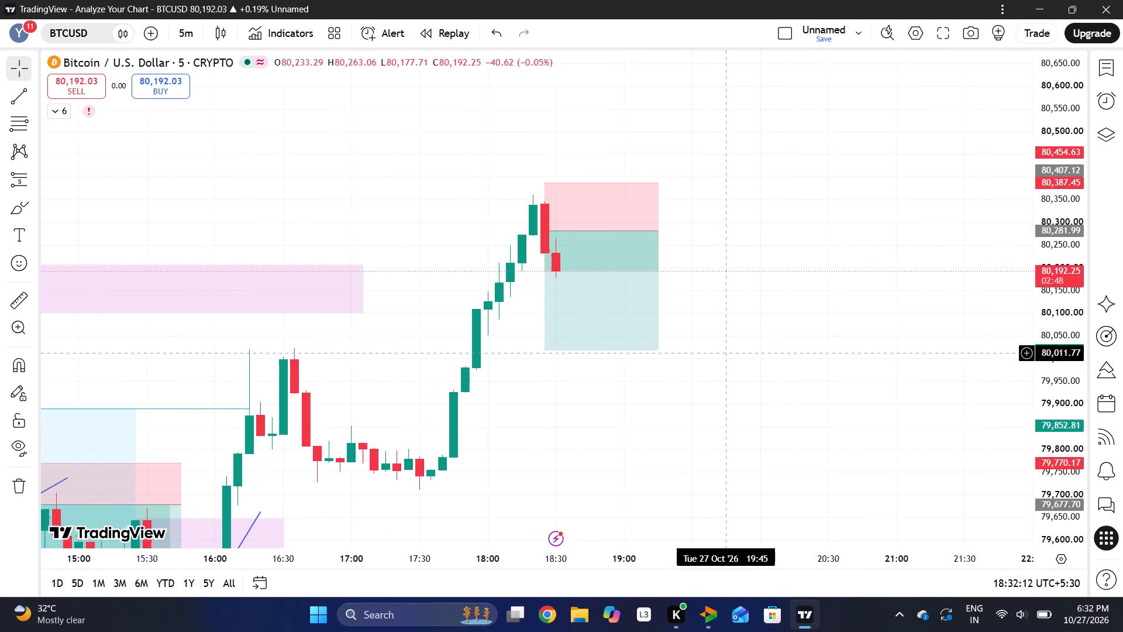
left_click_drag(1067, 388, 1091, 250)
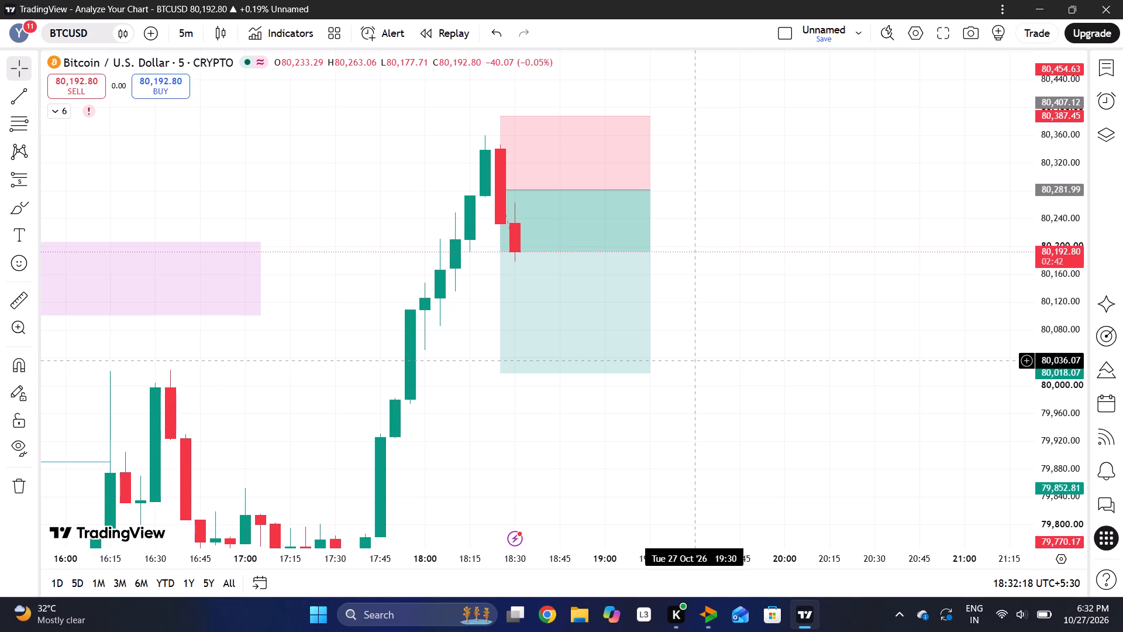
left_click_drag(1055, 189, 1059, 255)
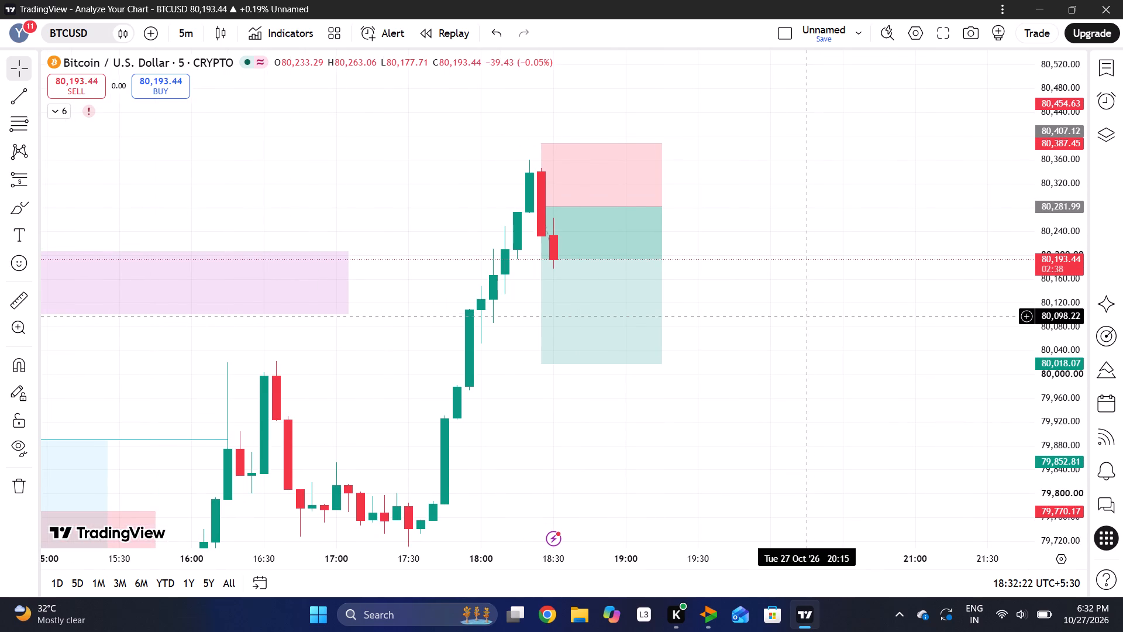
scroll(626, 433, "right", 3)
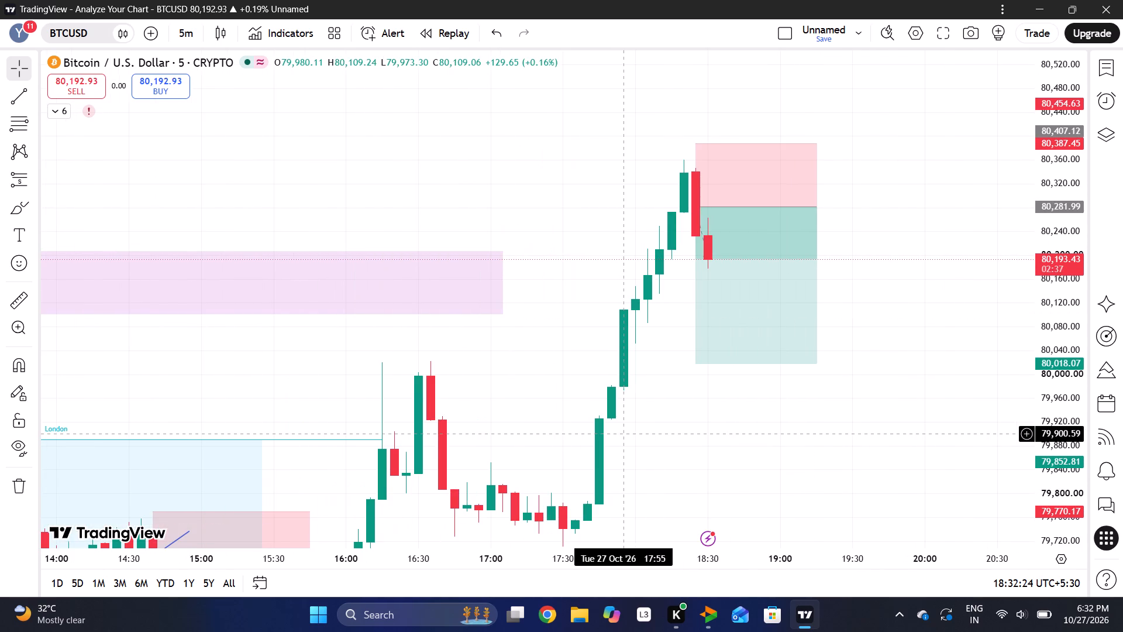
scroll(626, 433, "up", 3)
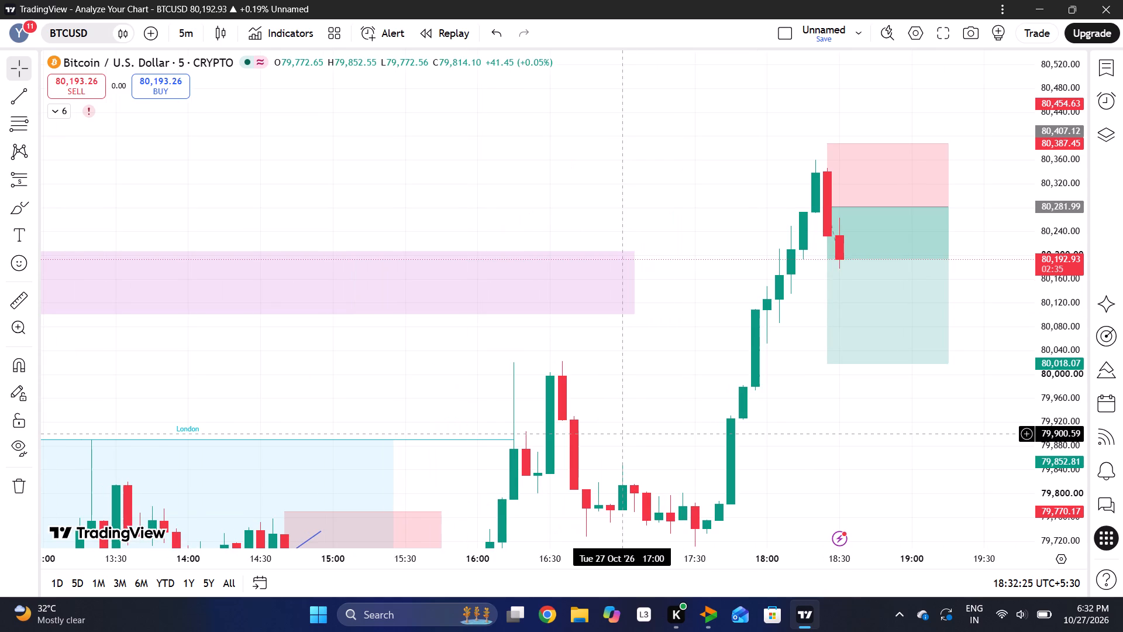
scroll(626, 433, "up", 1)
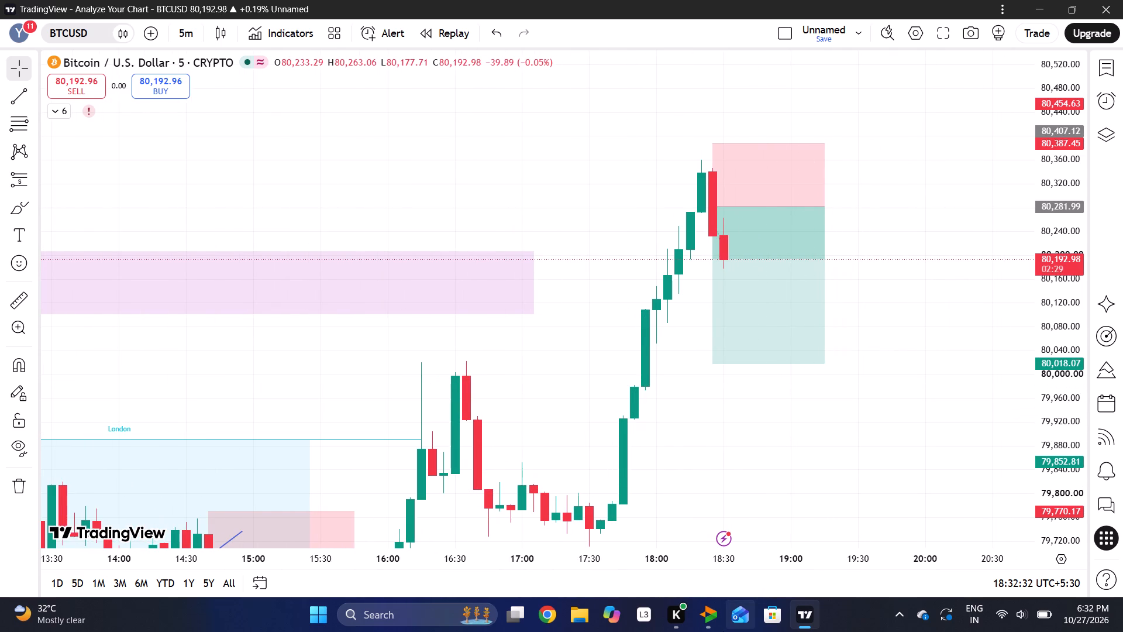
Switch to Delta Exchange and load the BTCUSD perpetual contract in place of XAUTUSD, with its recent 5-minute candles in view.
left_click(707, 623)
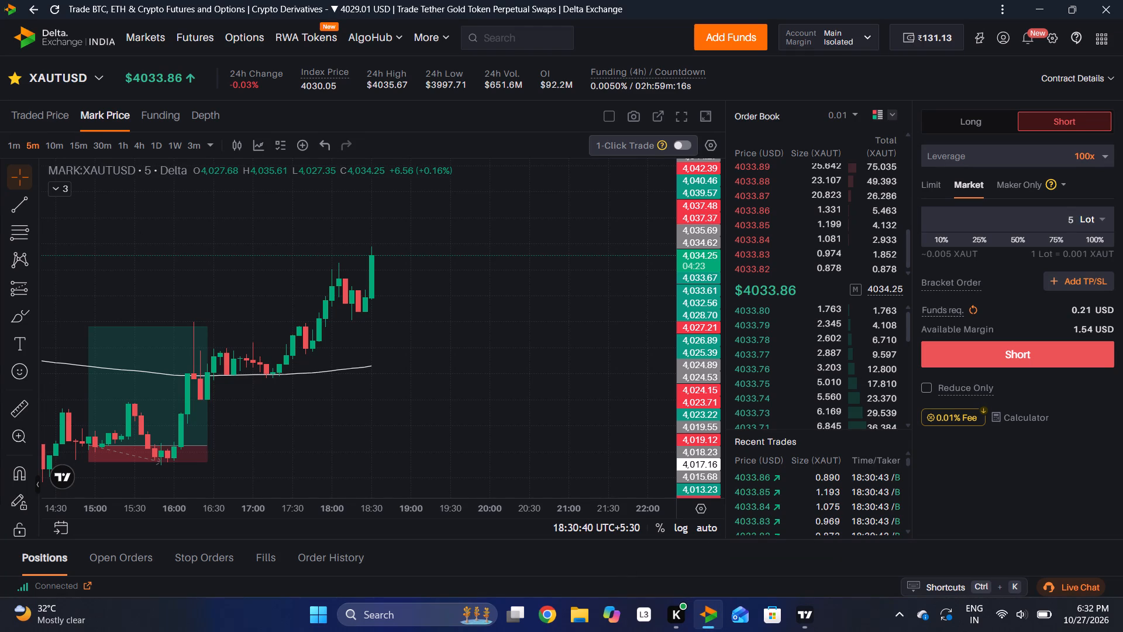
left_click(97, 70)
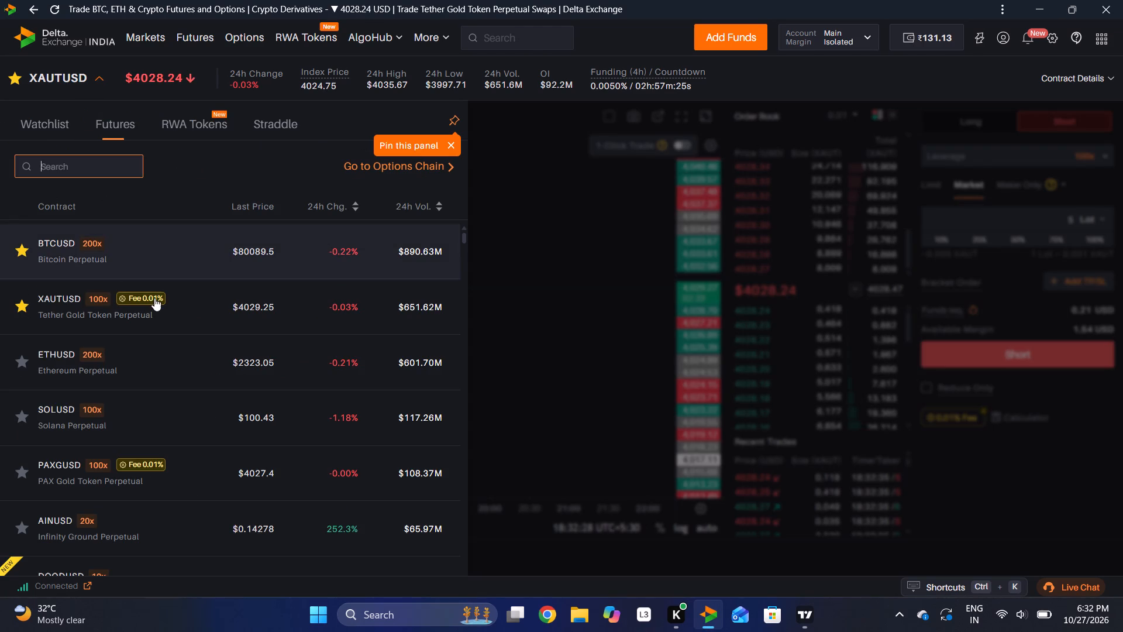
left_click(177, 262)
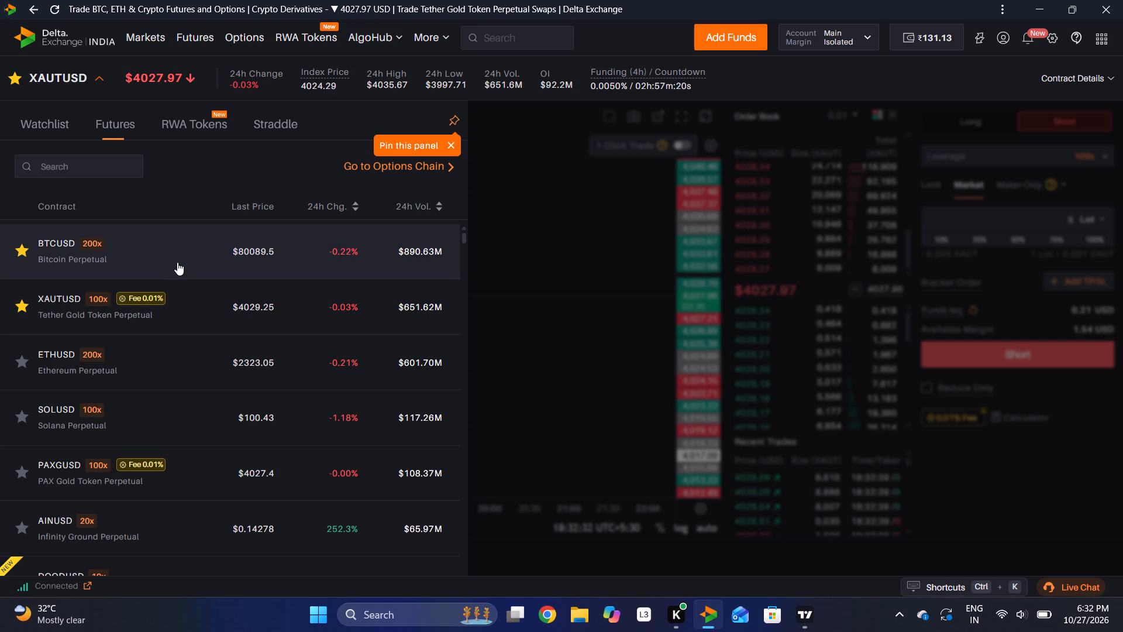
left_click(177, 262)
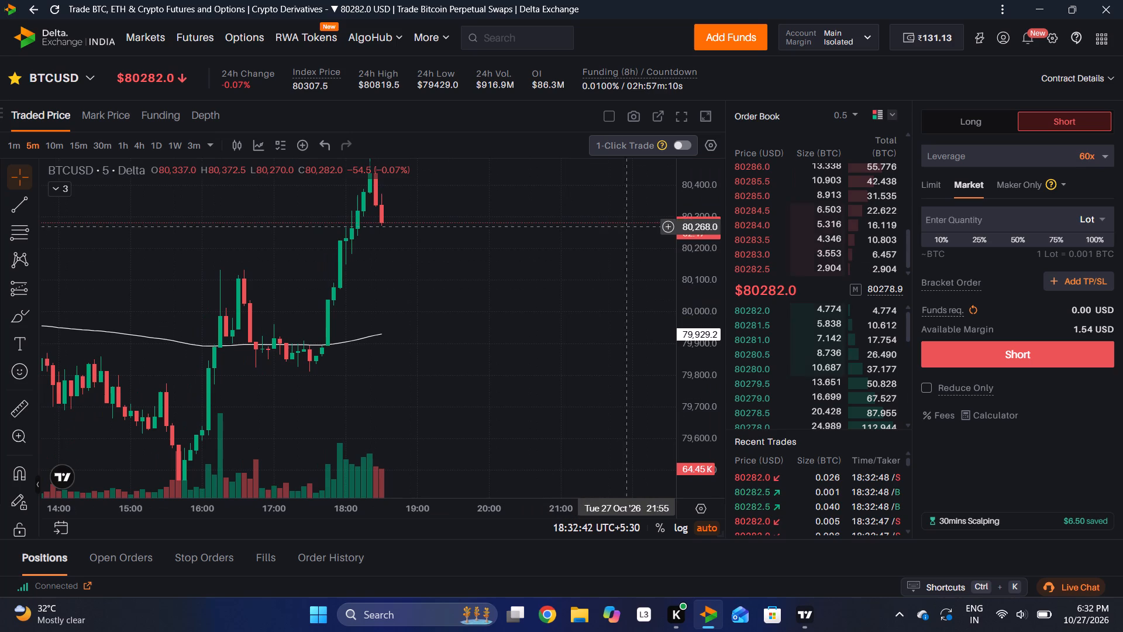
left_click_drag(691, 217, 694, 255)
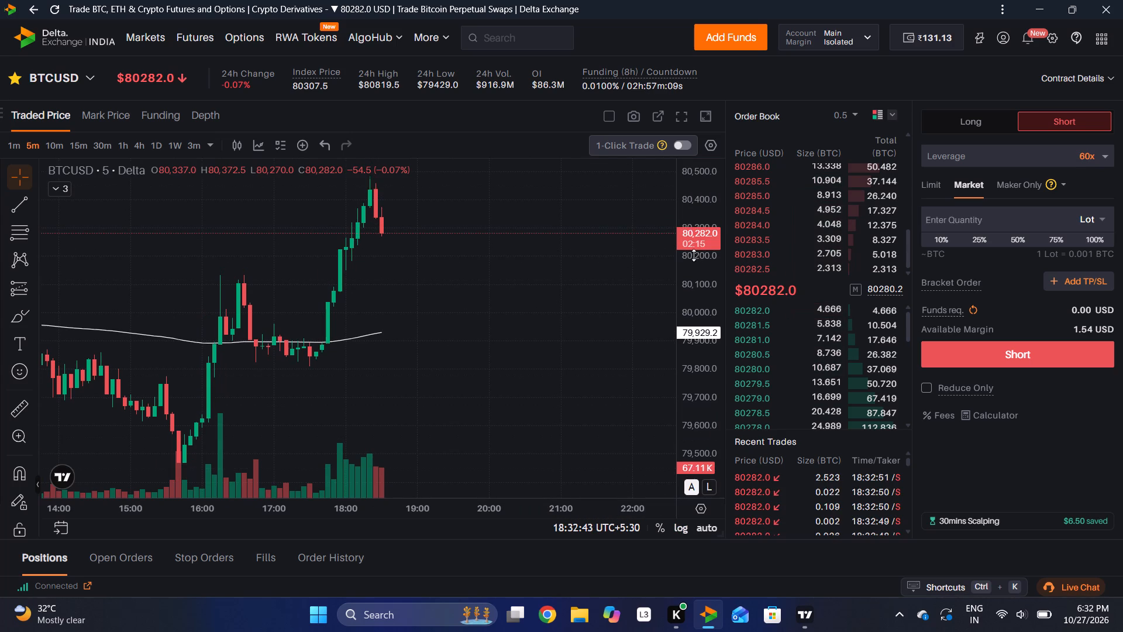
left_click_drag(457, 241, 557, 342)
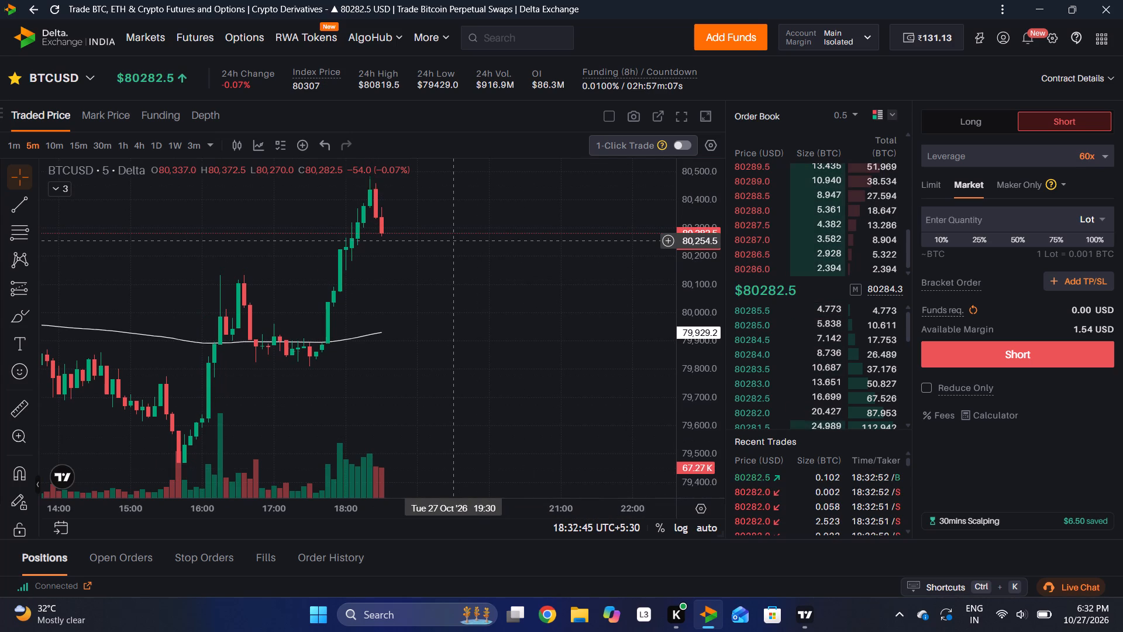
left_click_drag(557, 342, 578, 363)
left_click_drag(445, 273, 487, 358)
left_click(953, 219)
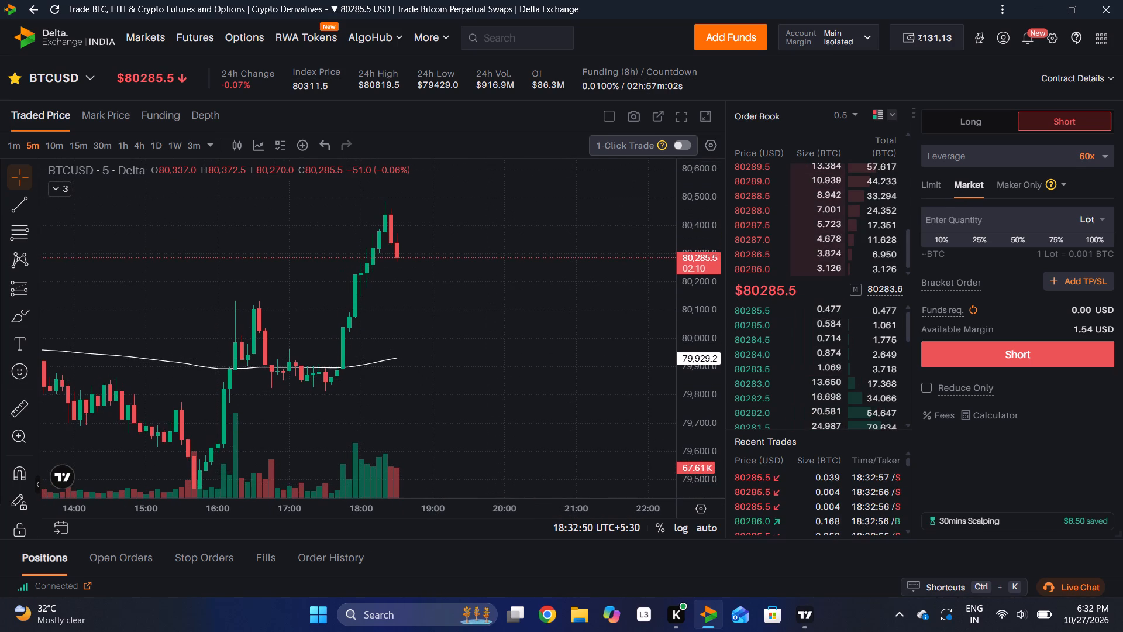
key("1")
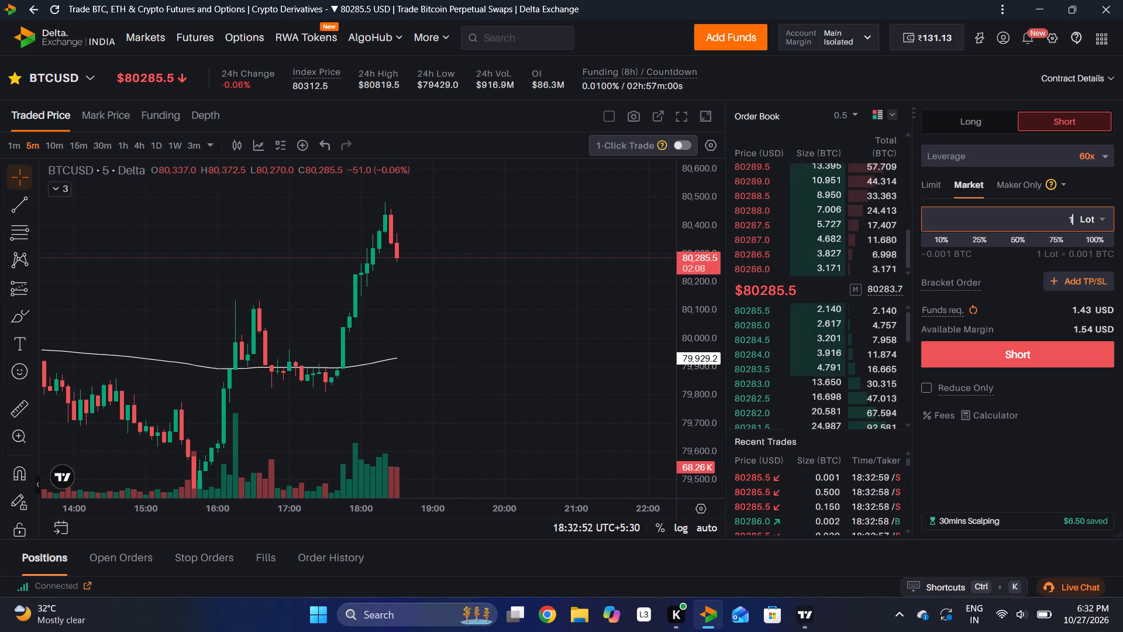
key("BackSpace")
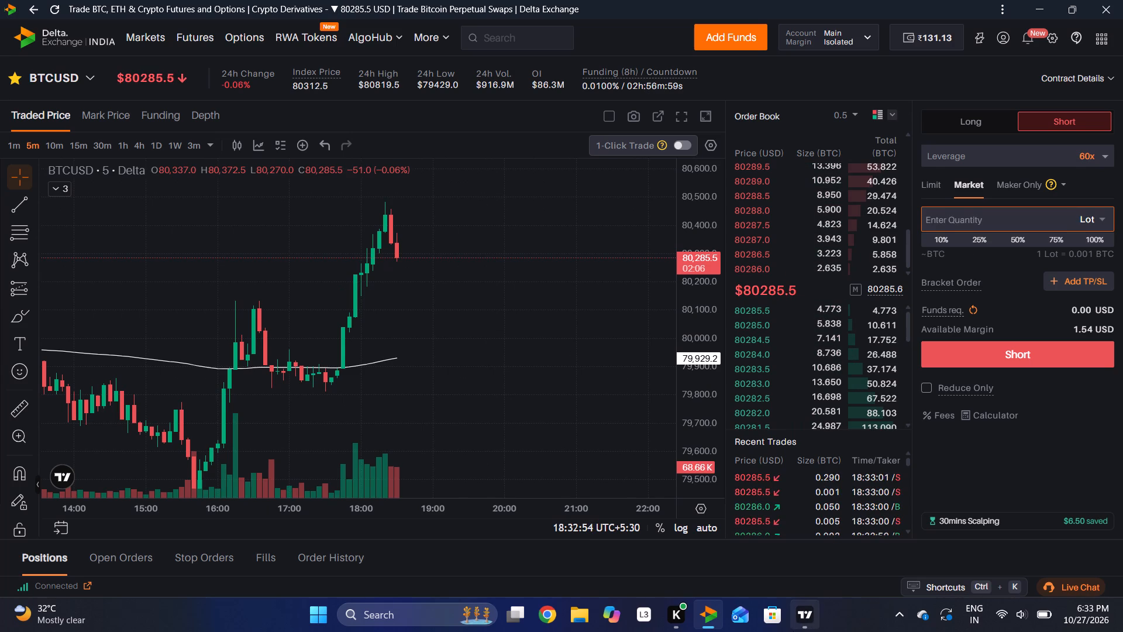
Switch back to TradingView and examine how BTCUSD's current 5-minute candle moves between the short drawing's entry and target.
left_click(793, 631)
scroll(947, 246, "left", 1)
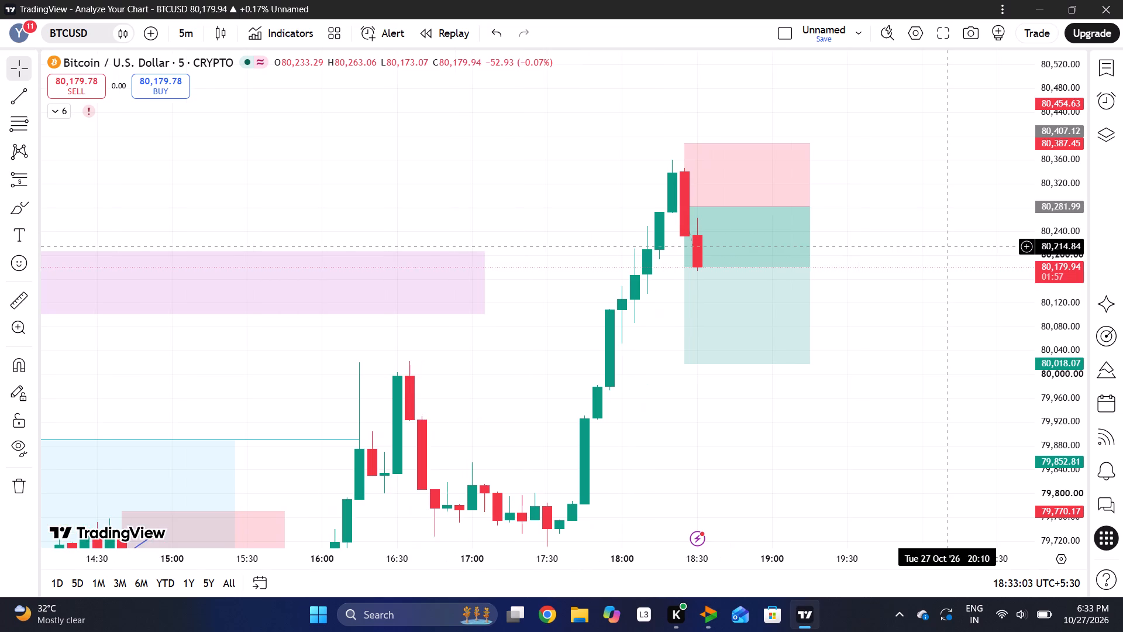
left_click_drag(1069, 218, 1054, 301)
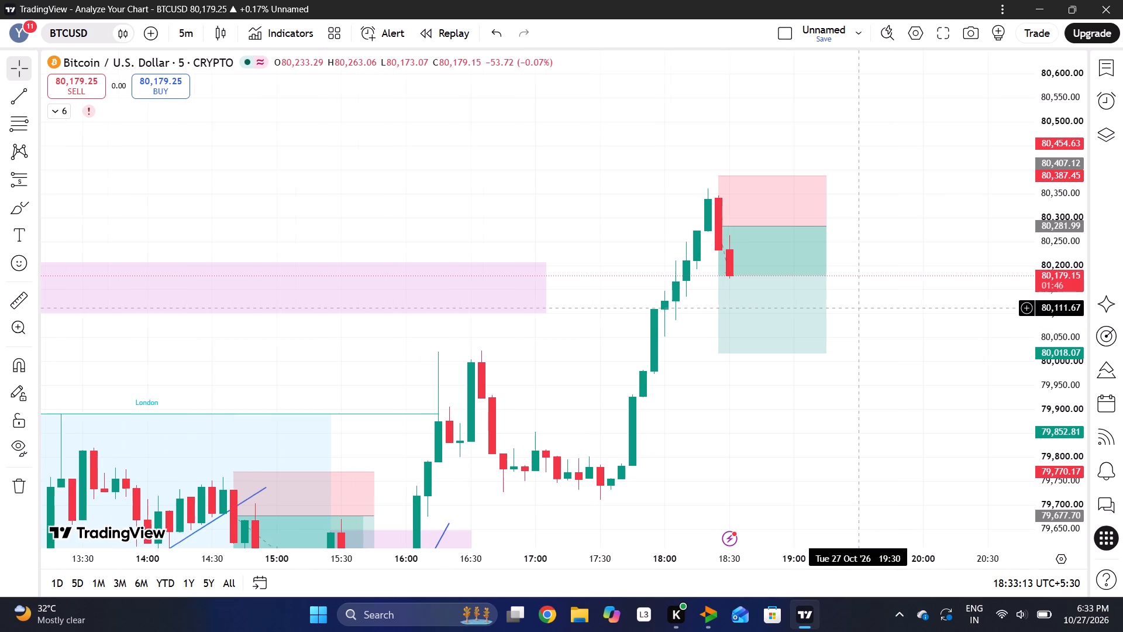
left_click_drag(1064, 289, 1075, 192)
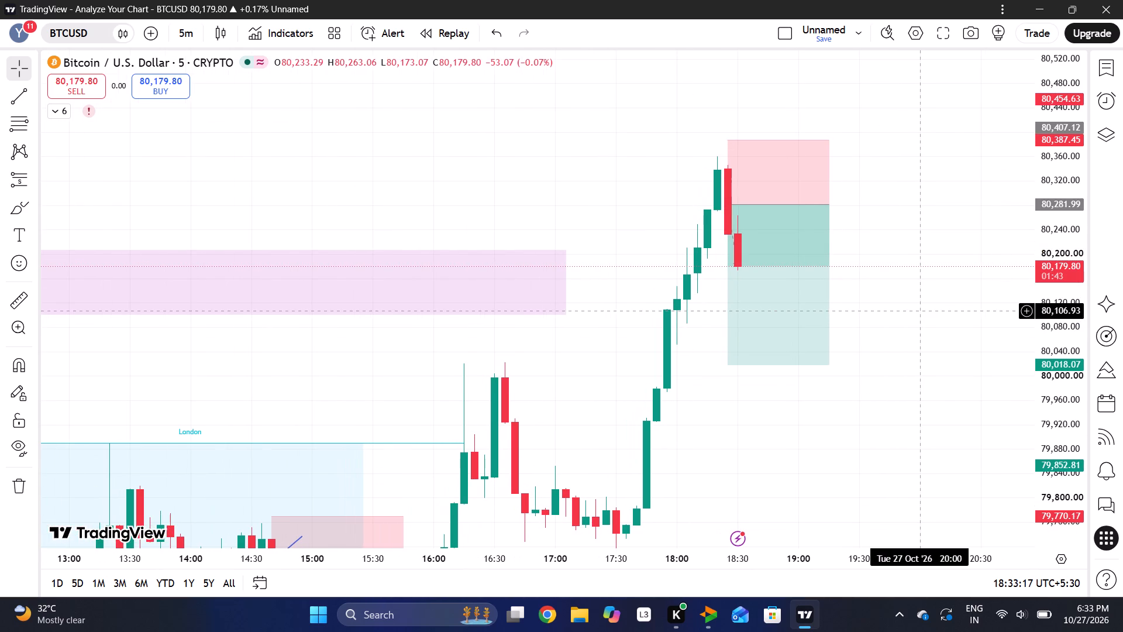
left_click_drag(1059, 235, 1036, 332)
left_click_drag(959, 366, 816, 396)
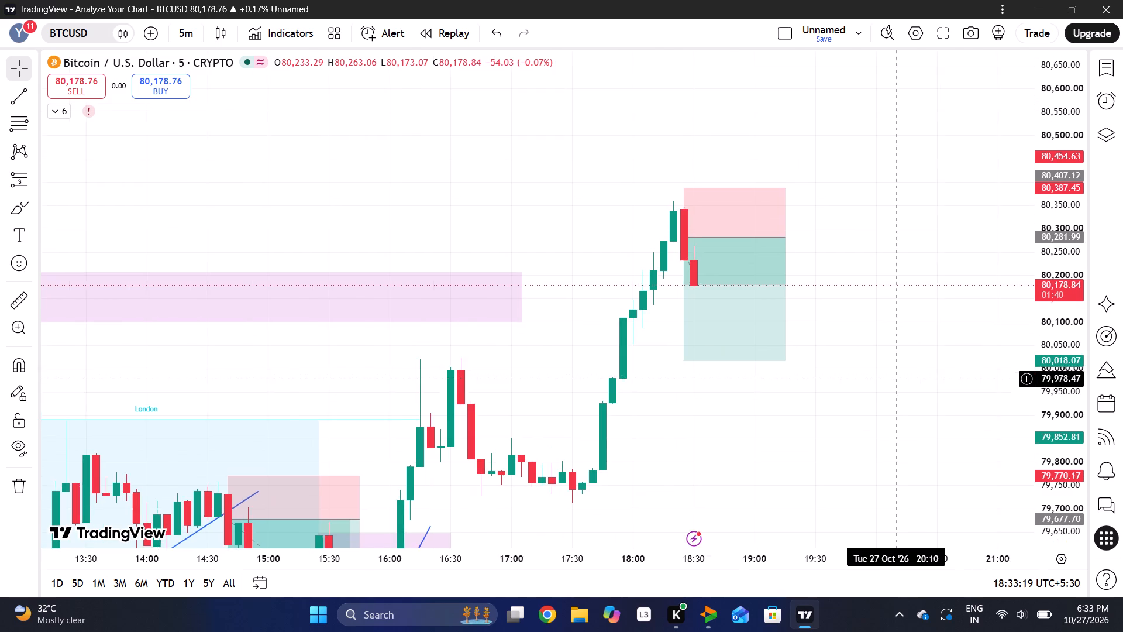
left_click_drag(816, 396, 791, 401)
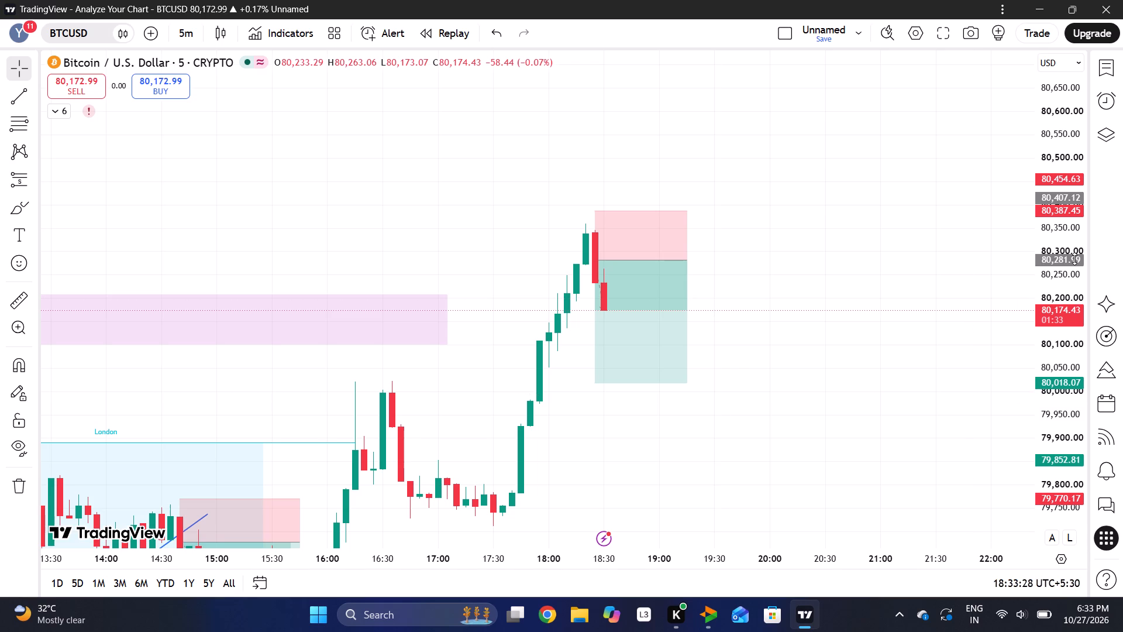
left_click_drag(1074, 259, 1055, 312)
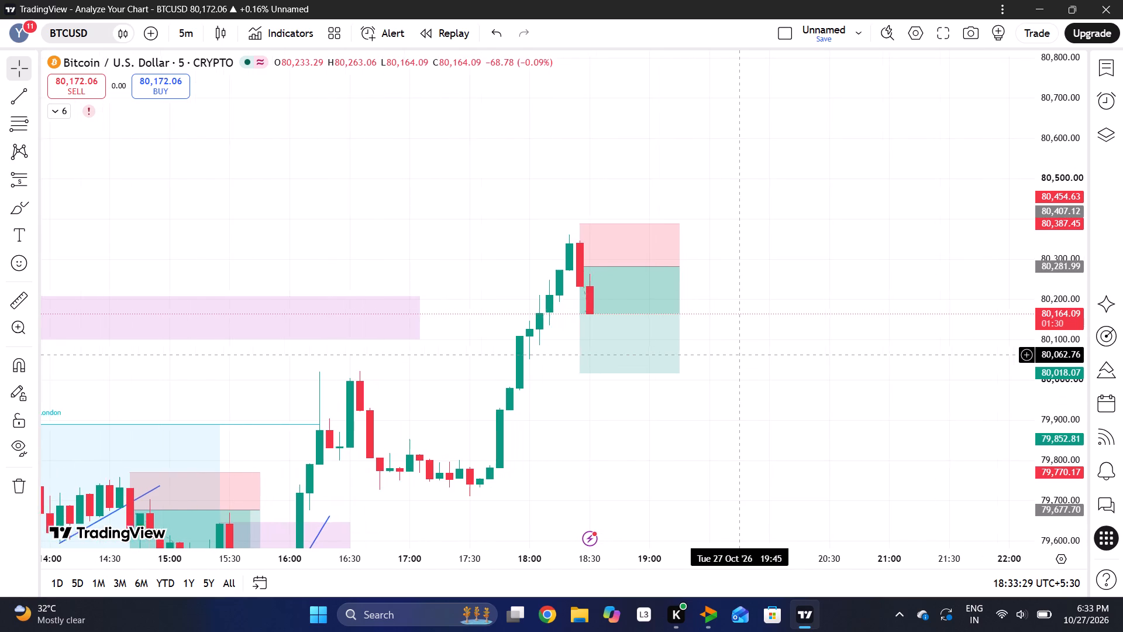
Compare the BTCUSD short drawing with the earlier London session range, trend lines and previous short on the 5-minute chart.
left_click_drag(552, 485, 787, 253)
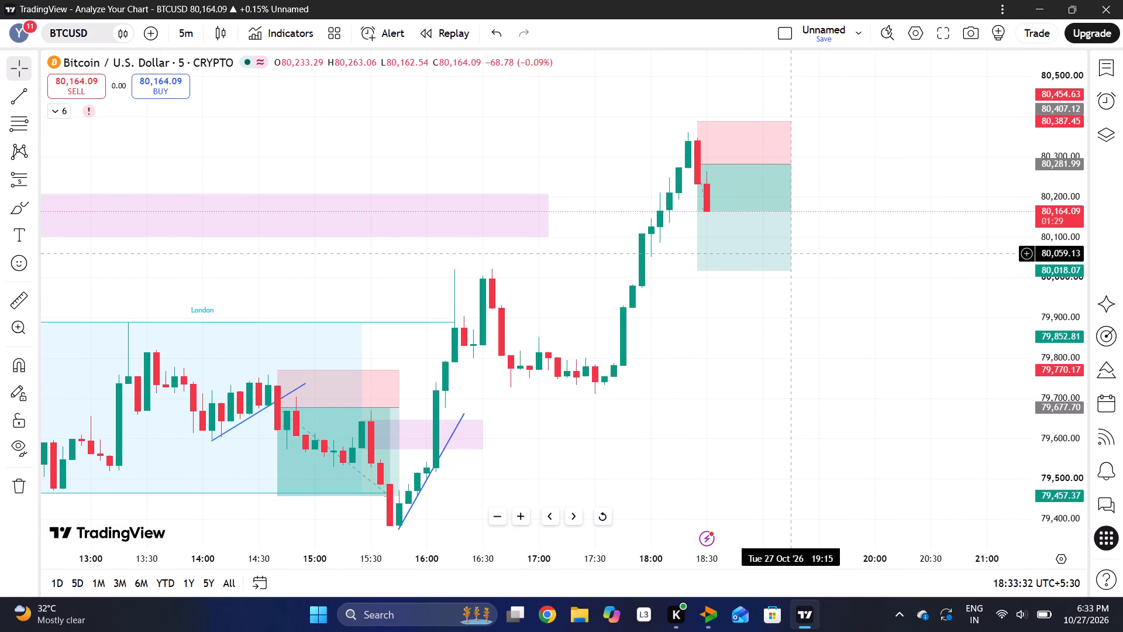
left_click_drag(787, 253, 786, 255)
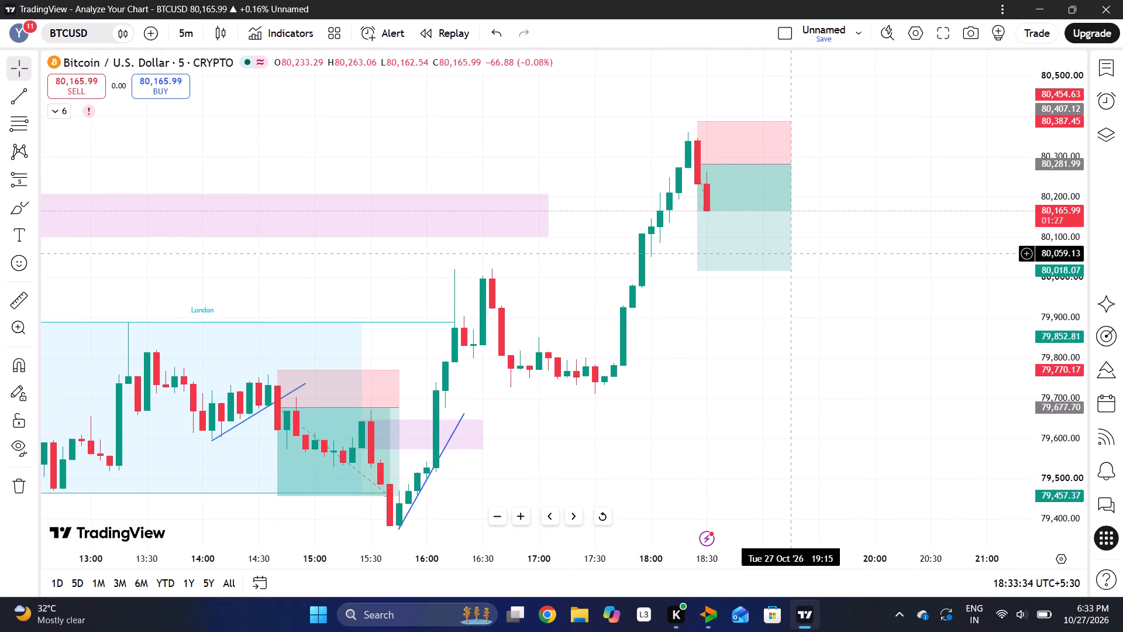
left_click_drag(786, 255, 771, 258)
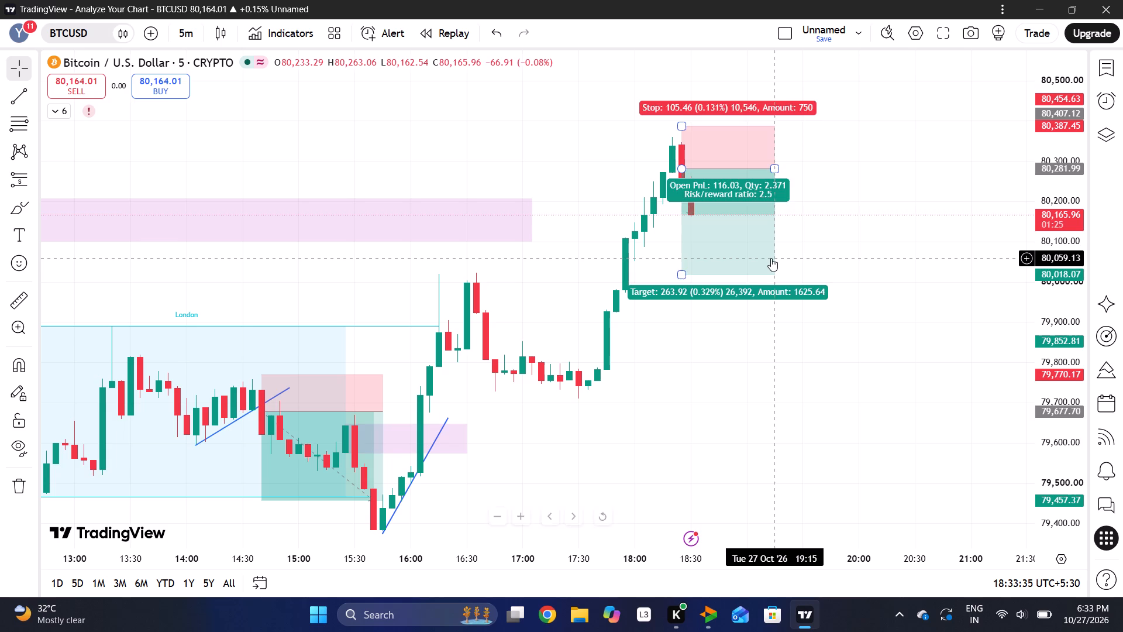
left_click_drag(620, 466, 722, 415)
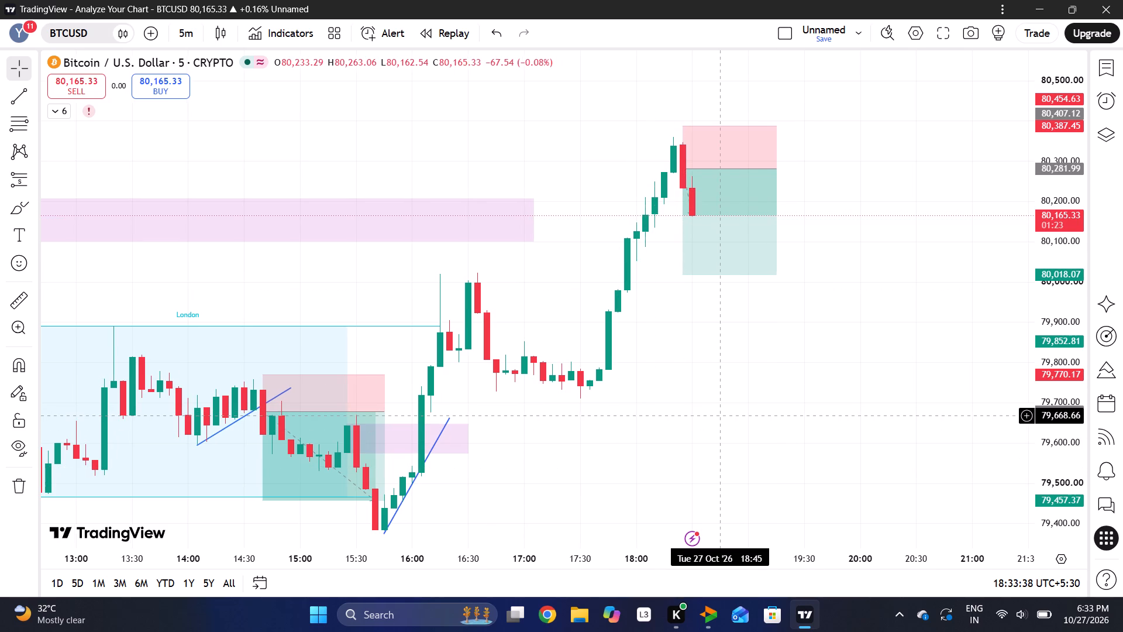
left_click(561, 517)
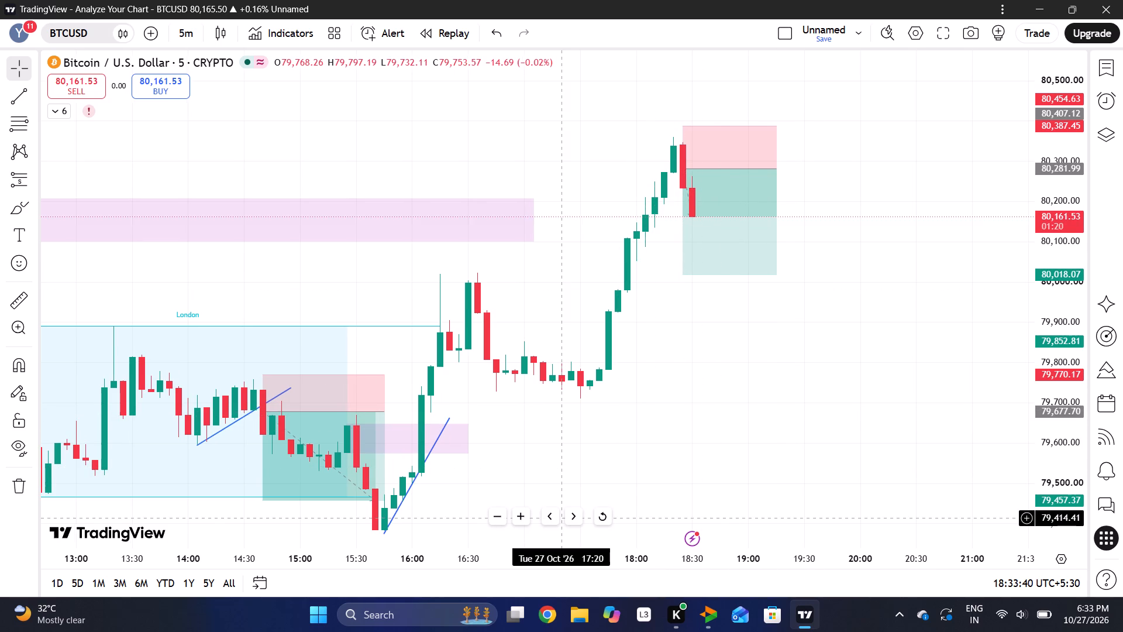
left_click_drag(589, 484, 671, 452)
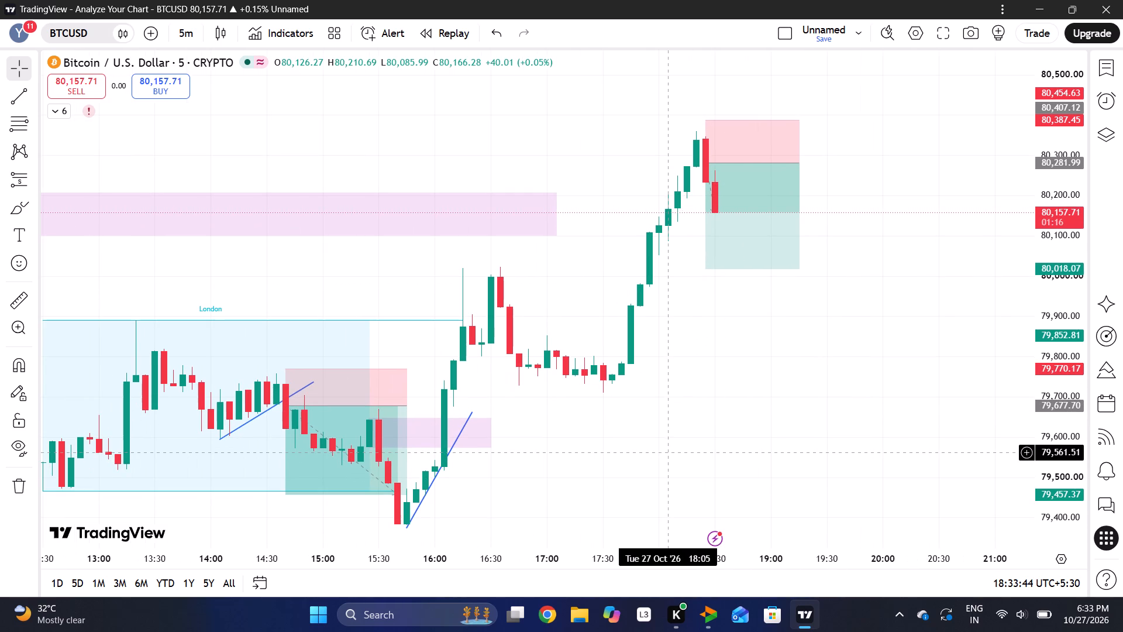
left_click_drag(671, 452, 759, 420)
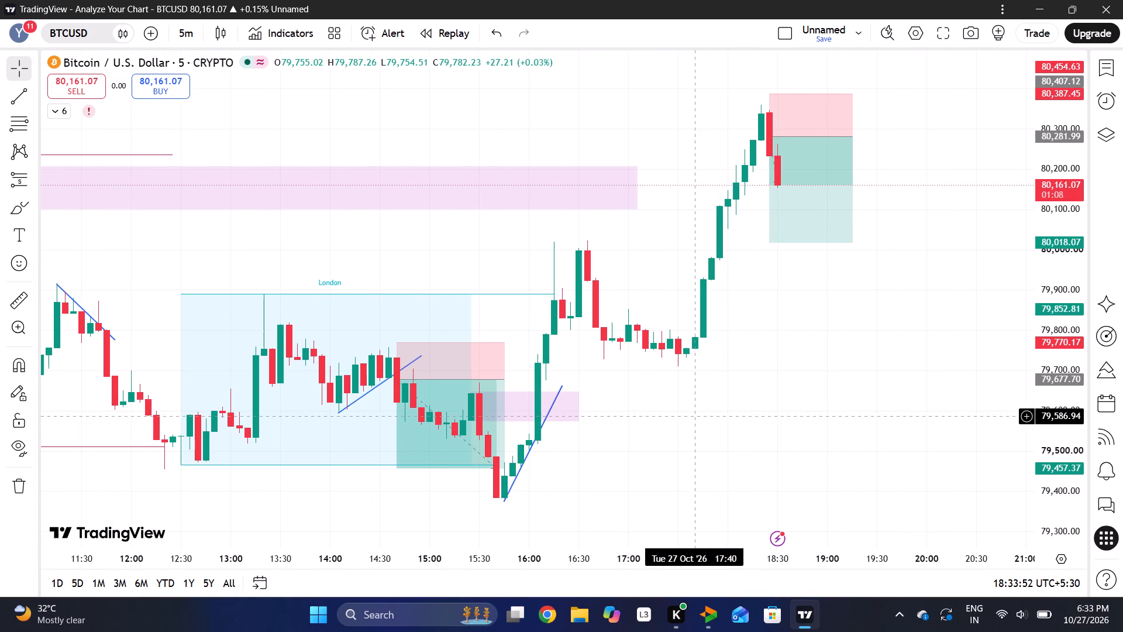
left_click_drag(695, 415, 760, 384)
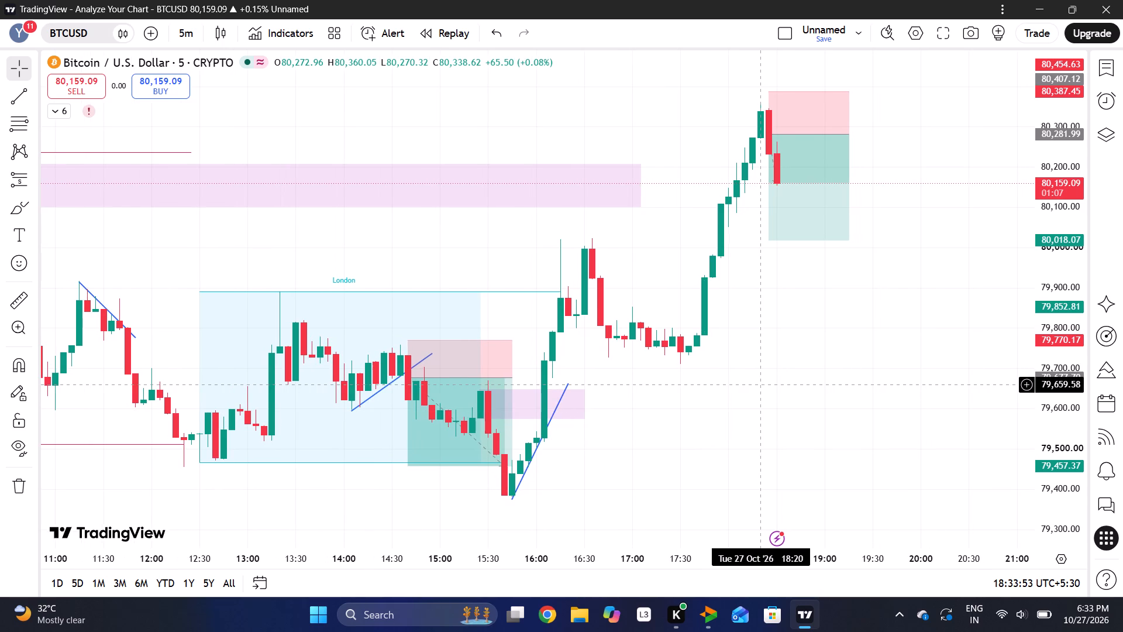
Examine BTCUSD's current 5-minute candle inside the short drawing against the London session range and the rally leading into it.
left_click_drag(654, 436, 747, 401)
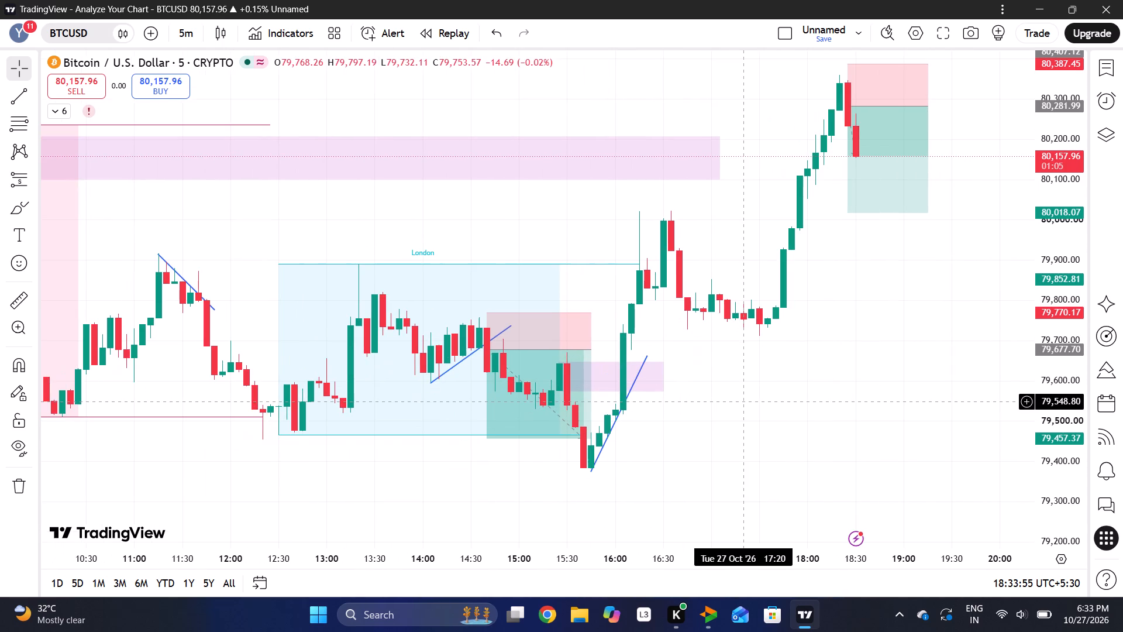
left_click_drag(747, 401, 728, 421)
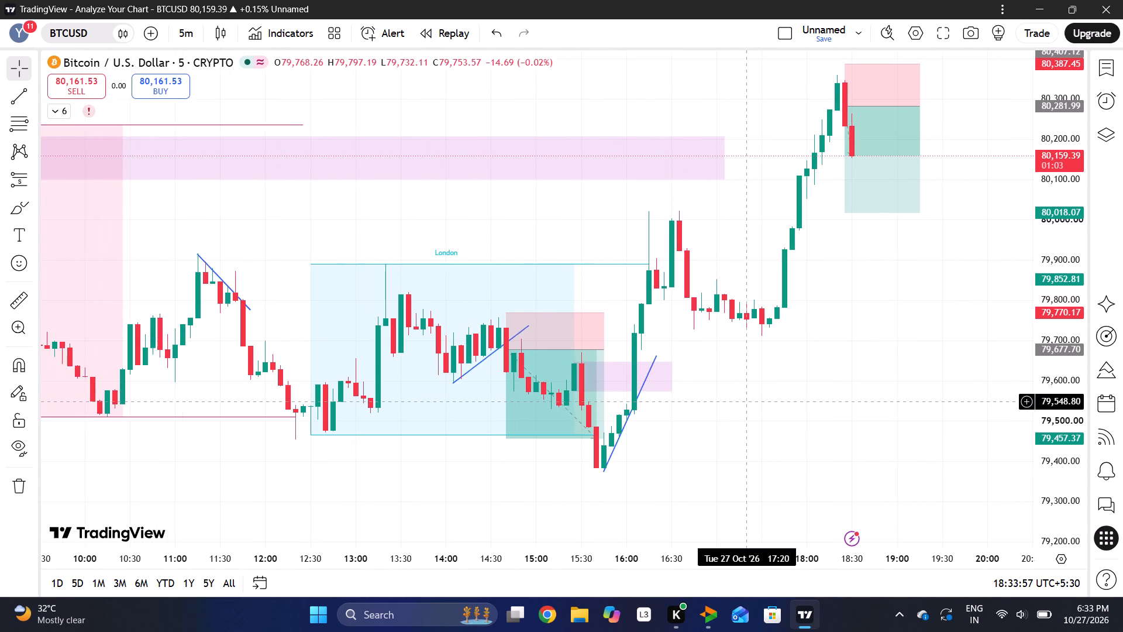
left_click_drag(728, 421, 617, 504)
left_click_drag(909, 330, 813, 373)
left_click(813, 373)
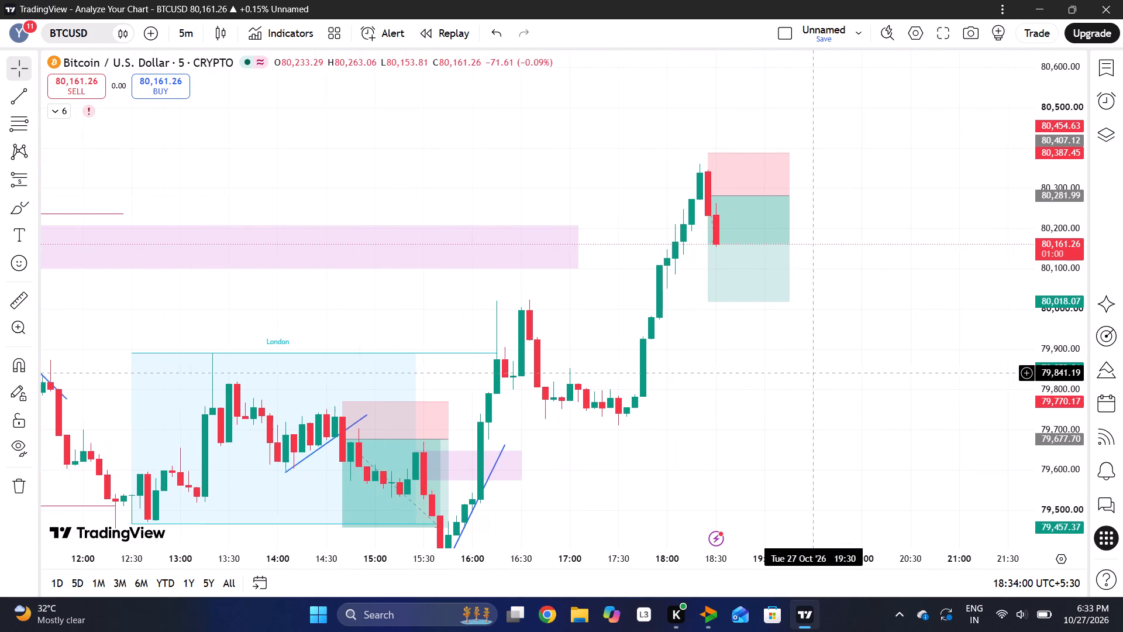
left_click_drag(1057, 209, 1049, 255)
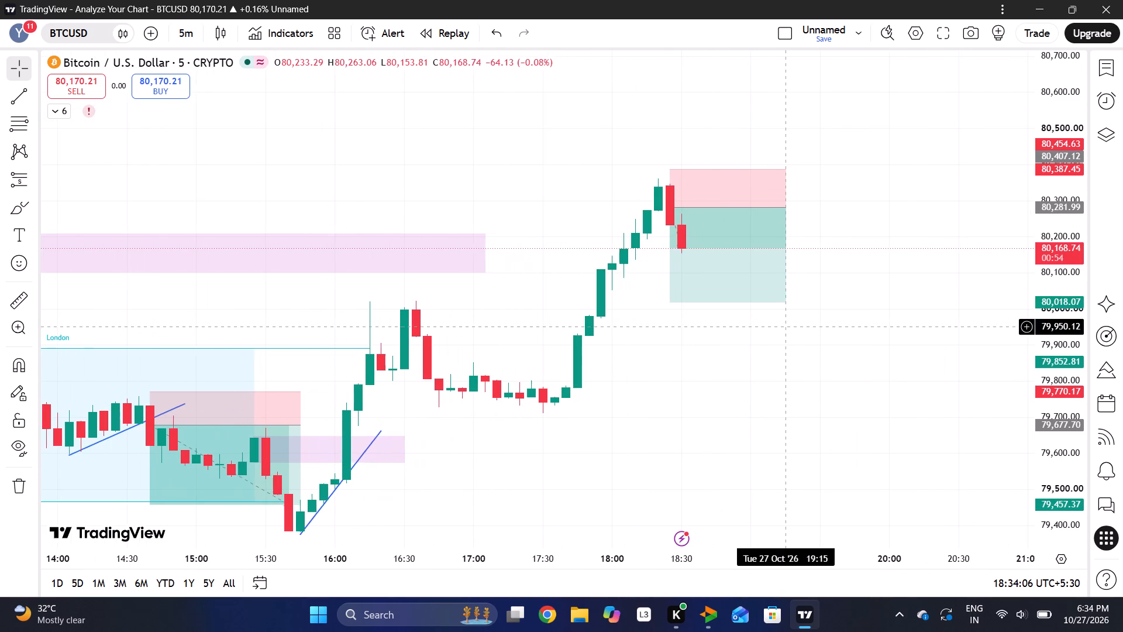
left_click_drag(786, 327, 678, 400)
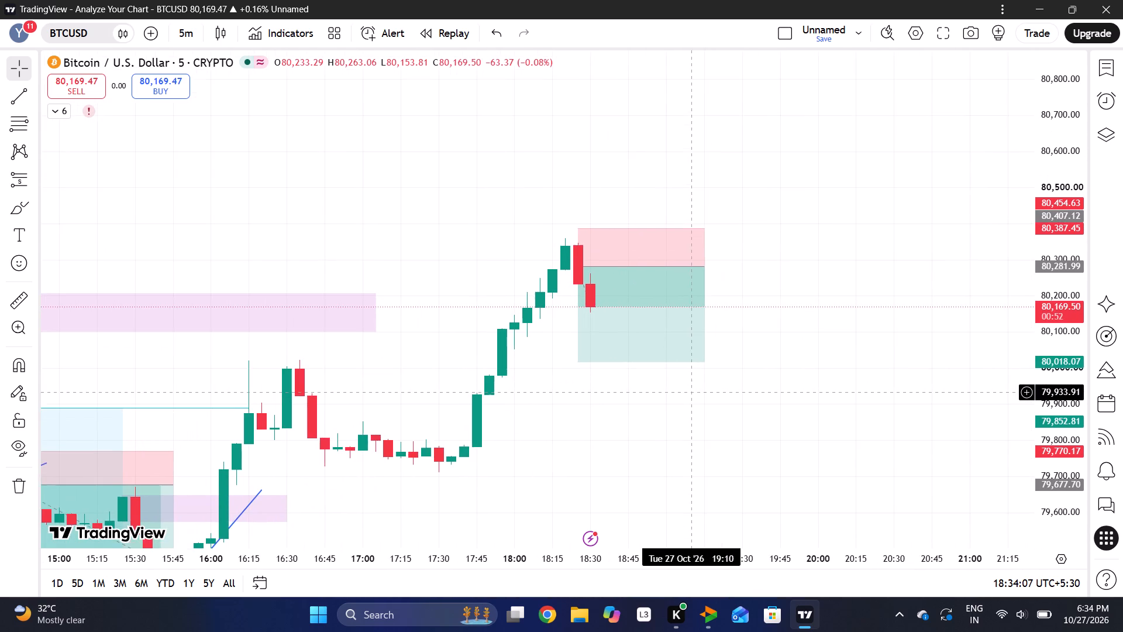
left_click_drag(678, 400, 673, 403)
left_click(673, 403)
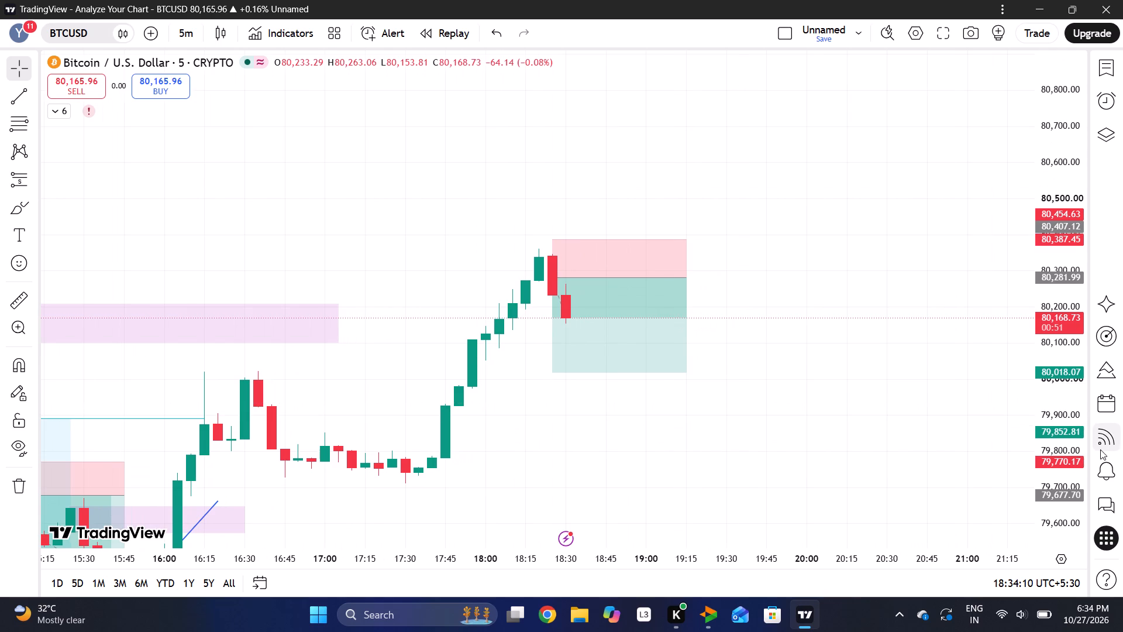
left_click_drag(1076, 444, 1036, 336)
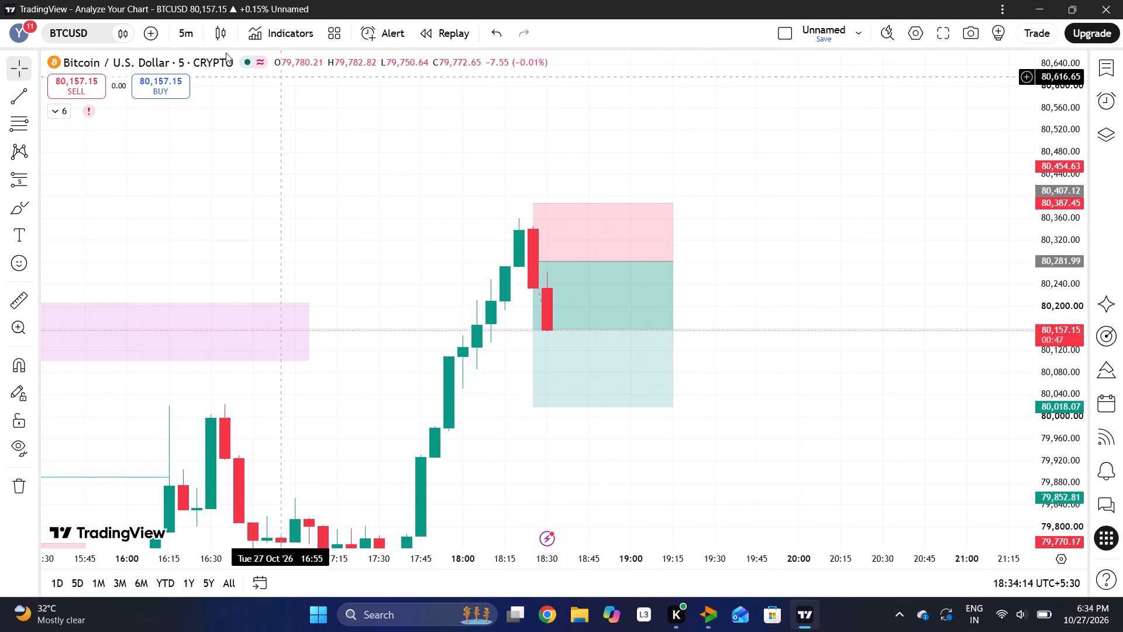
Change the BTCUSD chart to the 15-minute interval and examine the candles around the short drawing.
left_click(188, 37)
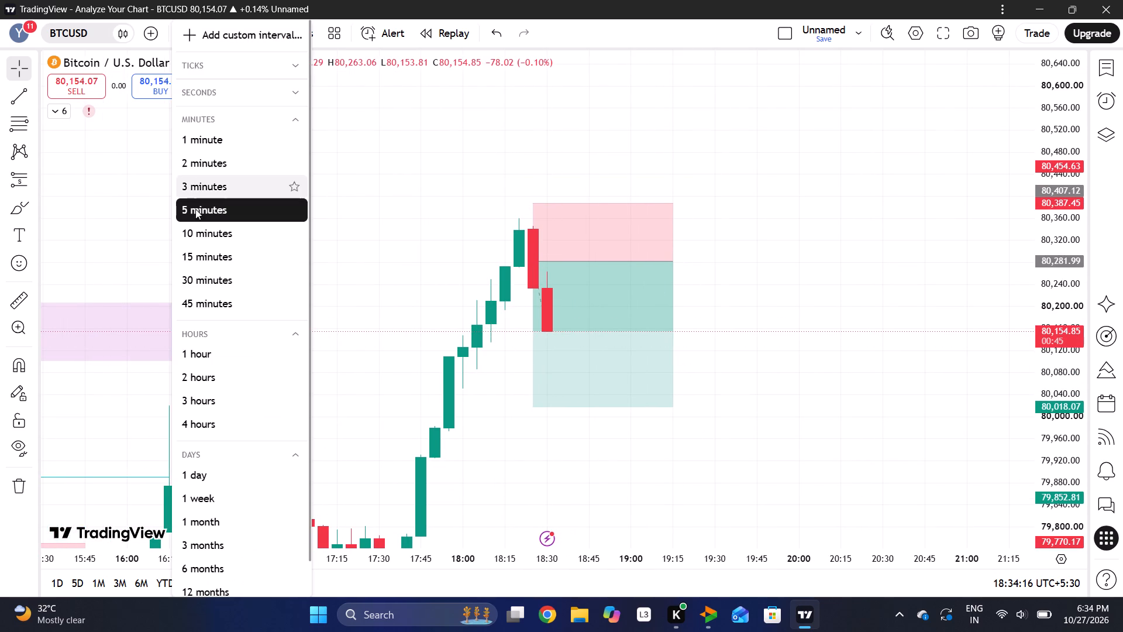
left_click(190, 264)
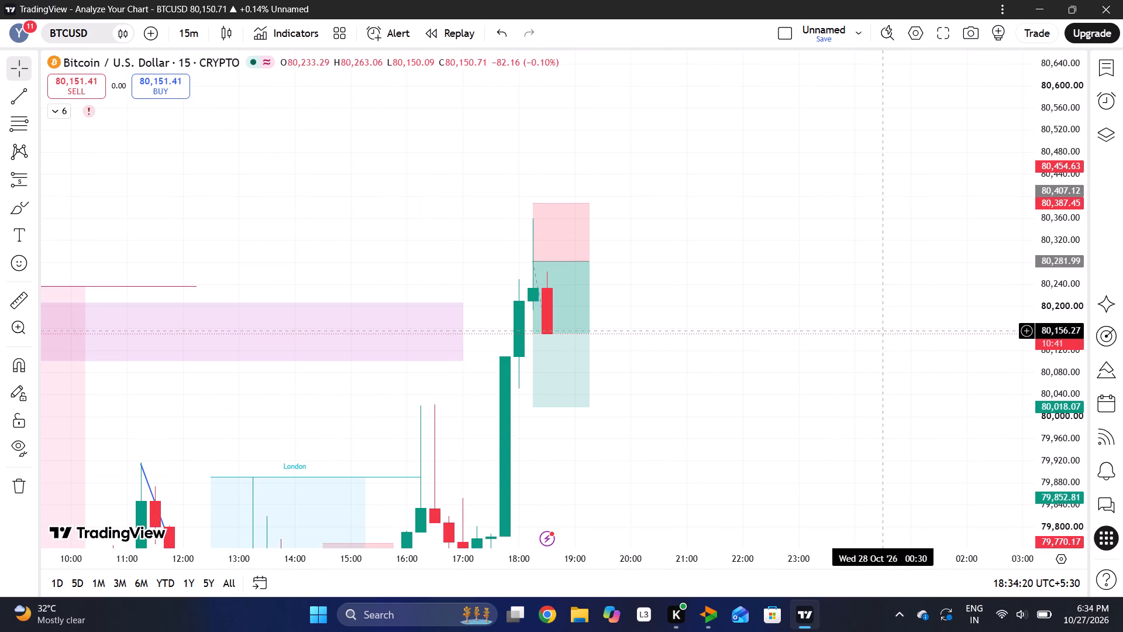
left_click_drag(1048, 265, 1016, 384)
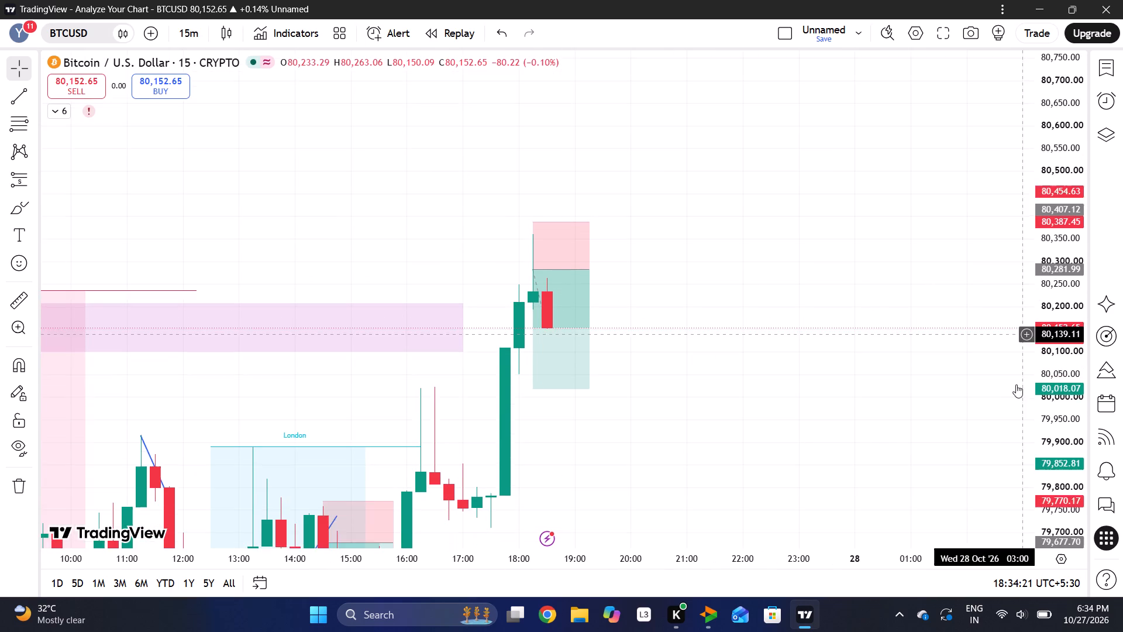
left_click_drag(1016, 384, 1009, 427)
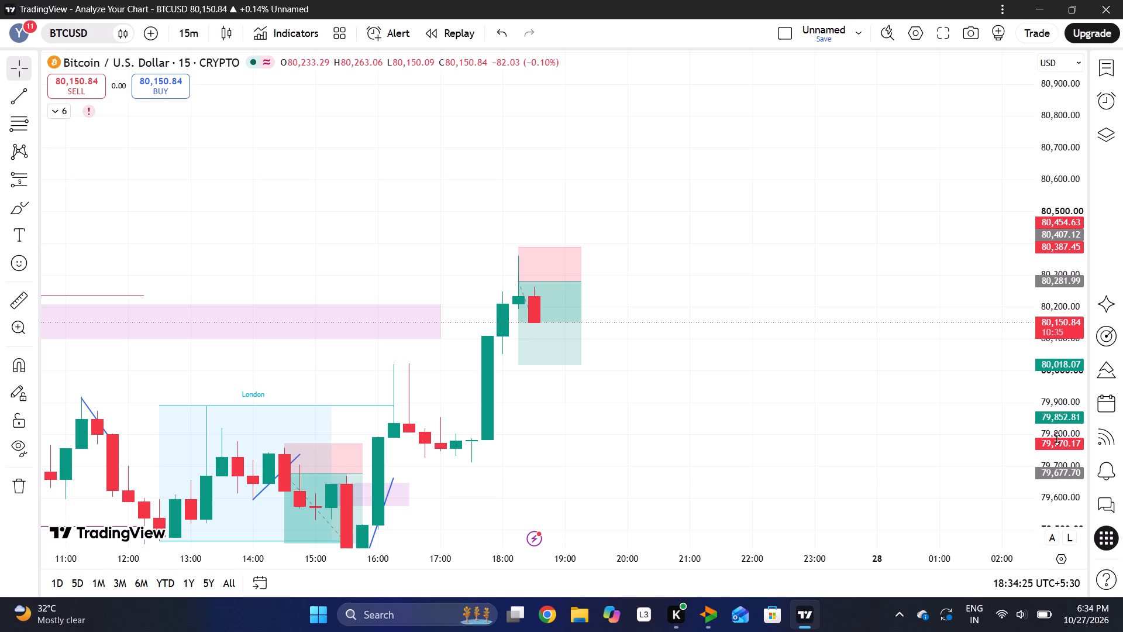
left_click_drag(1057, 439, 1053, 363)
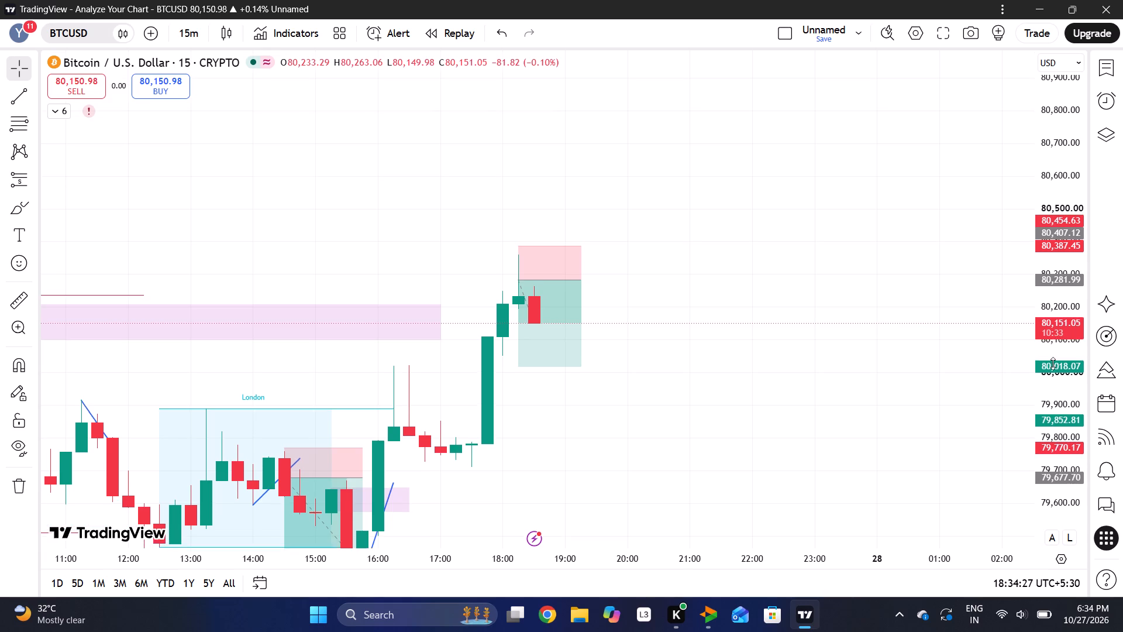
left_click_drag(1053, 363, 1053, 362)
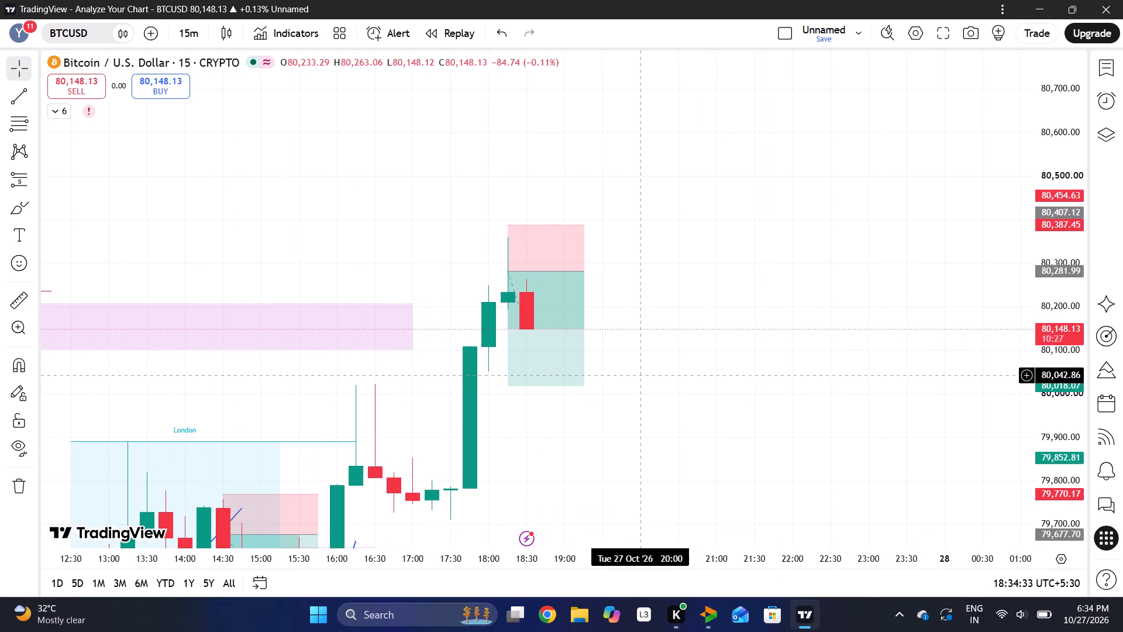
left_click_drag(1075, 386, 1089, 217)
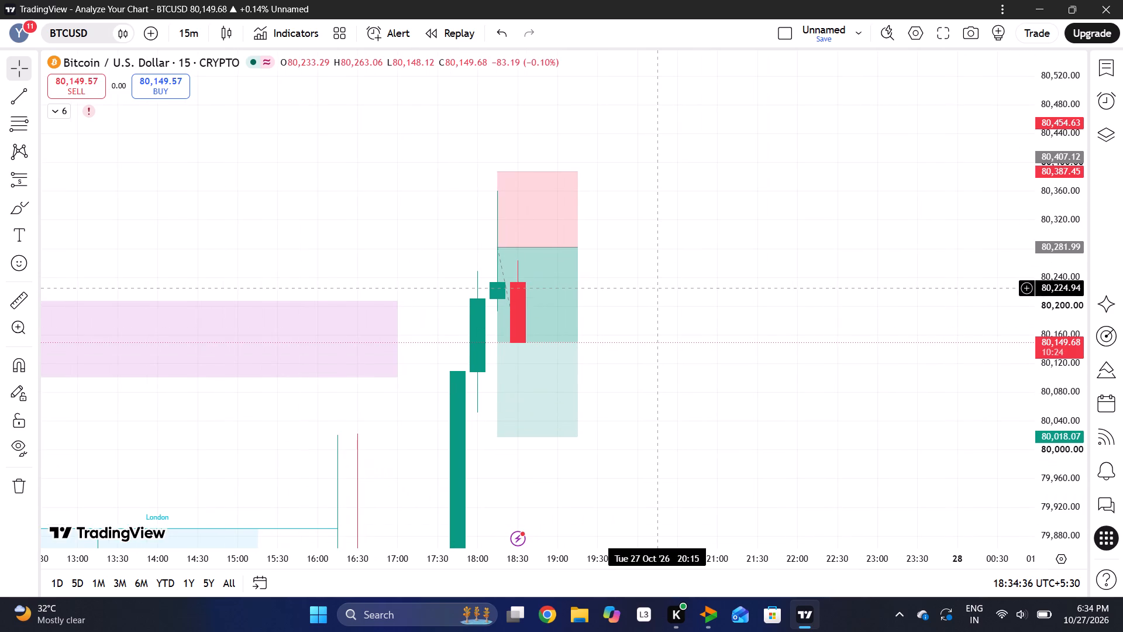
Return the BTCUSD chart to the 5-minute interval and examine the candle close and new candle relative to the short drawing's target.
left_click(190, 28)
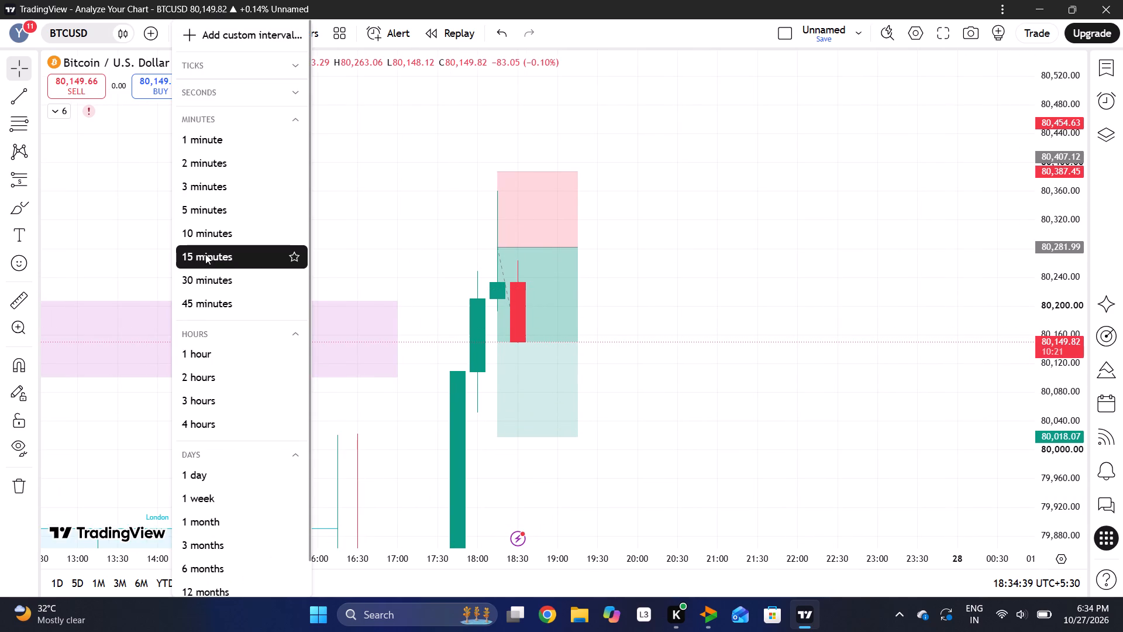
left_click(201, 220)
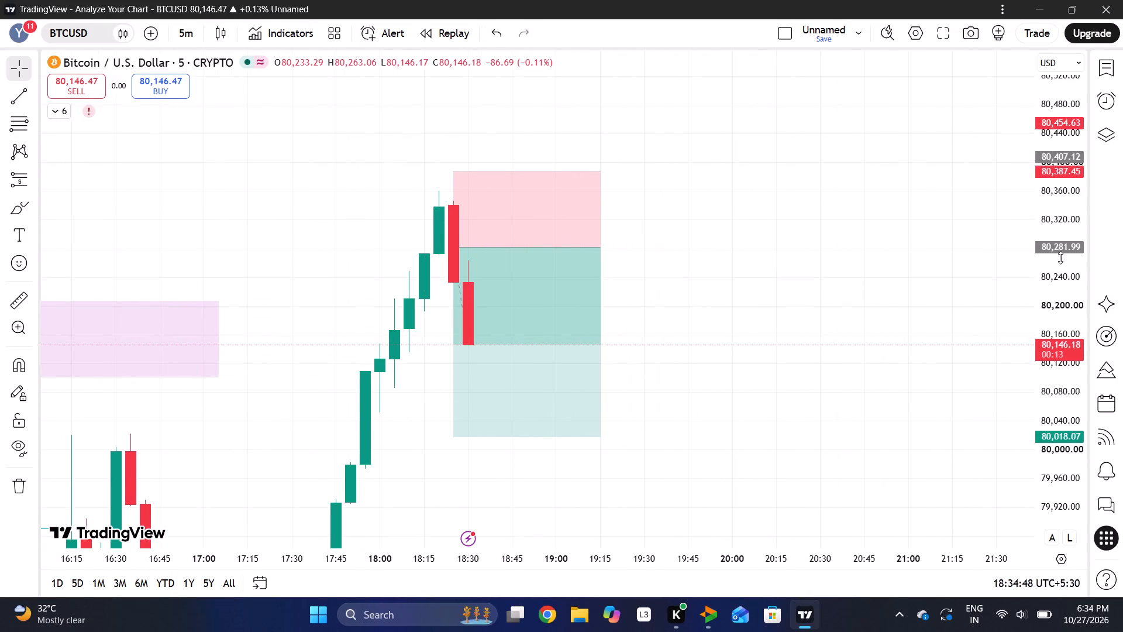
left_click_drag(1060, 257, 1065, 382)
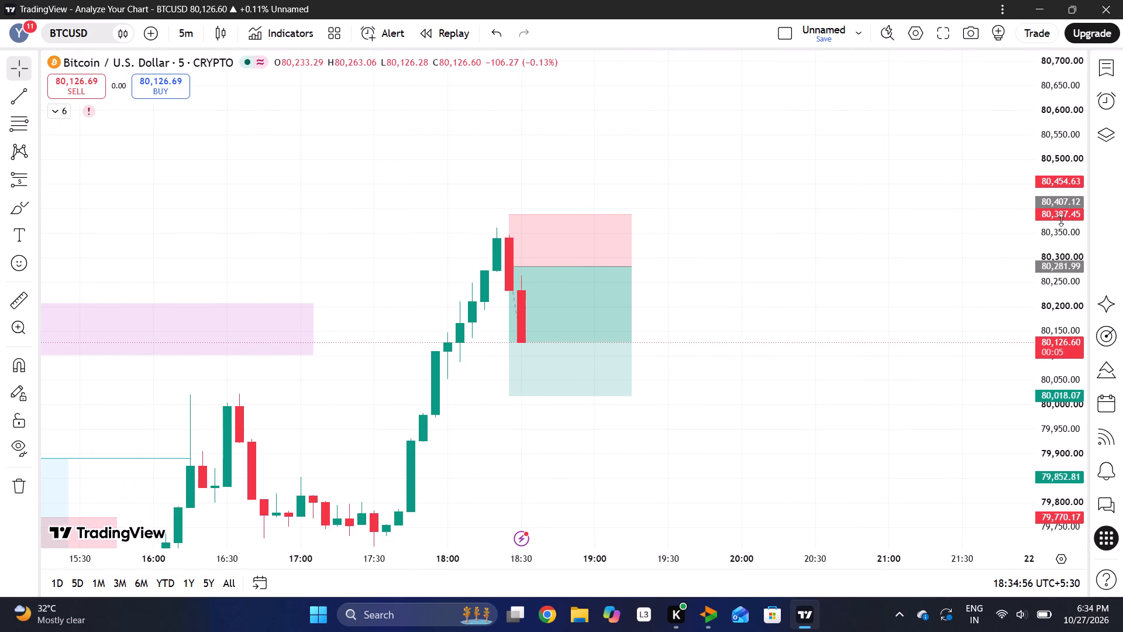
left_click_drag(1058, 213, 1045, 284)
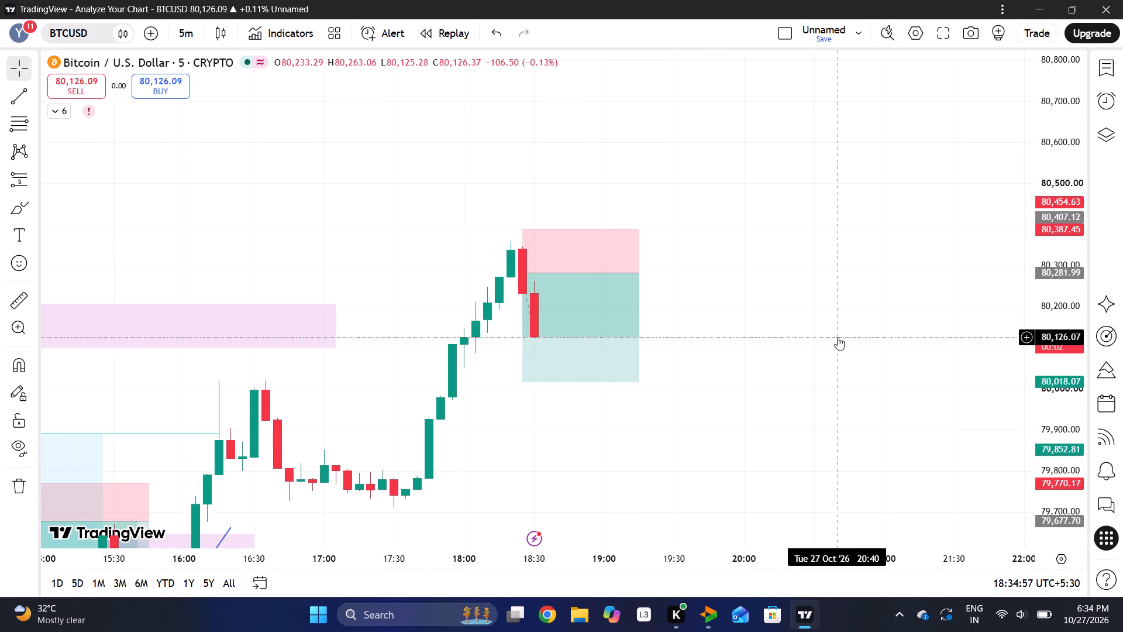
left_click_drag(728, 406, 801, 400)
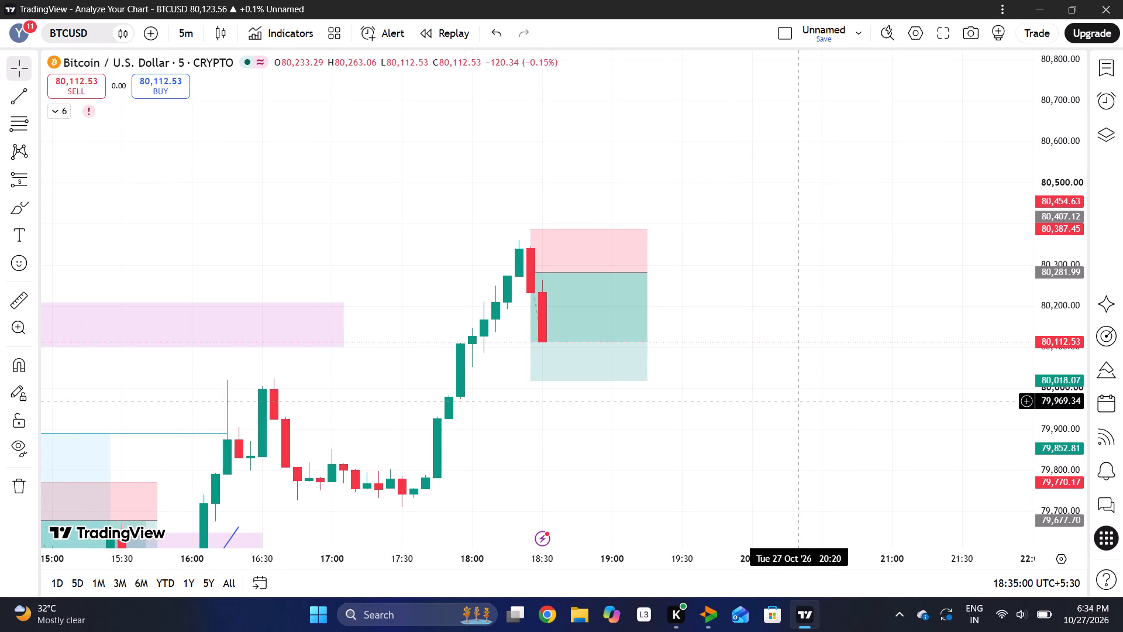
left_click_drag(792, 386, 882, 379)
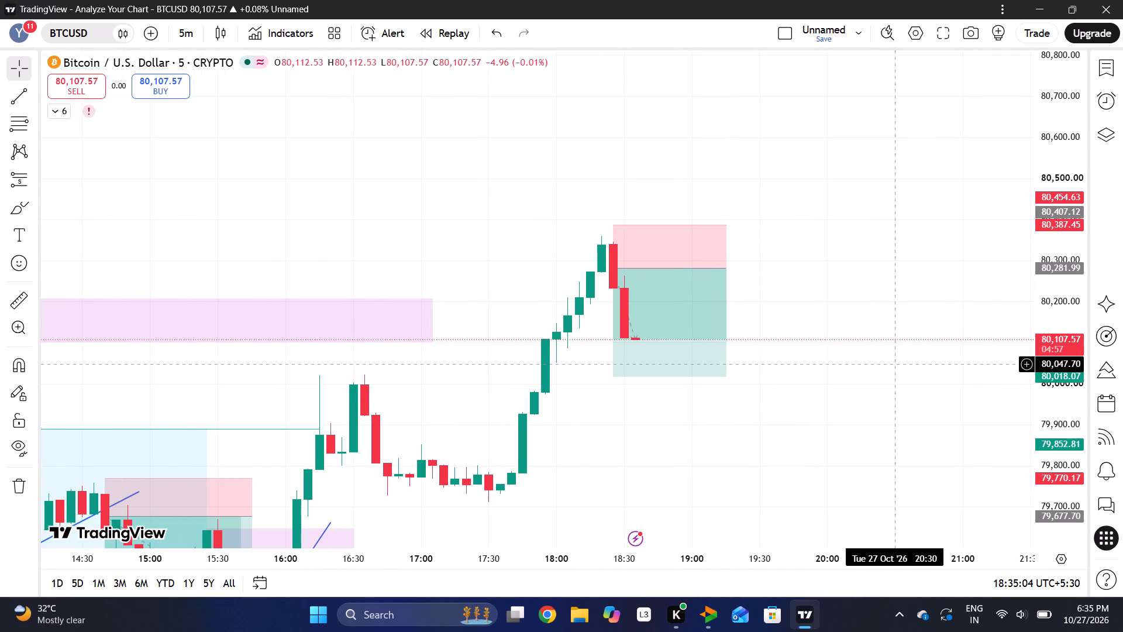
left_click_drag(810, 404, 909, 397)
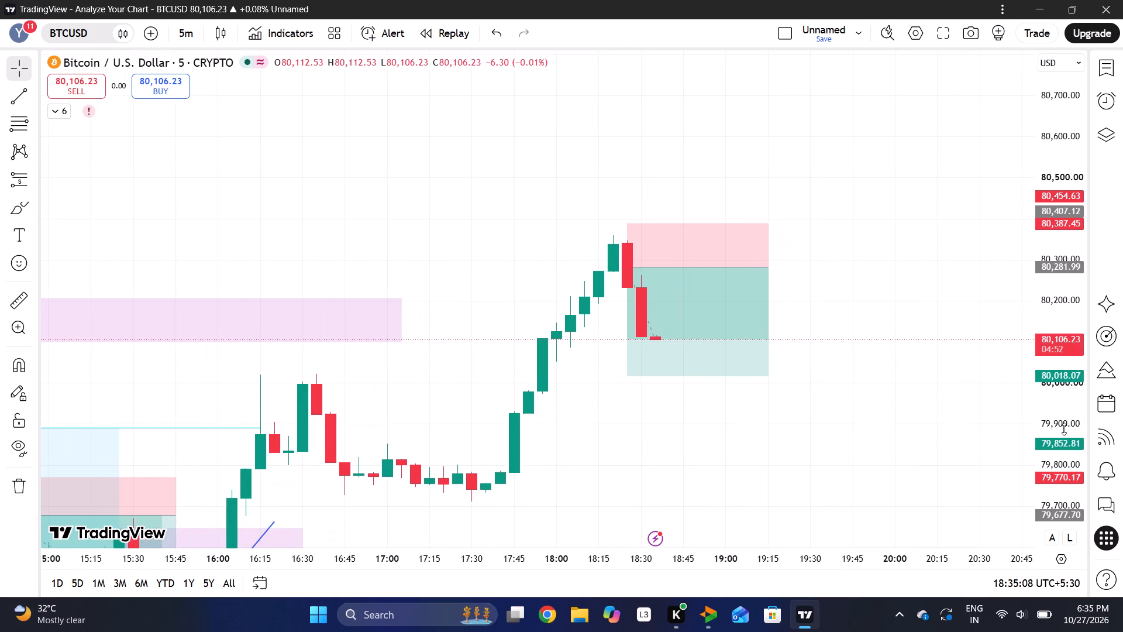
left_click_drag(1064, 429, 1069, 296)
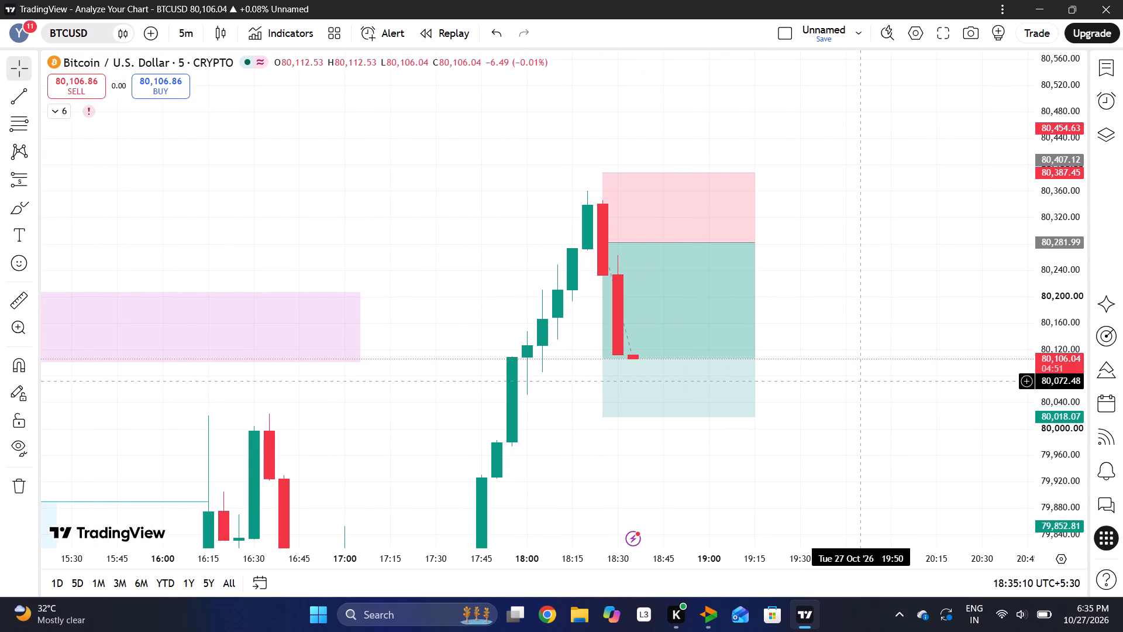
left_click_drag(1050, 218, 1052, 290)
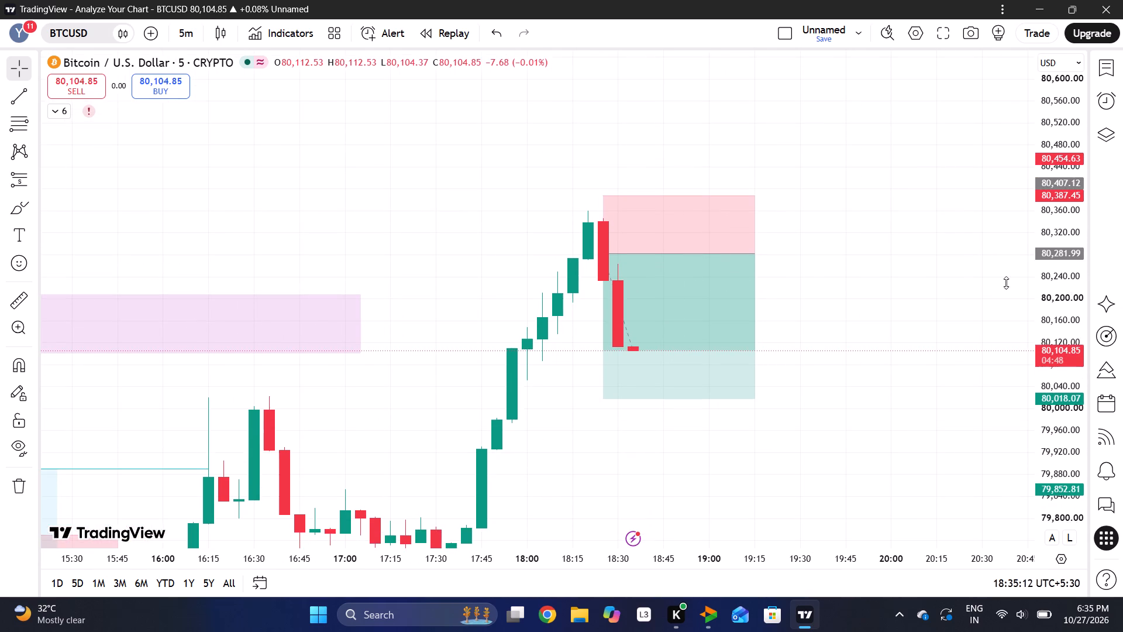
left_click_drag(936, 284, 790, 292)
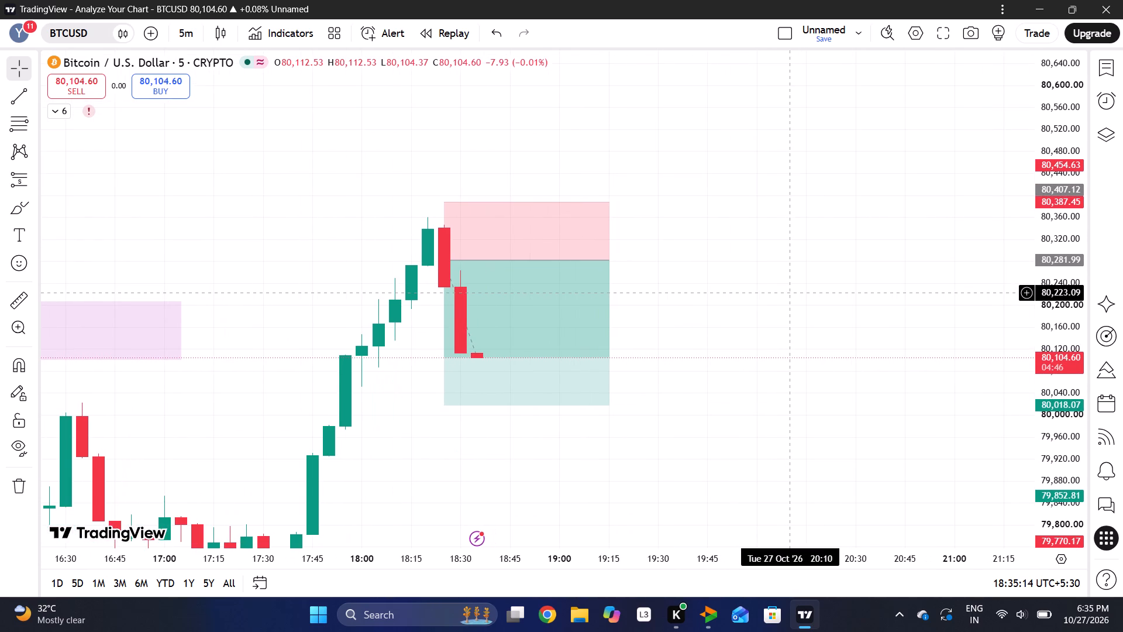
left_click(491, 40)
left_click(491, 40)
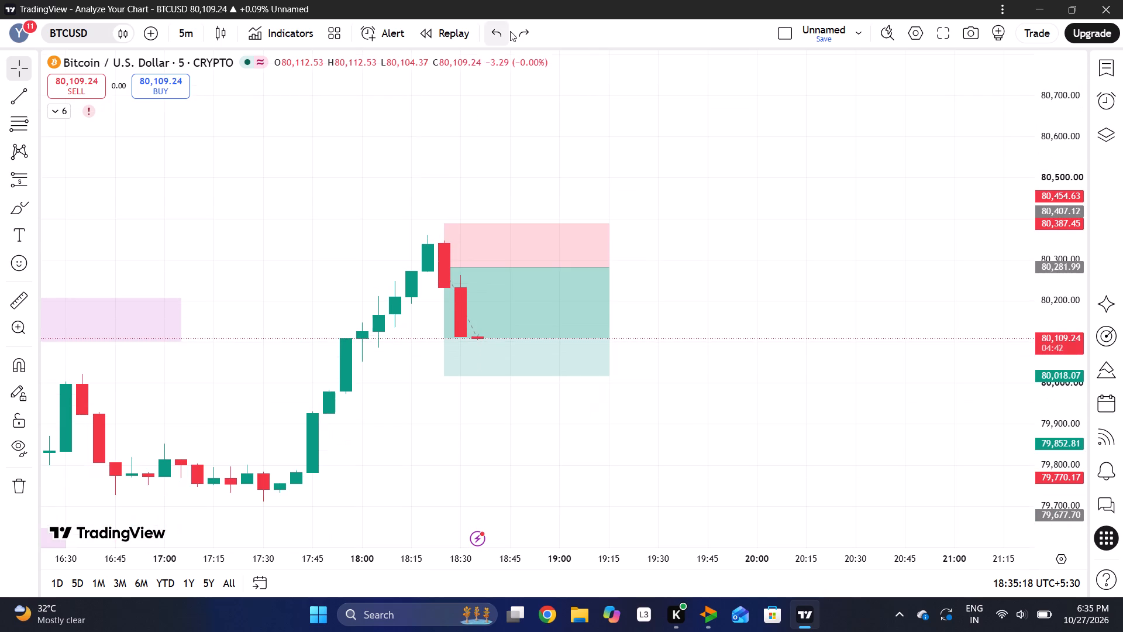
left_click(525, 32)
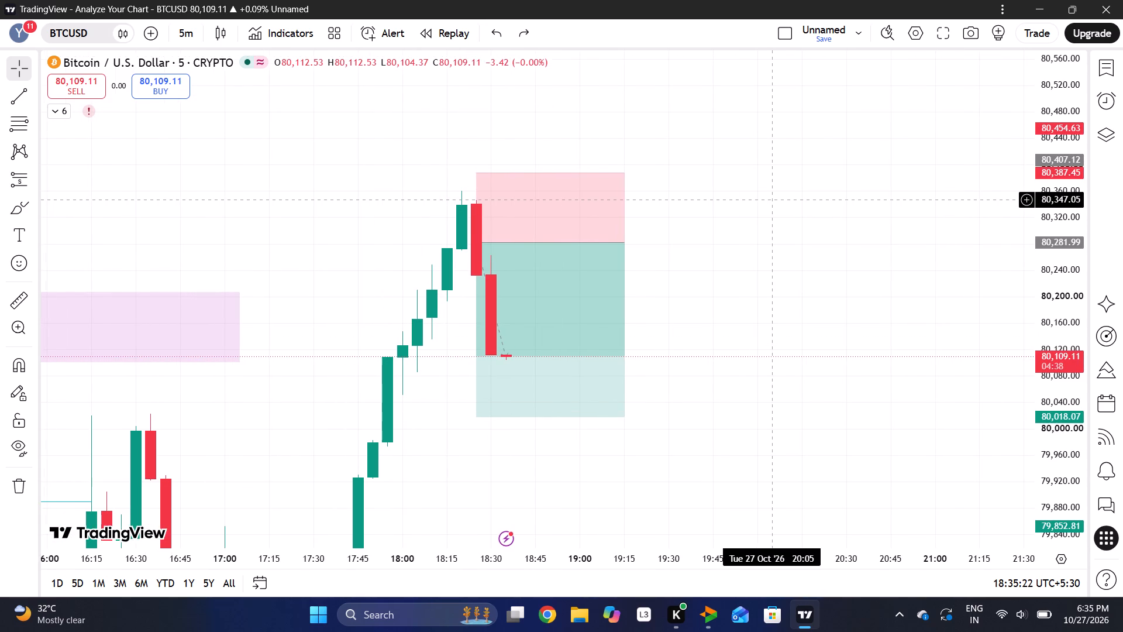
Check the BTCUSD chart and short order form on Delta Exchange, and return to TradingView.
left_click(711, 630)
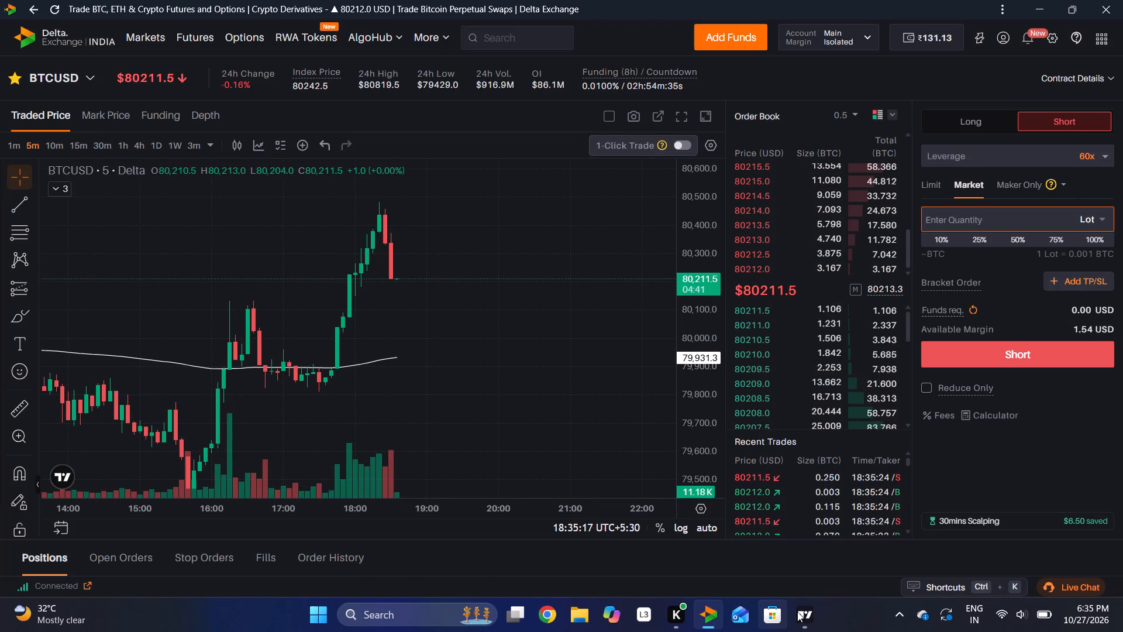
left_click(805, 616)
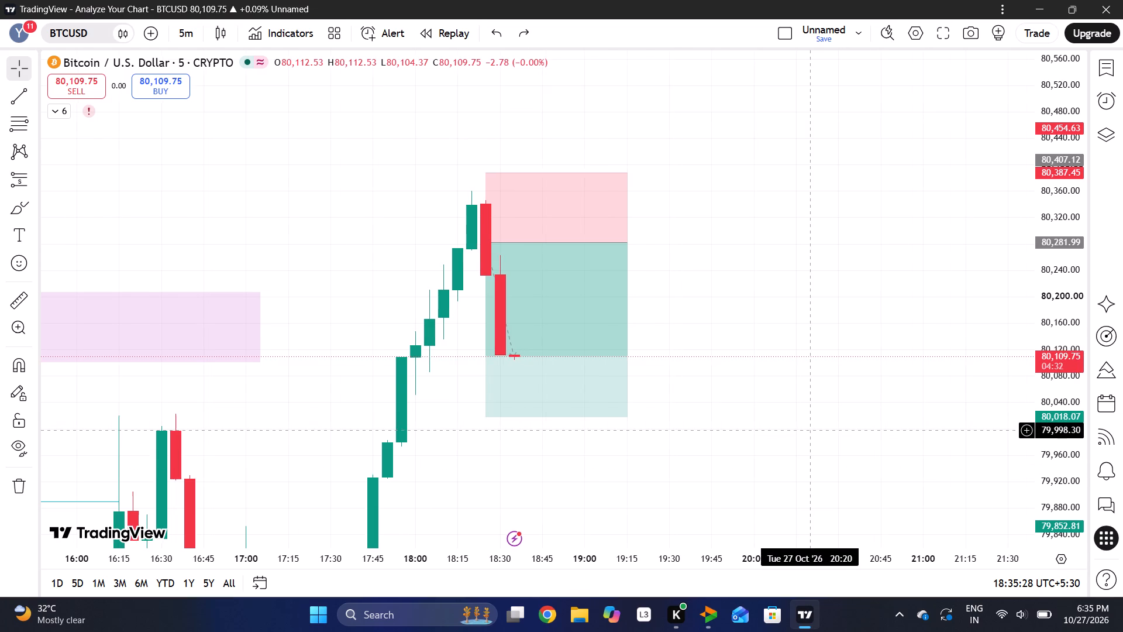
Shorten the current BTCUSD short drawing so that it ends at 19:10.
left_click_drag(1067, 262, 1036, 425)
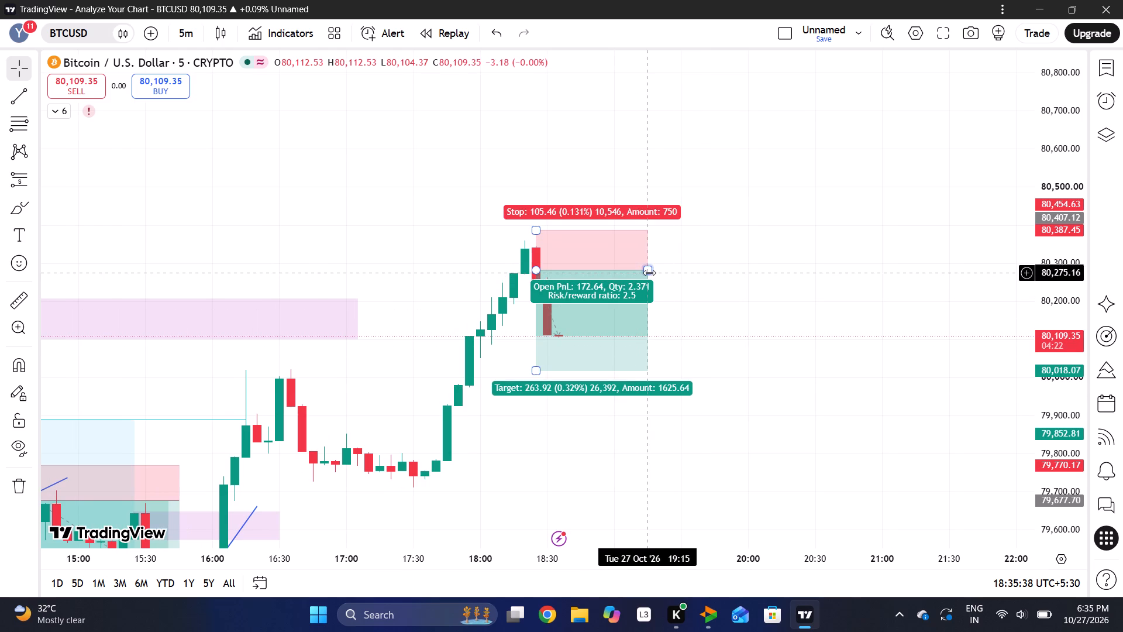
left_click_drag(649, 273, 633, 273)
left_click(704, 298)
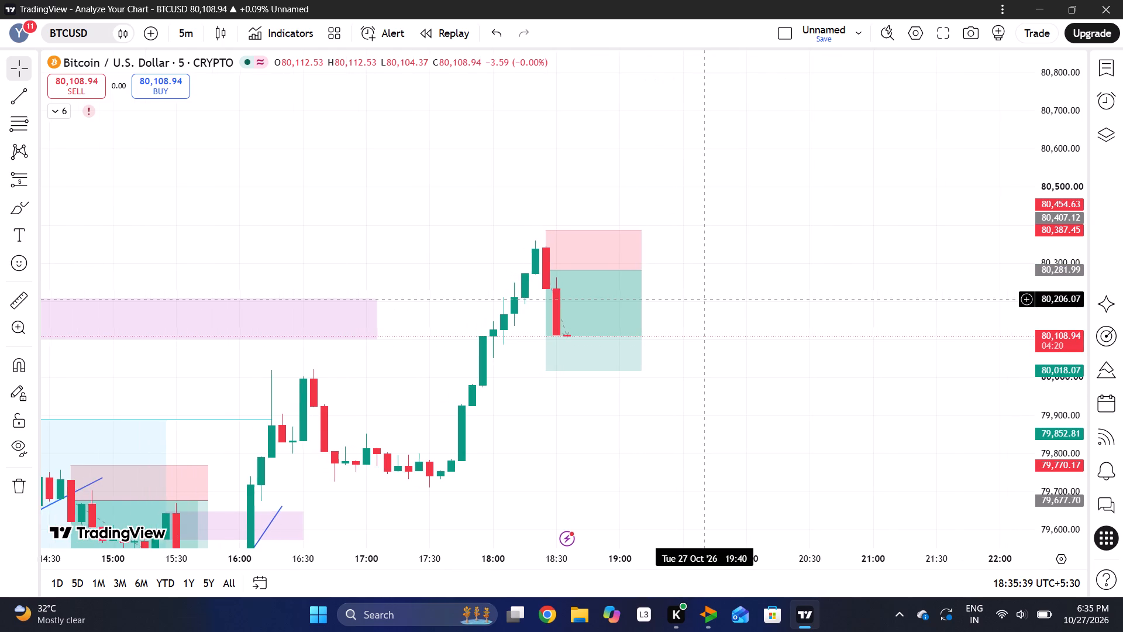
Examine BTCUSD's new 5-minute candle against the short drawing's target and the price action since the London session.
left_click_drag(704, 298, 805, 297)
scroll(805, 297, "left", 1)
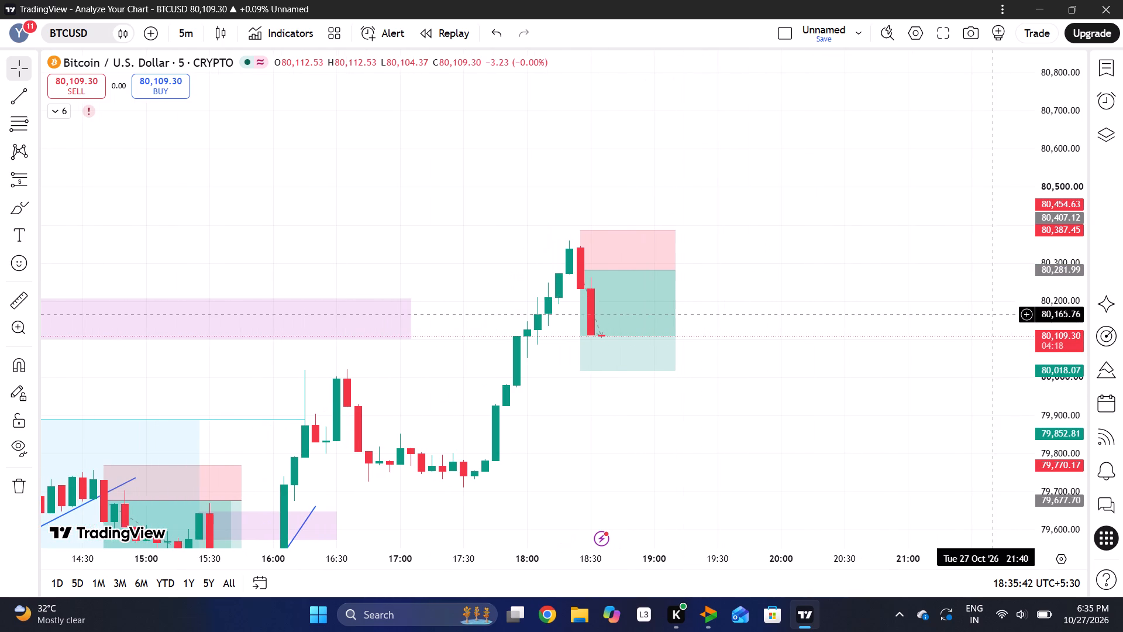
left_click_drag(1057, 341, 1062, 250)
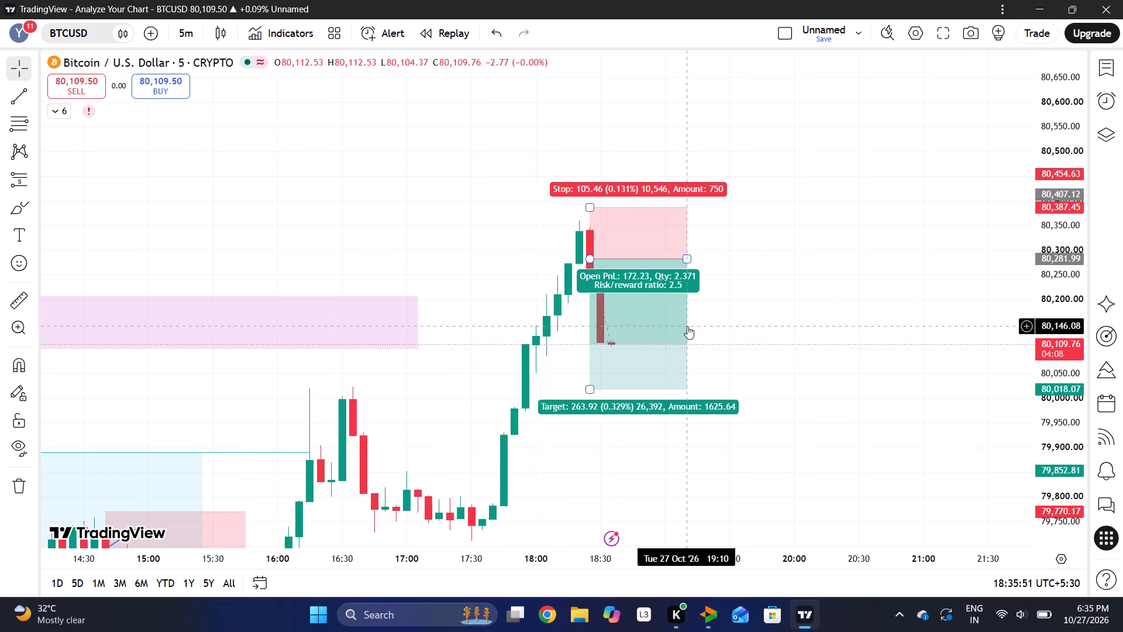
left_click_drag(1059, 304, 1053, 376)
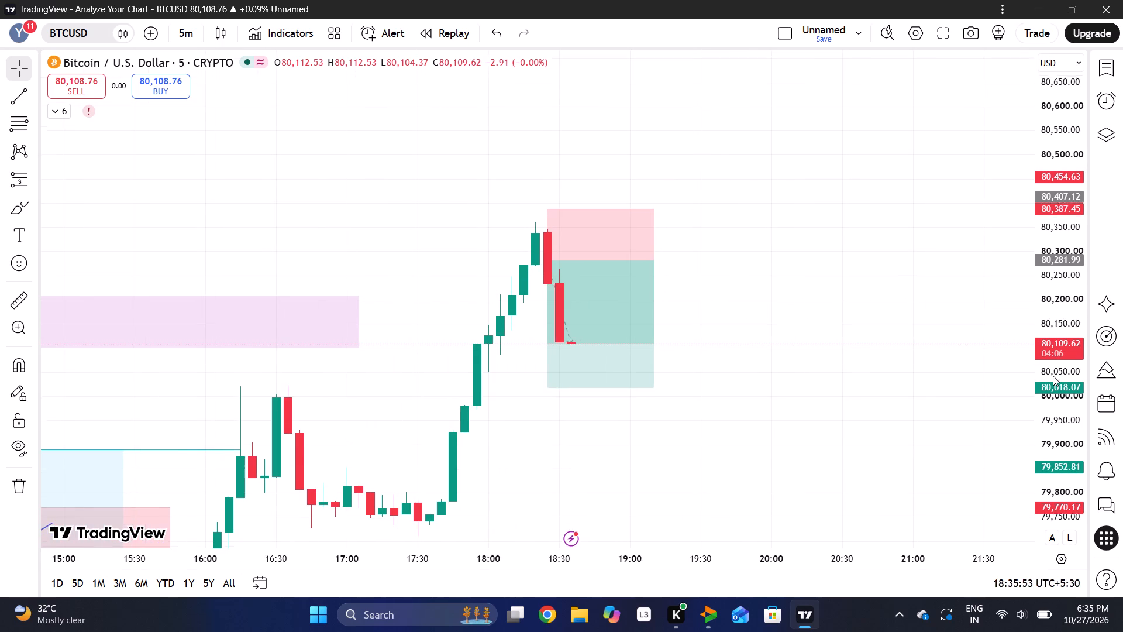
left_click_drag(821, 408, 935, 421)
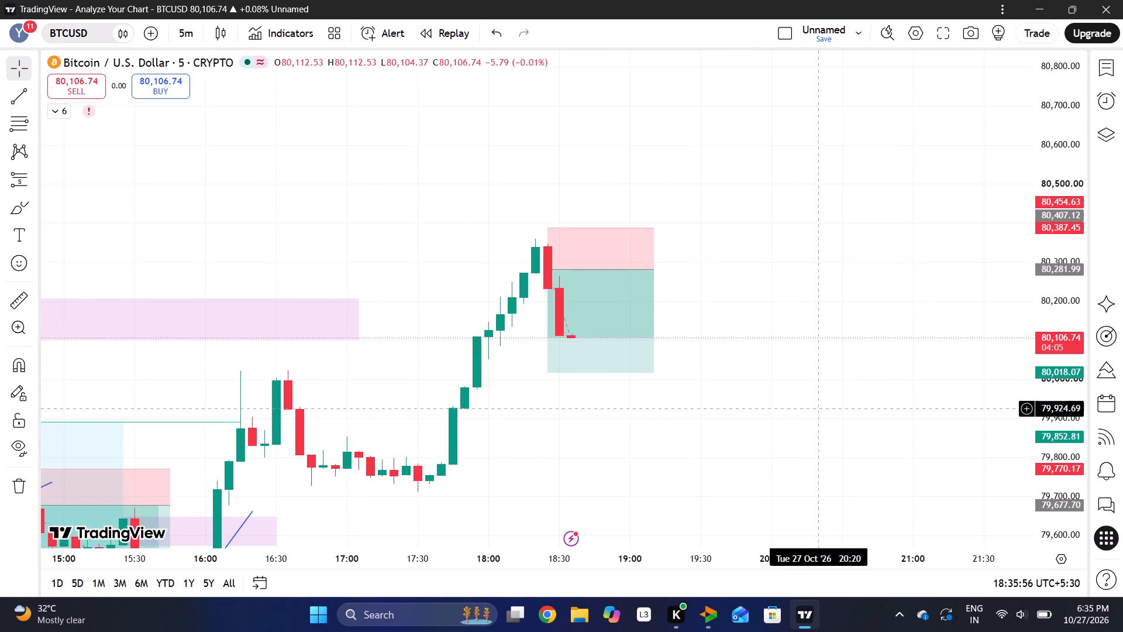
left_click_drag(935, 421, 959, 416)
scroll(959, 416, "right", 2)
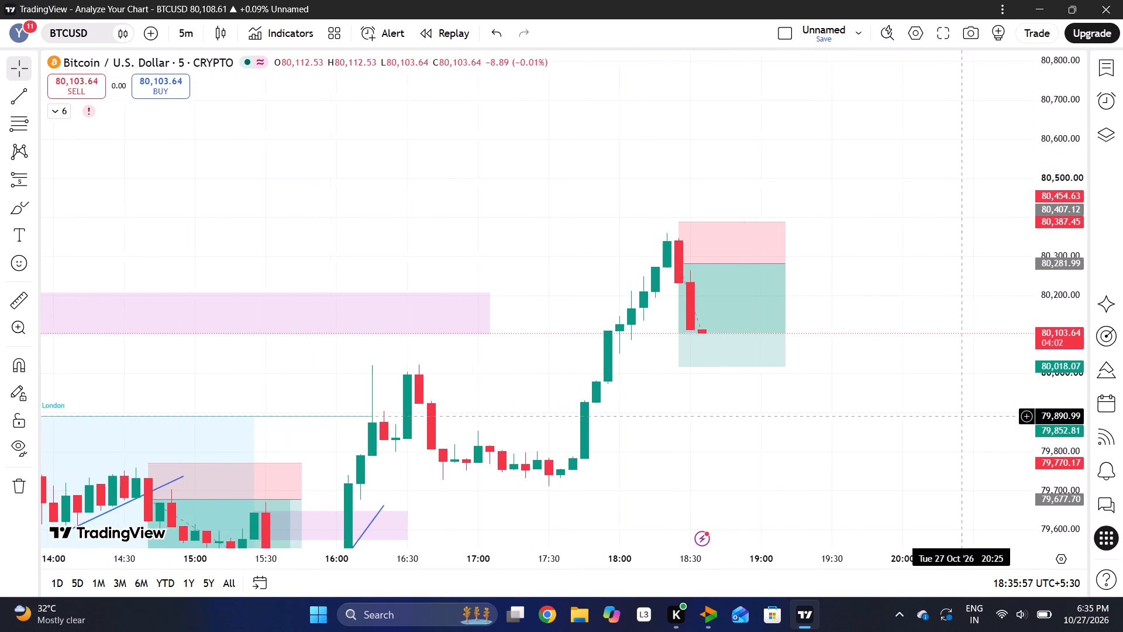
Examine BTCUSD's current 5-minute candle against the short drawing's entry, stop and target levels.
scroll(959, 416, "right", 2)
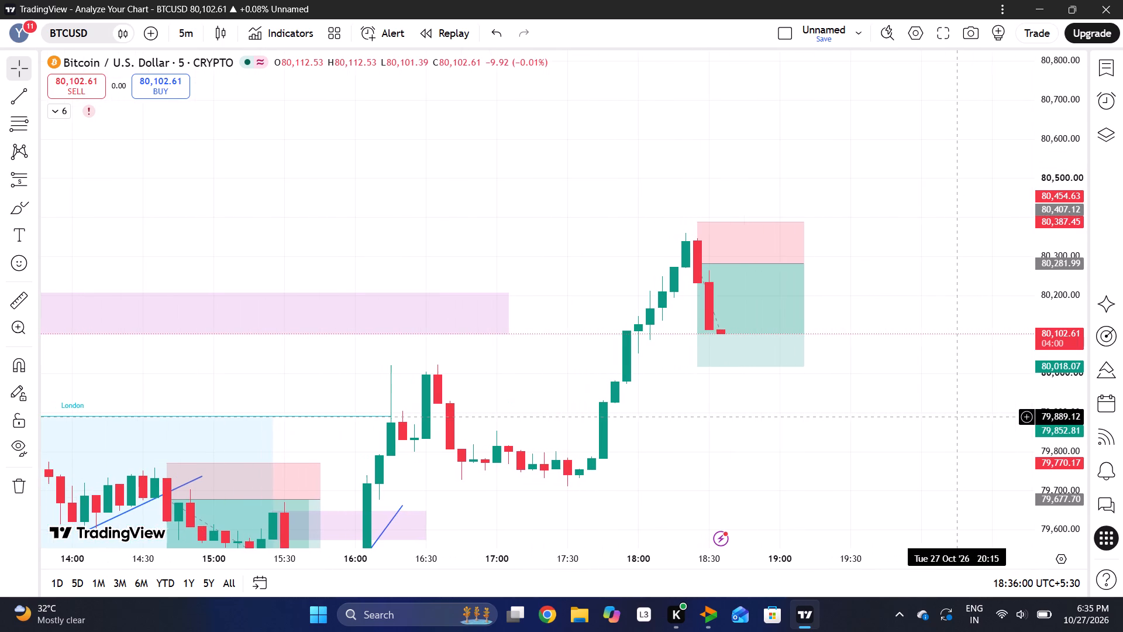
scroll(960, 417, "right", 1)
scroll(960, 417, "up", 1)
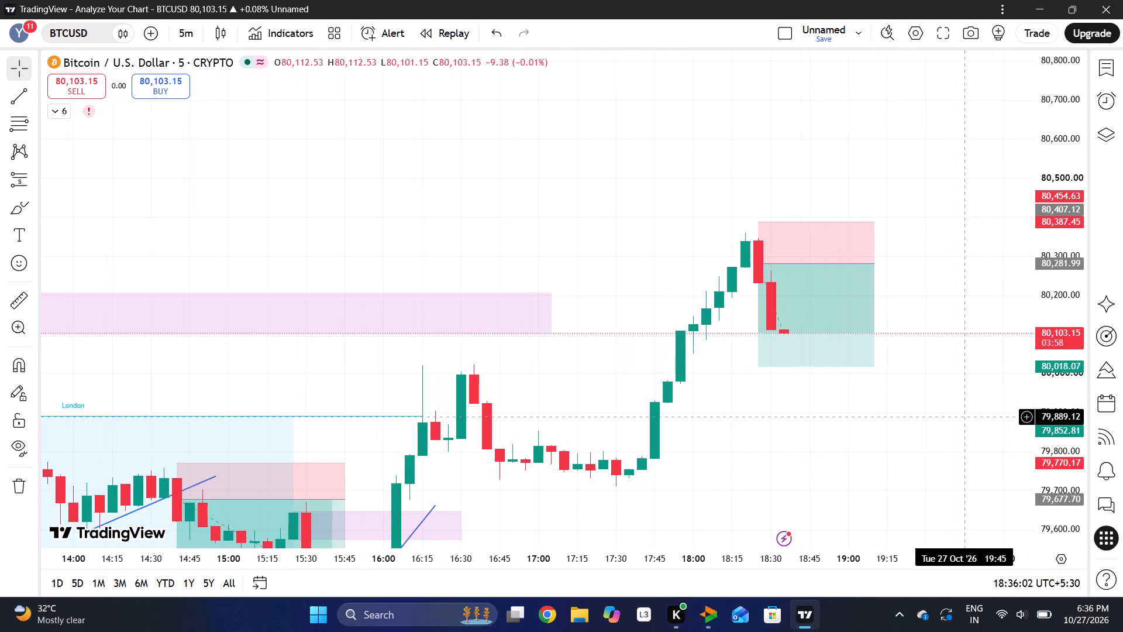
scroll(960, 417, "up", 2)
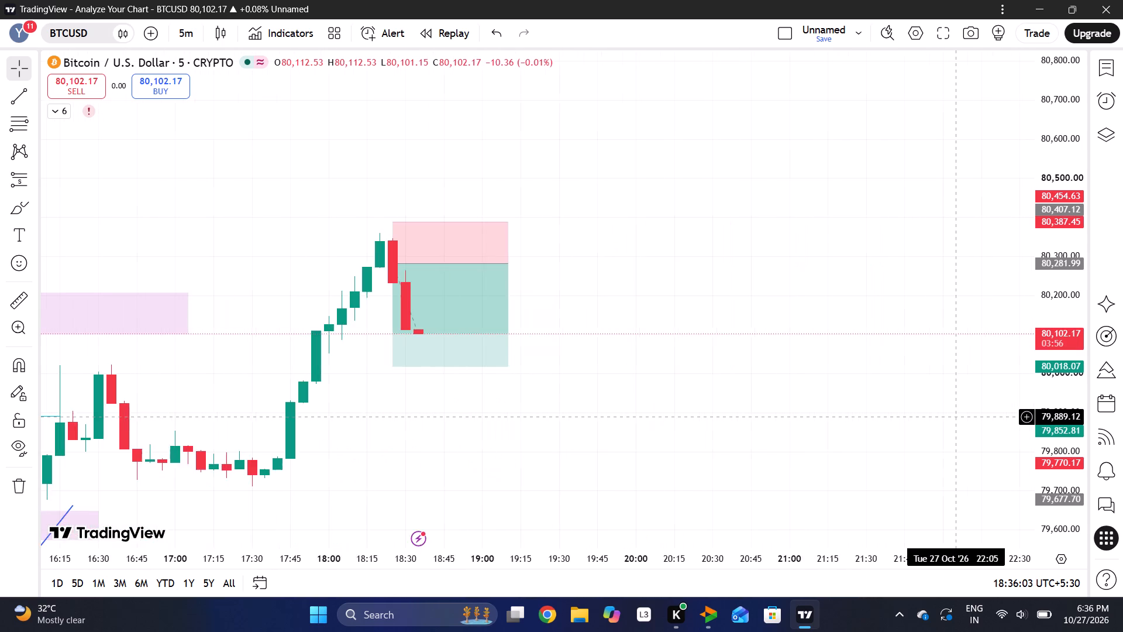
scroll(960, 417, "up", 1)
scroll(960, 417, "right", 4)
scroll(960, 417, "left", 3)
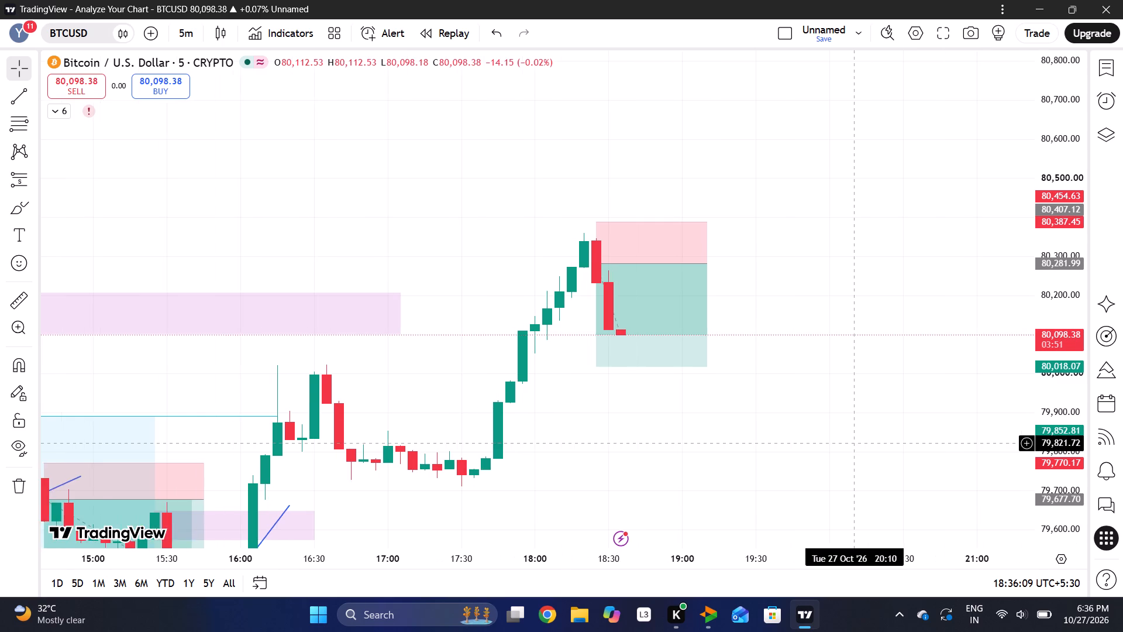
left_click_drag(1069, 365, 1081, 209)
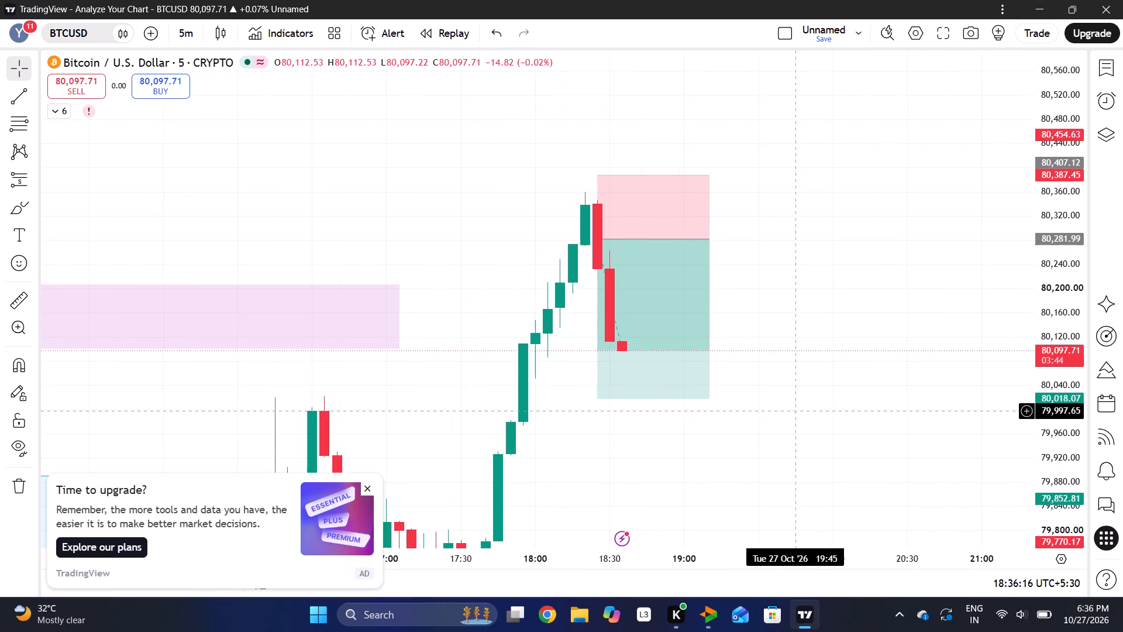
left_click_drag(1050, 276, 1050, 337)
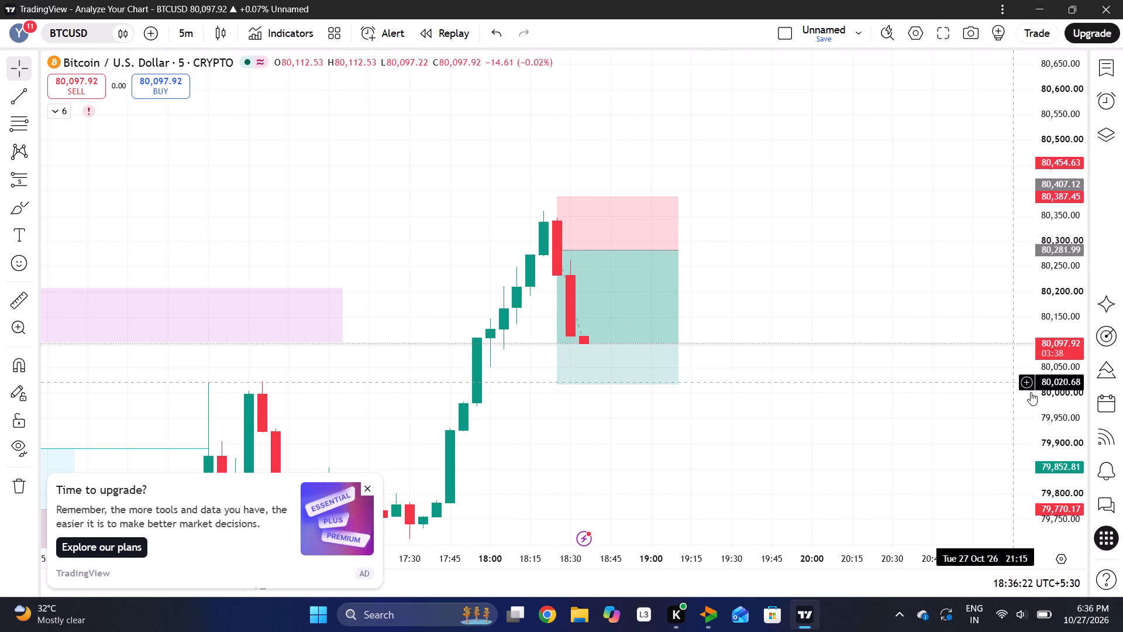
left_click_drag(862, 427, 942, 425)
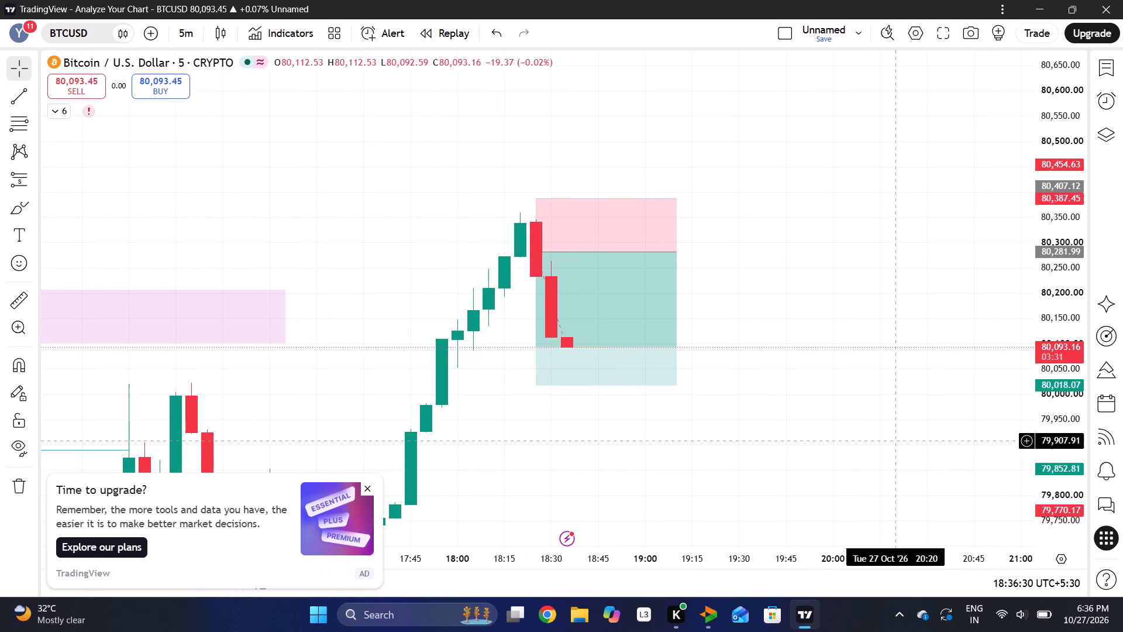
left_click_drag(1063, 453, 1079, 294)
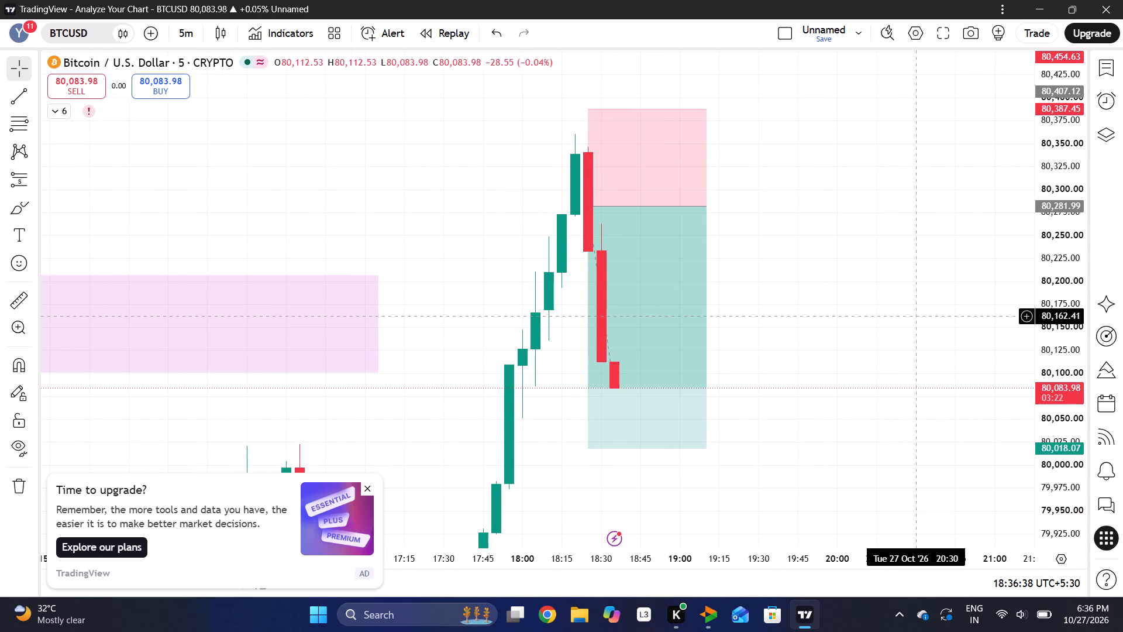
left_click_drag(1053, 246, 1046, 324)
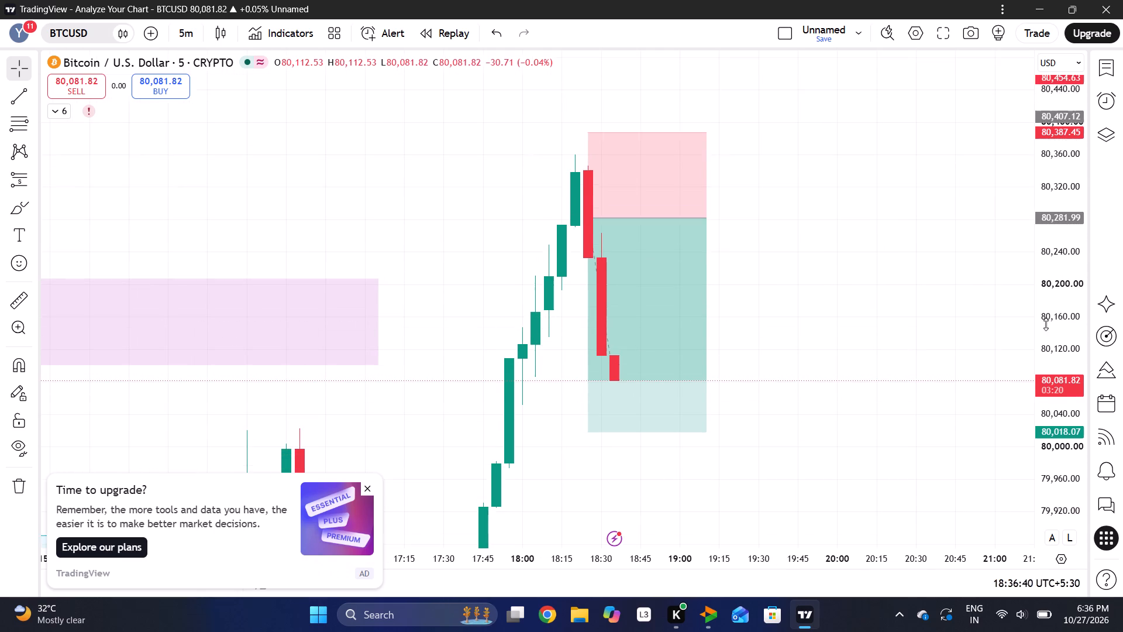
left_click_drag(1046, 324, 1046, 330)
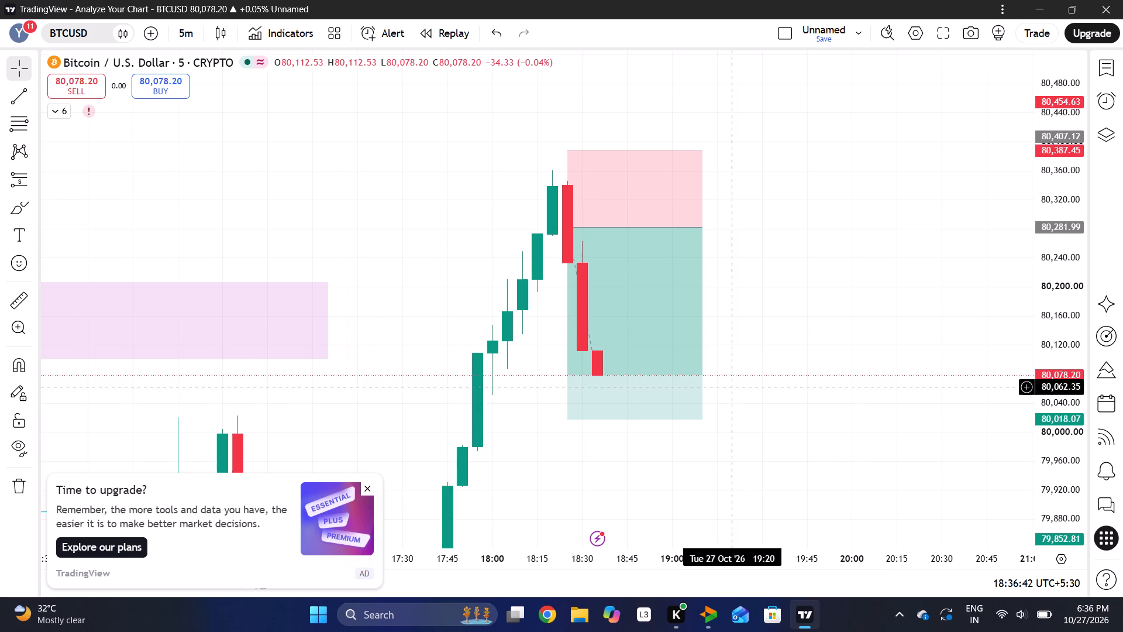
left_click_drag(832, 394, 725, 407)
left_click_drag(1064, 233, 1050, 307)
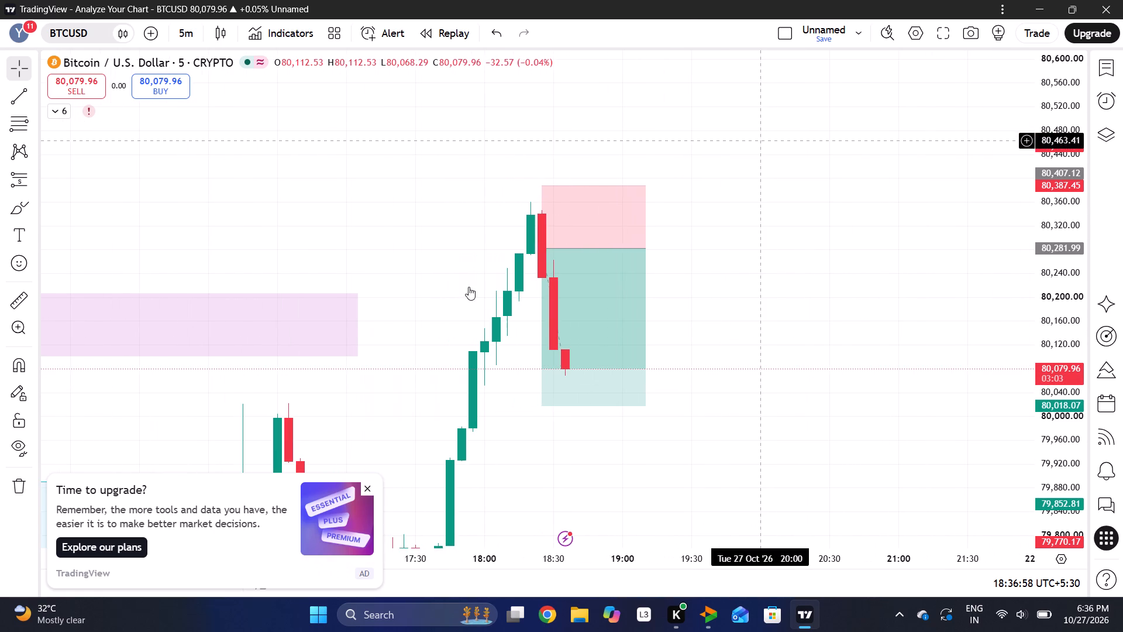
Review BTCUSD's earlier 5-minute price action back through the London and Asian sessions to the New York PM session.
left_click_drag(420, 338, 699, 75)
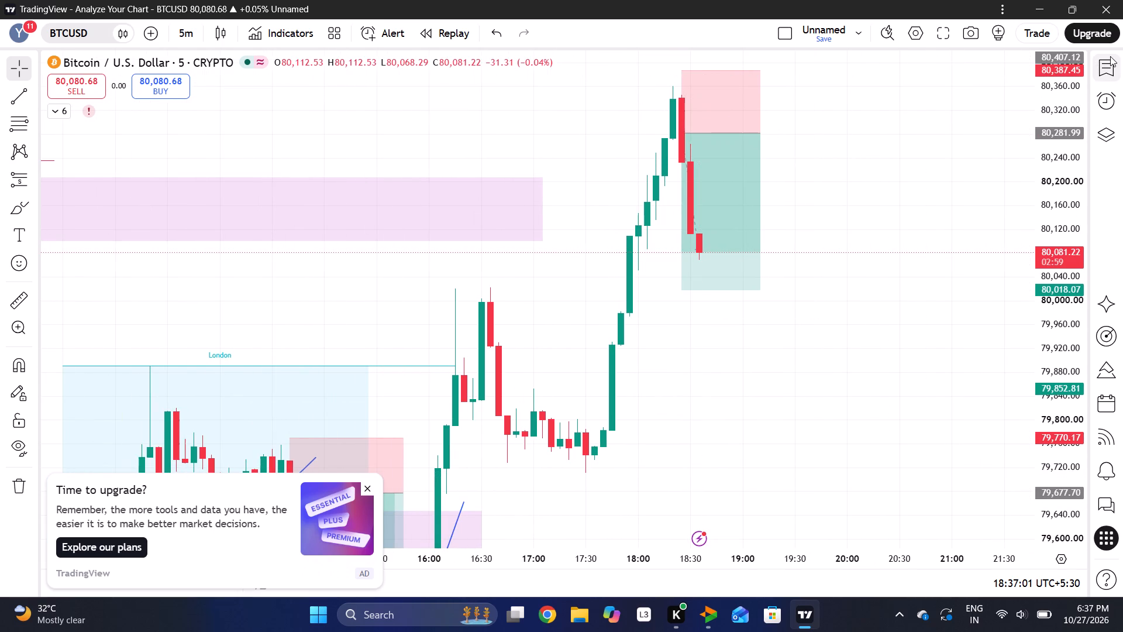
left_click_drag(1064, 169, 1039, 287)
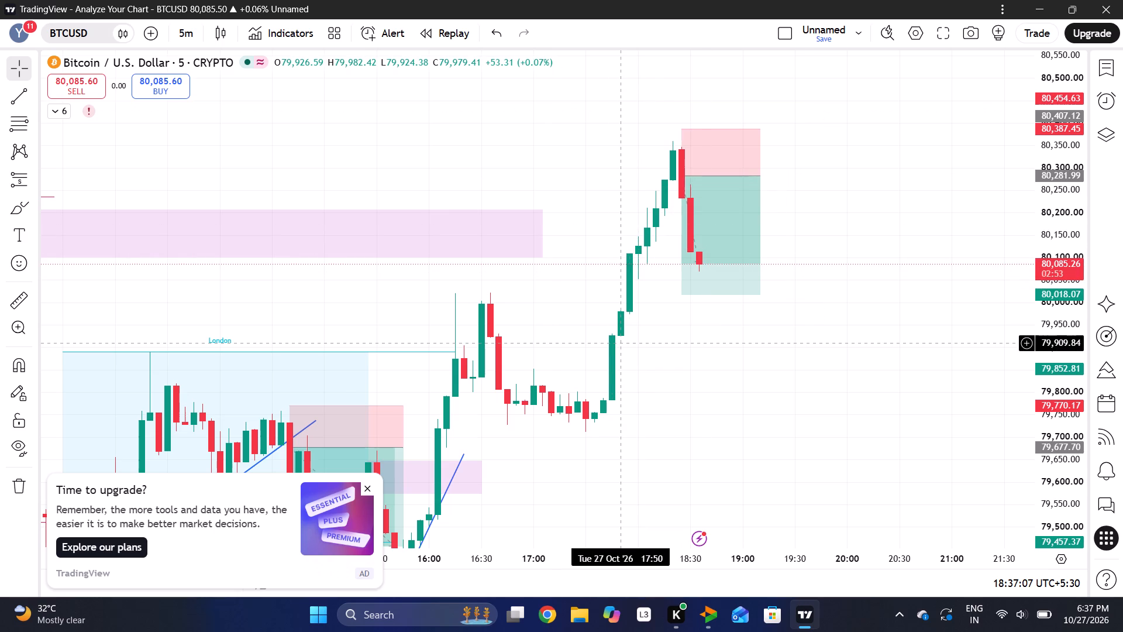
left_click_drag(621, 343, 777, 338)
left_click_drag(672, 362, 677, 362)
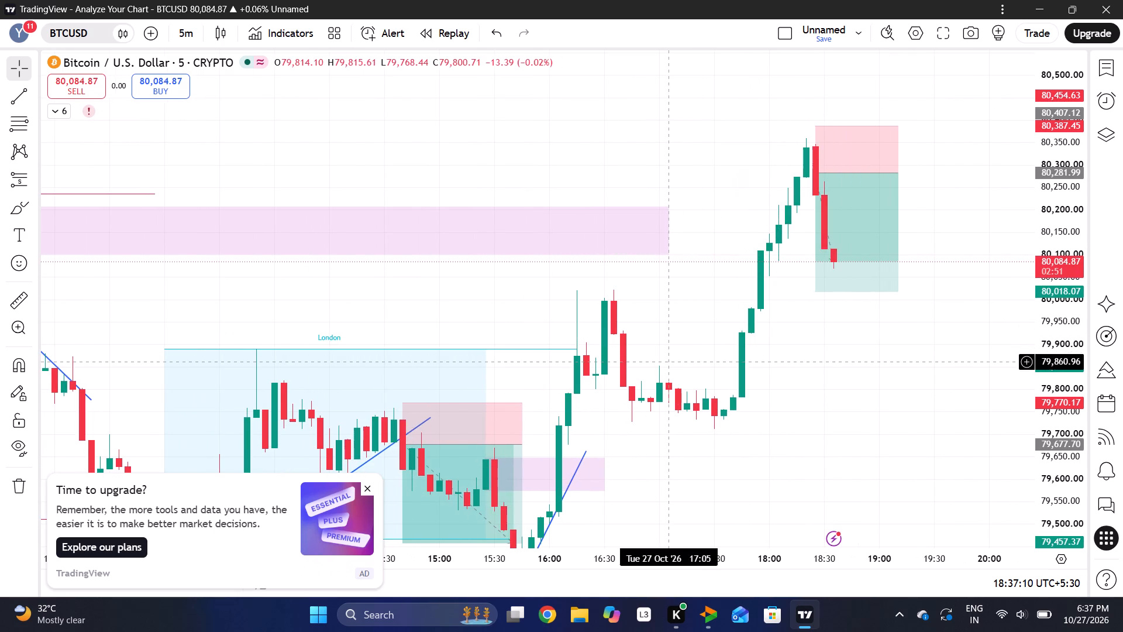
left_click_drag(677, 362, 785, 345)
left_click_drag(554, 351, 700, 219)
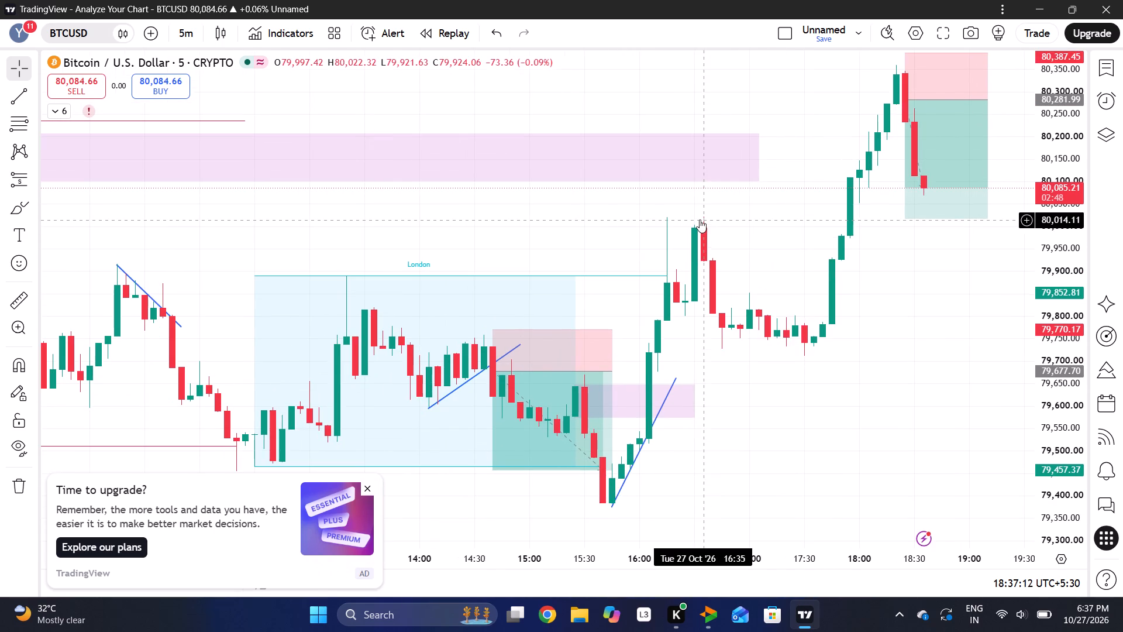
left_click_drag(480, 235, 636, 230)
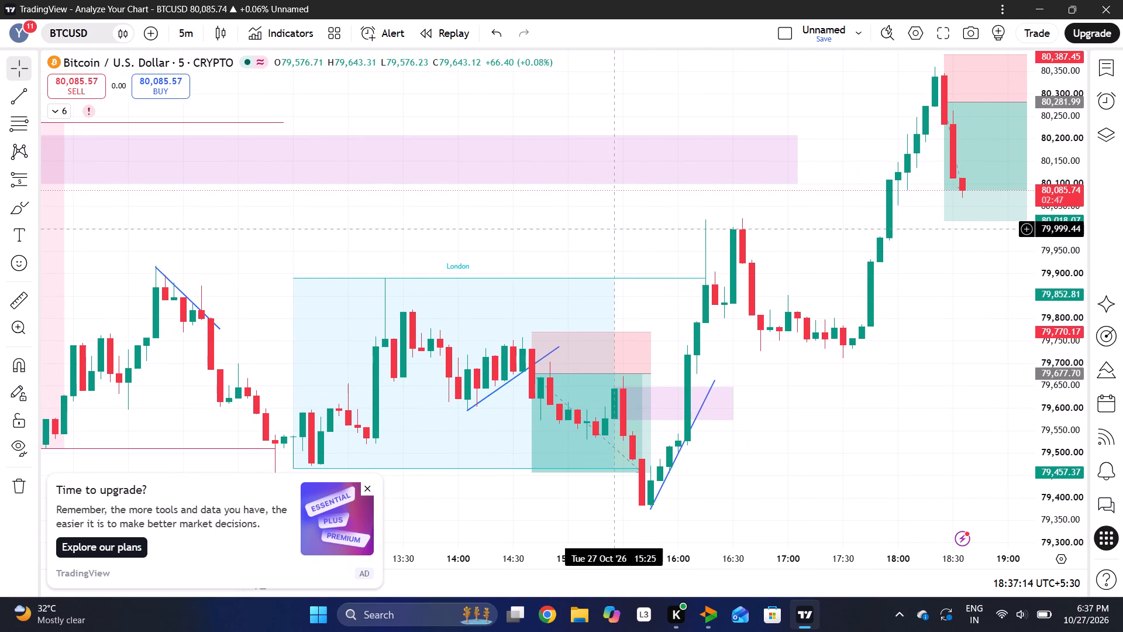
left_click_drag(461, 242, 681, 253)
left_click_drag(418, 304, 442, 303)
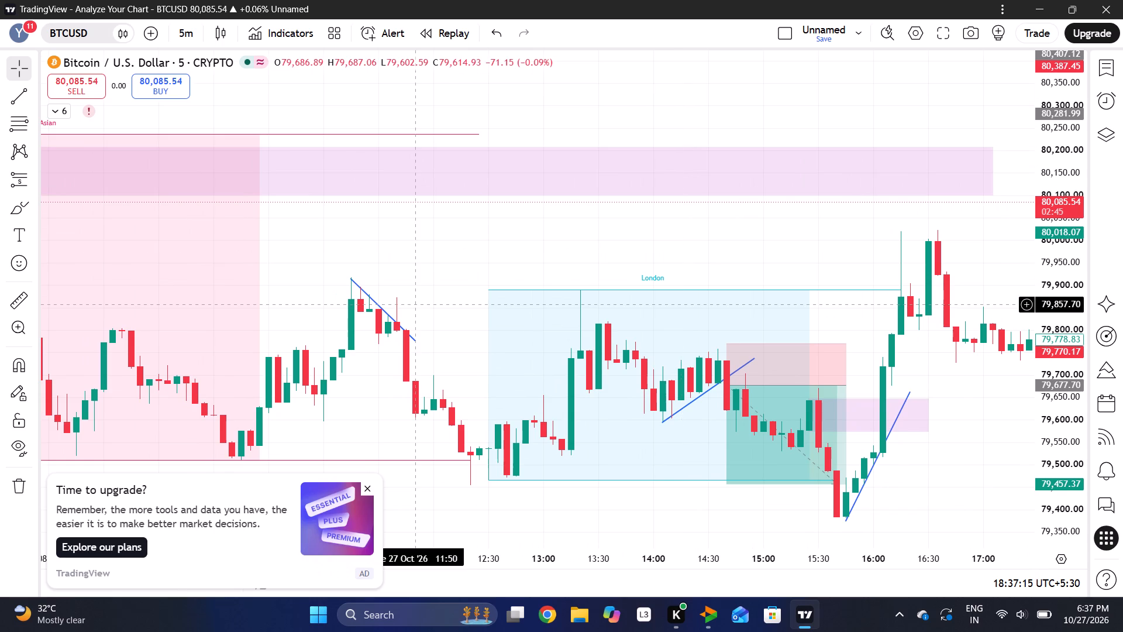
left_click_drag(442, 303, 602, 286)
left_click_drag(402, 282, 585, 274)
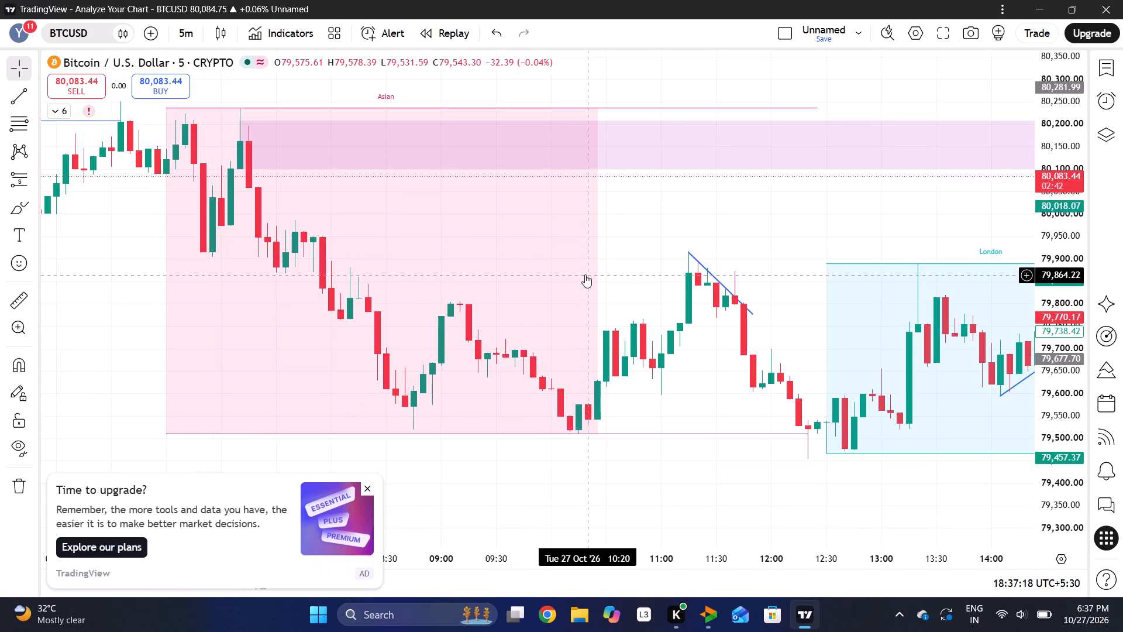
left_click_drag(460, 301, 629, 283)
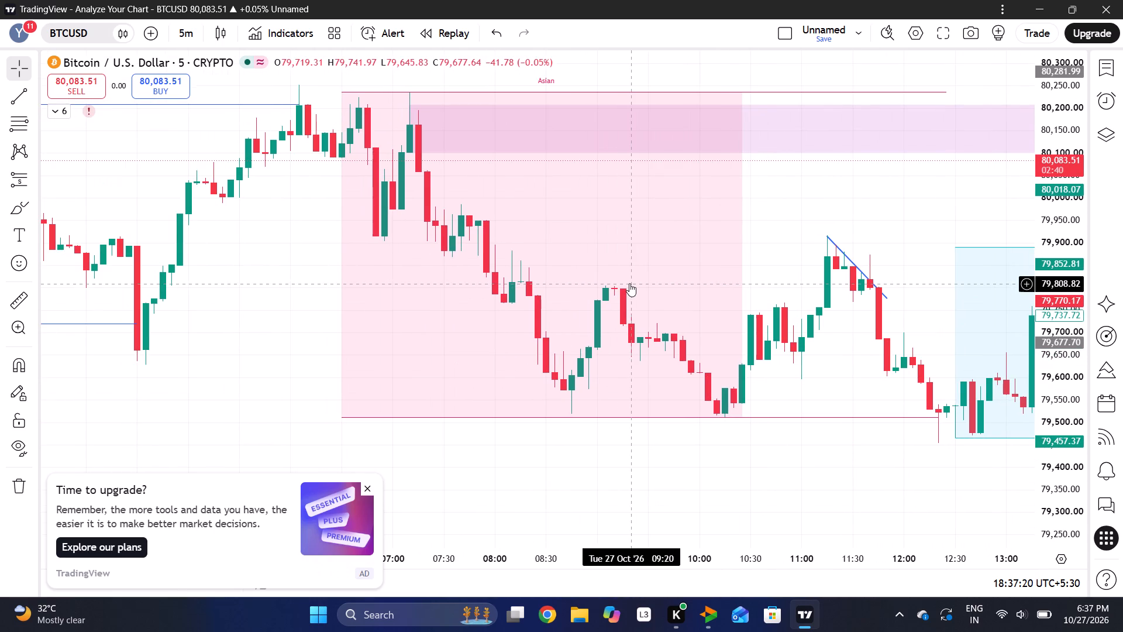
left_click_drag(629, 283, 763, 259)
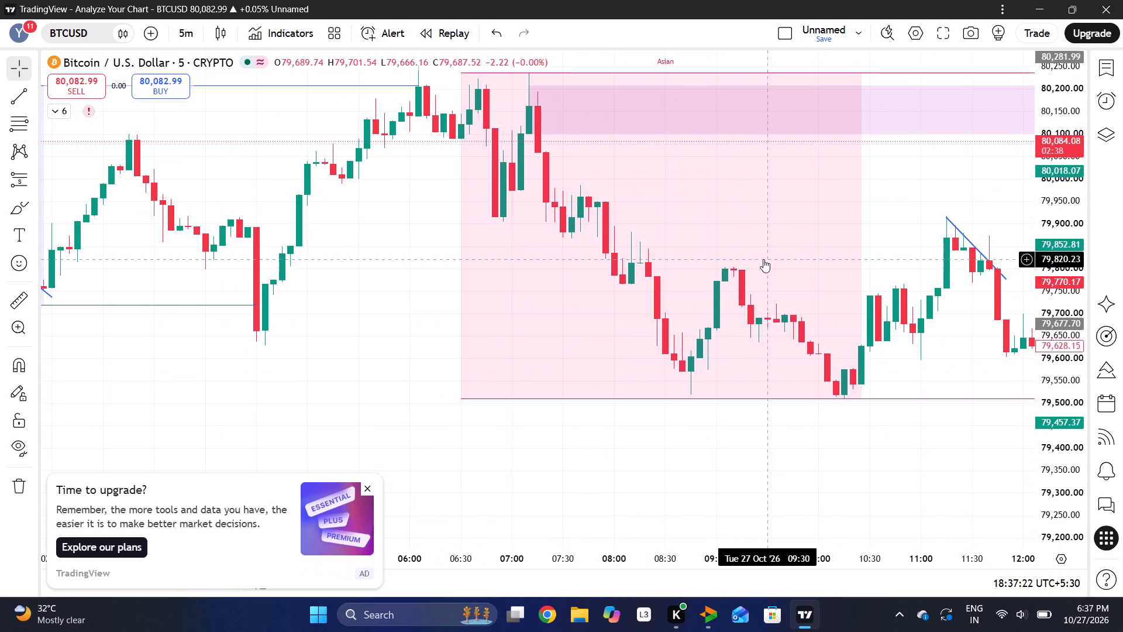
left_click_drag(477, 337, 678, 334)
left_click_drag(447, 332, 596, 334)
left_click_drag(371, 342, 585, 344)
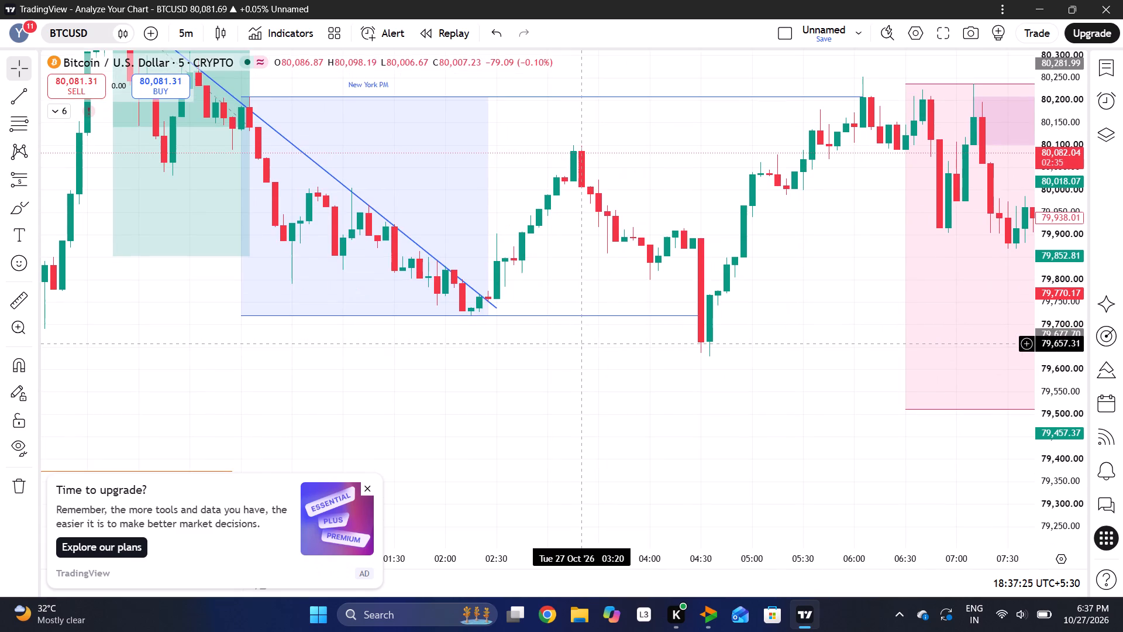
Follow BTCUSD's price action forward from the New York PM session through Asian and London to the current short drawing.
left_click_drag(585, 344, 283, 500)
left_click_drag(495, 465, 359, 426)
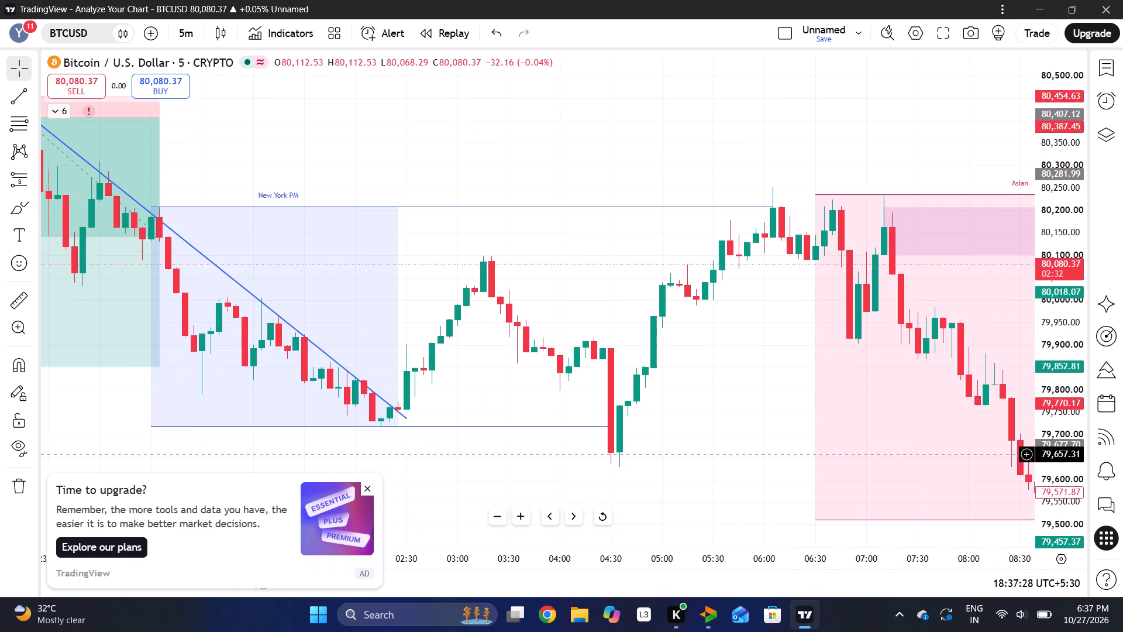
left_click_drag(359, 426, 297, 423)
left_click_drag(684, 350, 375, 342)
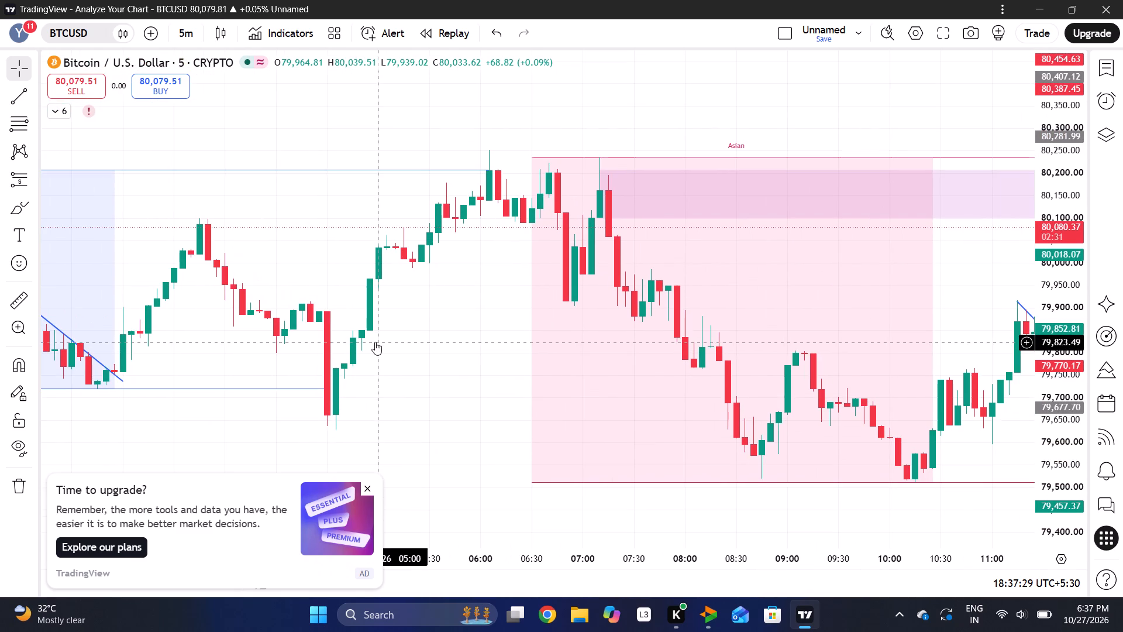
left_click_drag(922, 375, 588, 360)
left_click_drag(1011, 358, 618, 391)
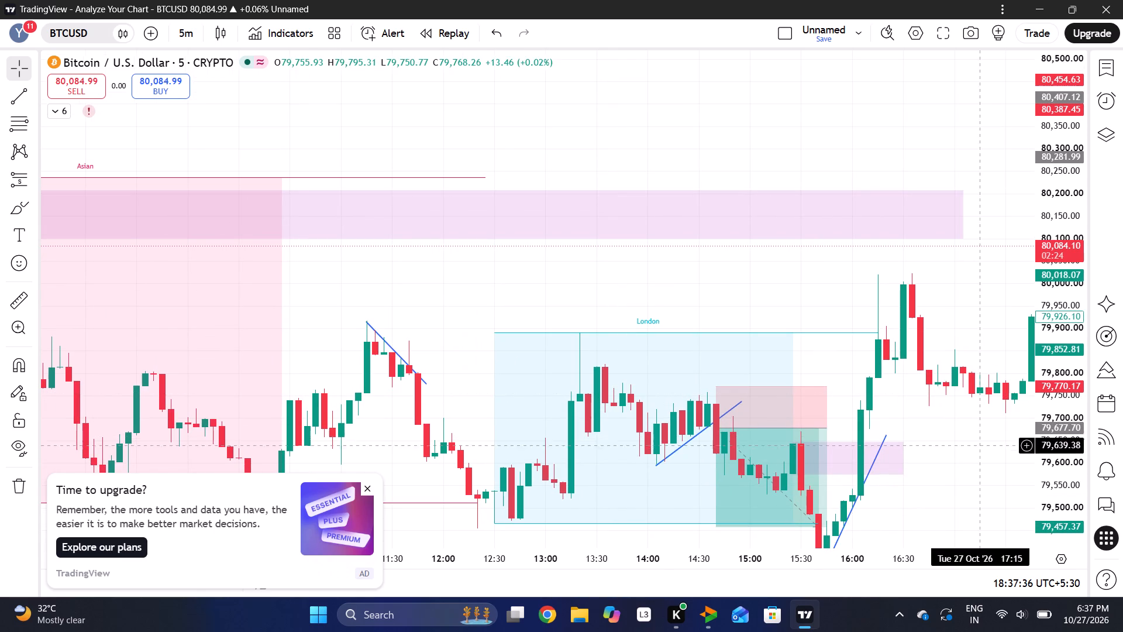
left_click_drag(971, 454, 660, 422)
left_click_drag(881, 414, 853, 454)
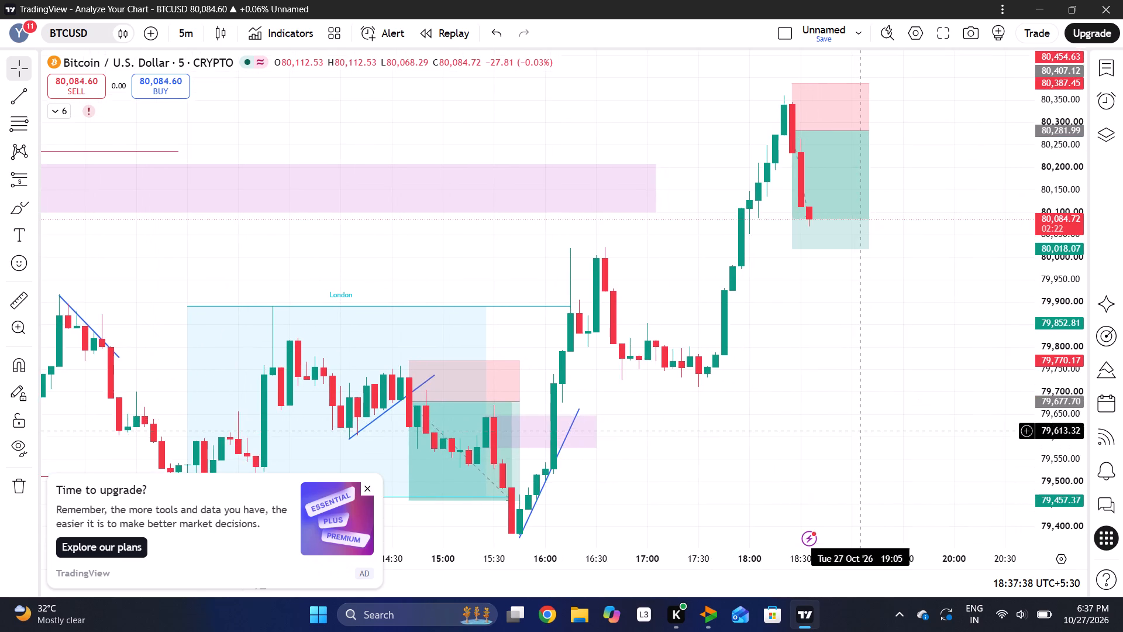
left_click_drag(853, 454, 850, 476)
left_click_drag(1060, 179, 1072, 287)
scroll(921, 322, "left", 1)
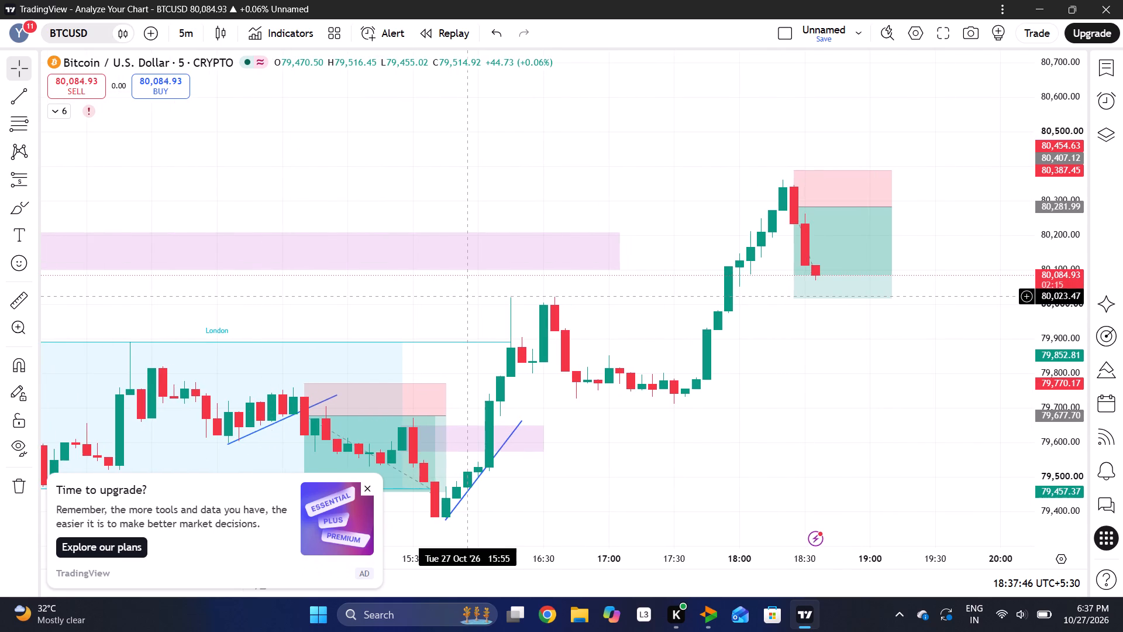
left_click_drag(1055, 397, 1050, 280)
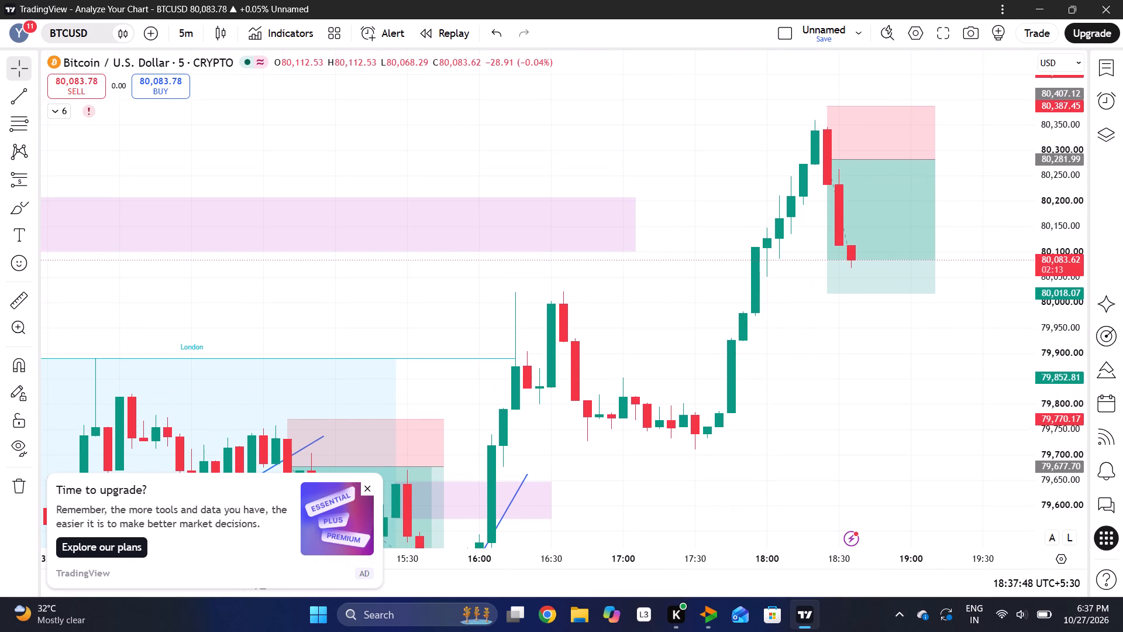
left_click_drag(881, 417, 721, 488)
left_click_drag(1068, 211, 1059, 315)
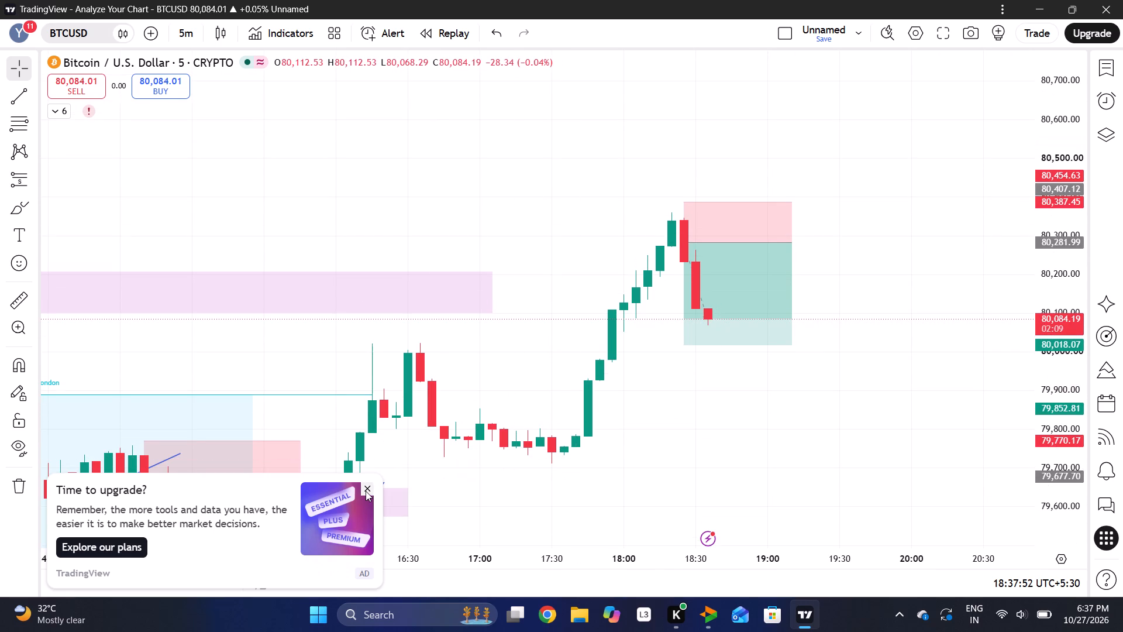
Dismiss the upgrade advertisement covering the chart.
left_click(366, 491)
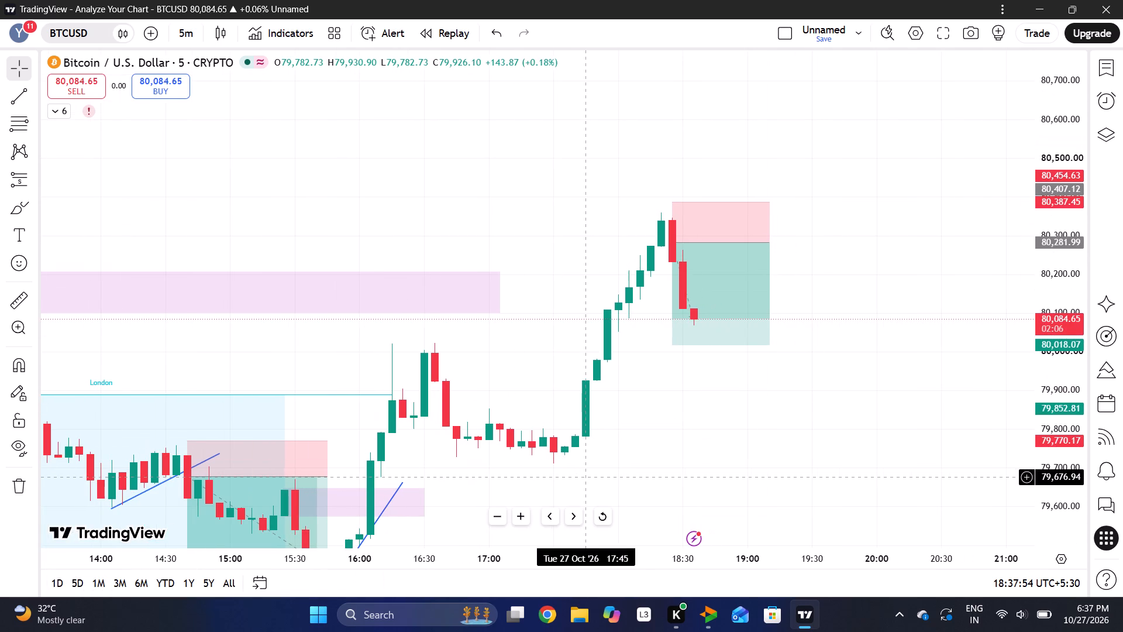
Examine the current 5-minute candle's progress toward the short drawing's target, compared with the price action since the London session.
left_click_drag(627, 473, 650, 402)
left_click_drag(1070, 220, 1049, 311)
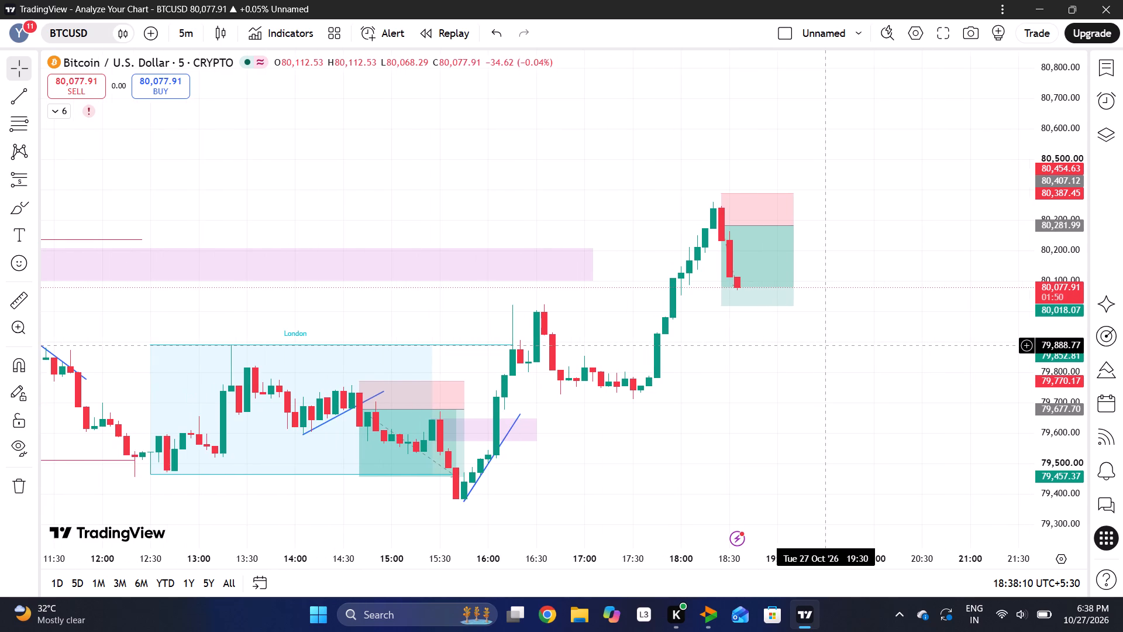
left_click_drag(1055, 187, 1047, 266)
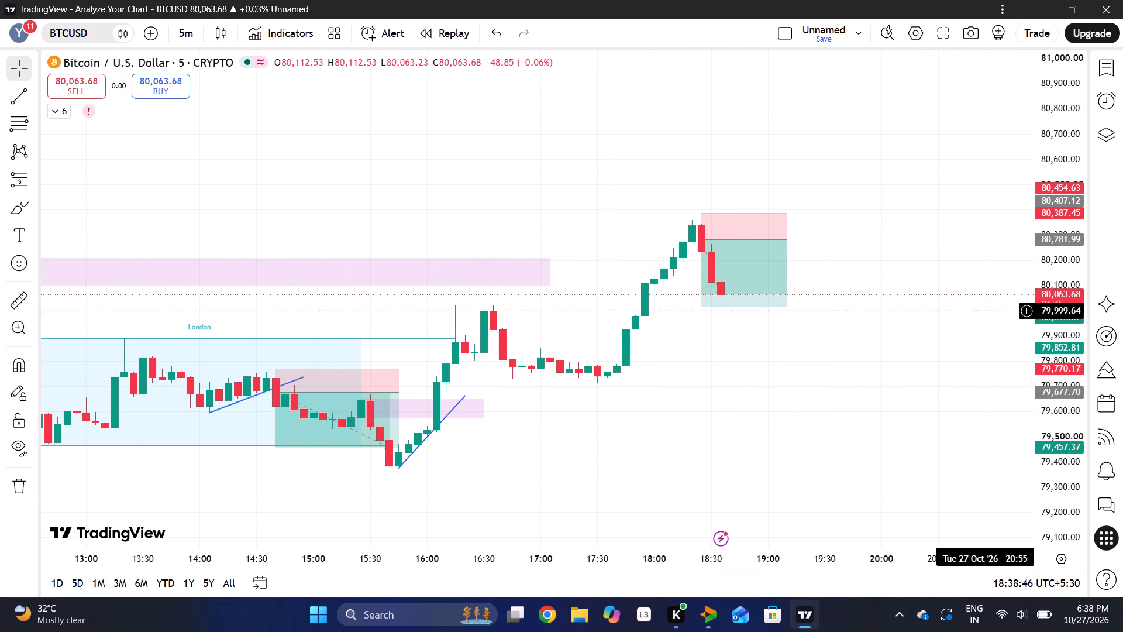
left_click_drag(1055, 384, 1077, 157)
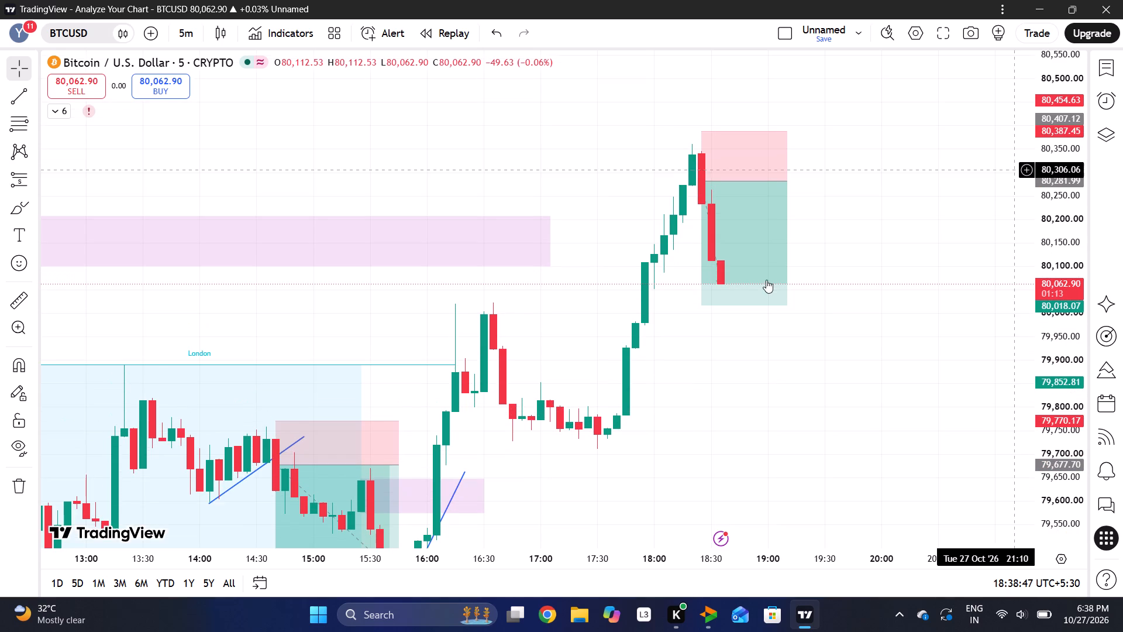
left_click(766, 280)
left_click_drag(900, 304, 840, 365)
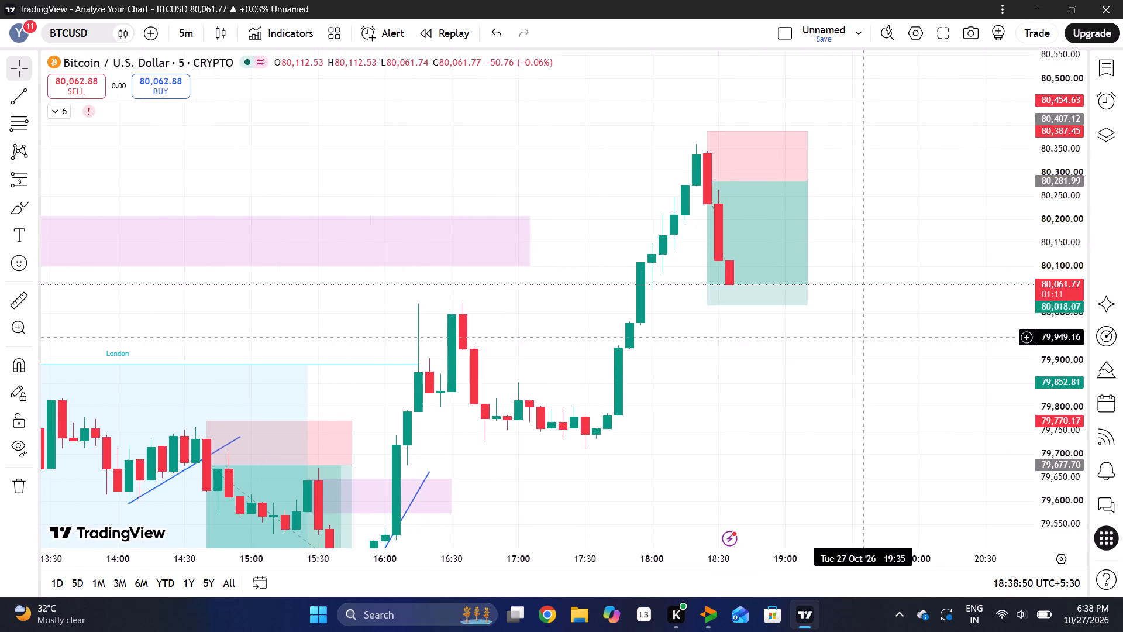
left_click_drag(840, 365, 769, 429)
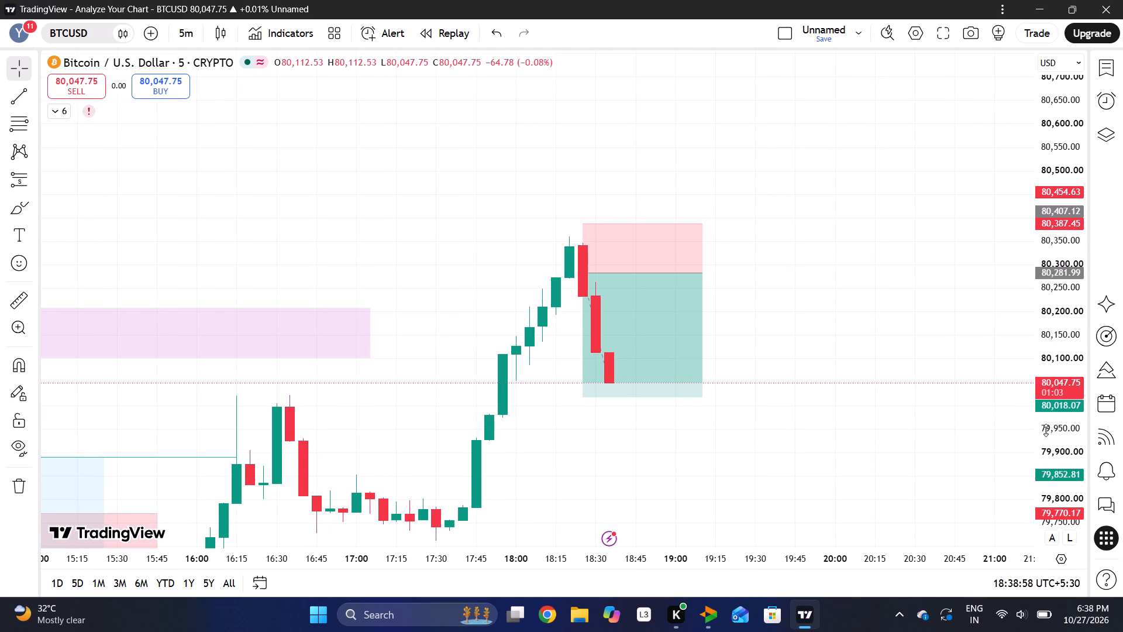
left_click_drag(1046, 431, 1067, 279)
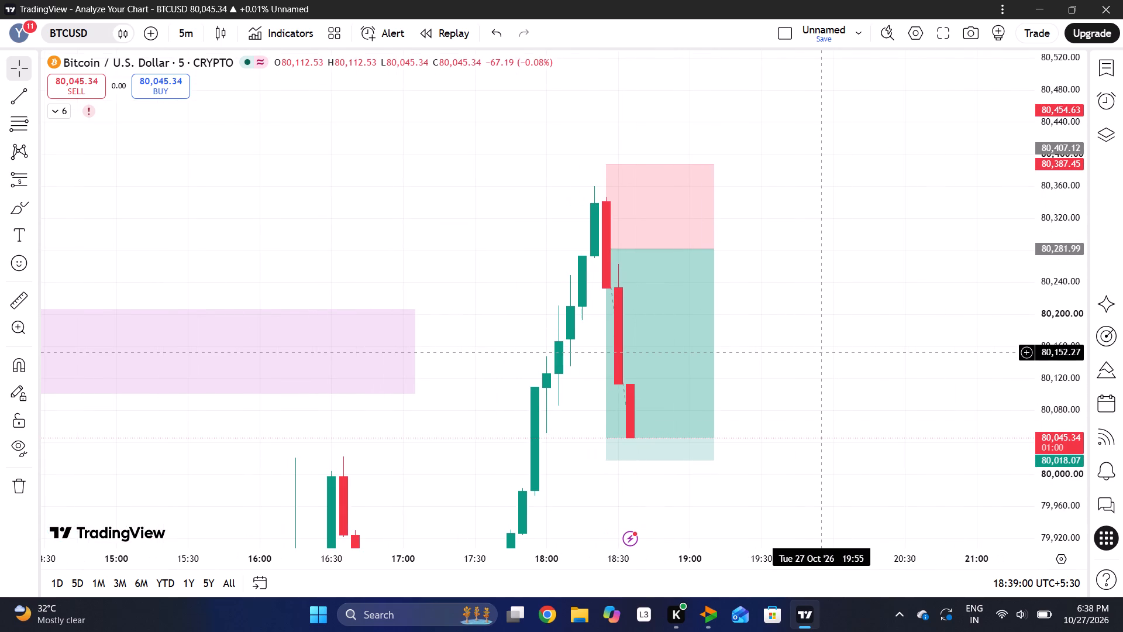
Switch to Delta Exchange and compare its 5-minute BTCUSD decline with the move toward TradingView's short target.
left_click_drag(1069, 222, 1045, 334)
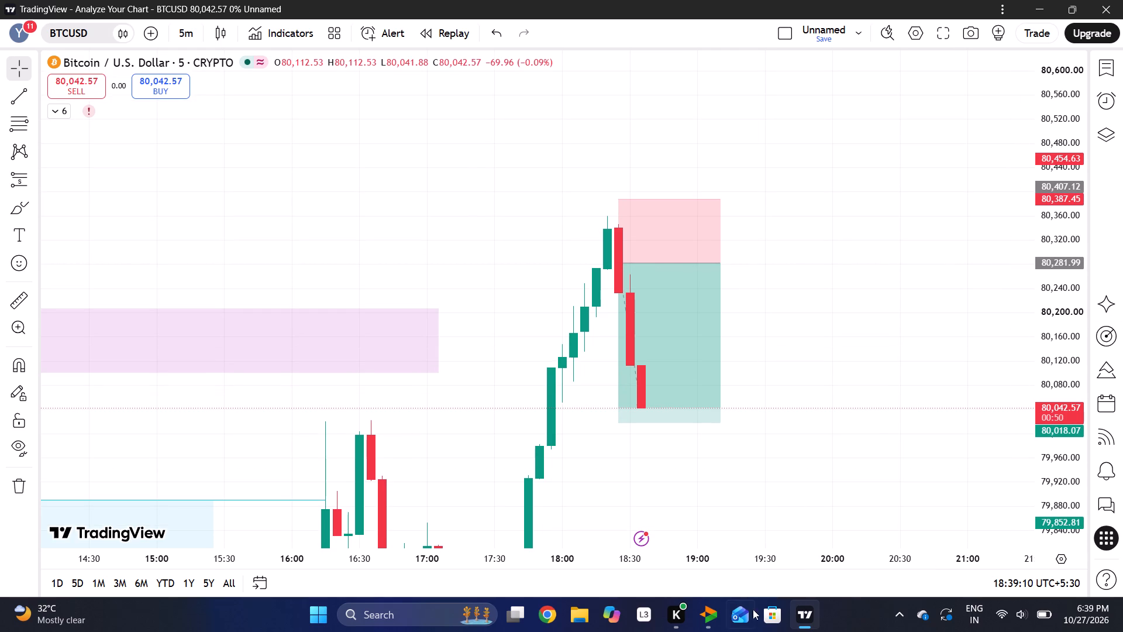
left_click(711, 626)
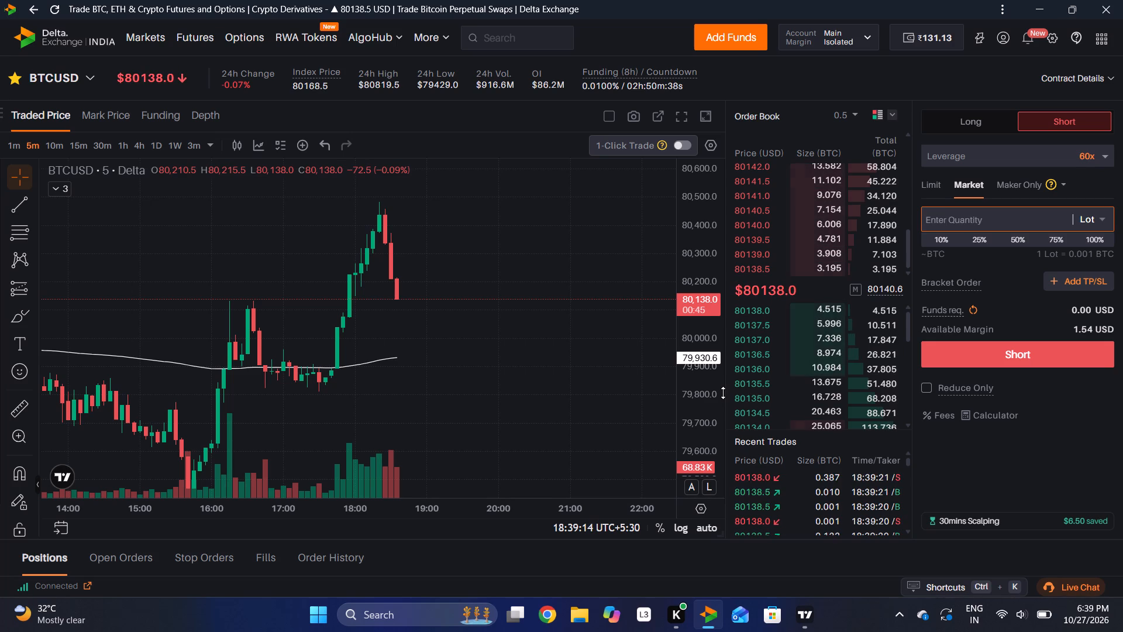
left_click_drag(699, 263, 697, 271)
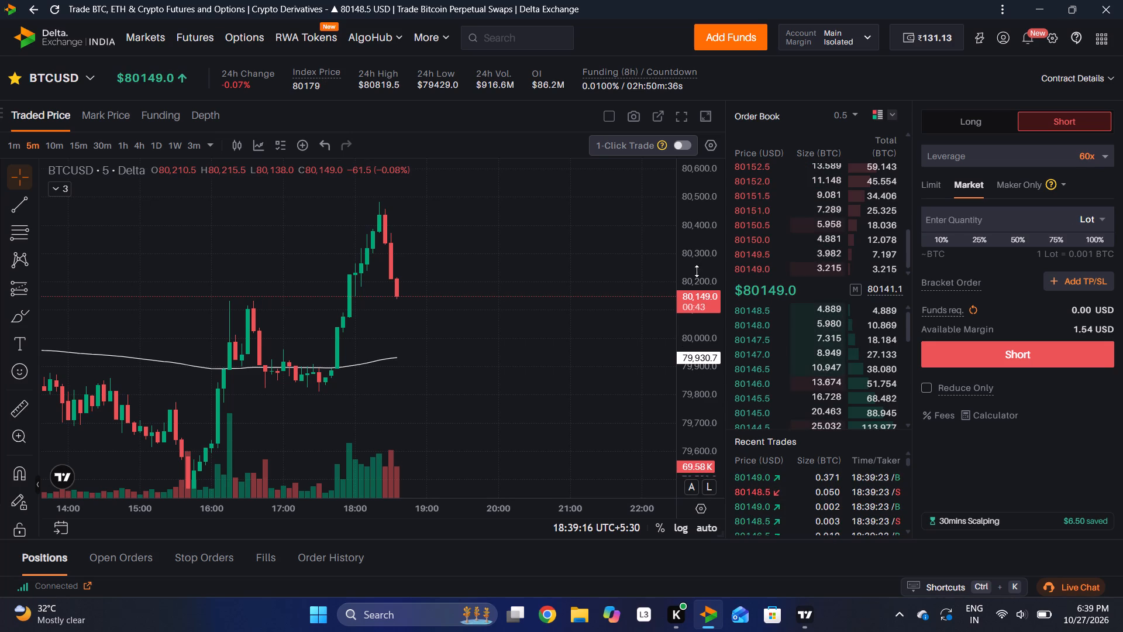
left_click_drag(697, 271, 676, 333)
scroll(583, 327, "up", 1)
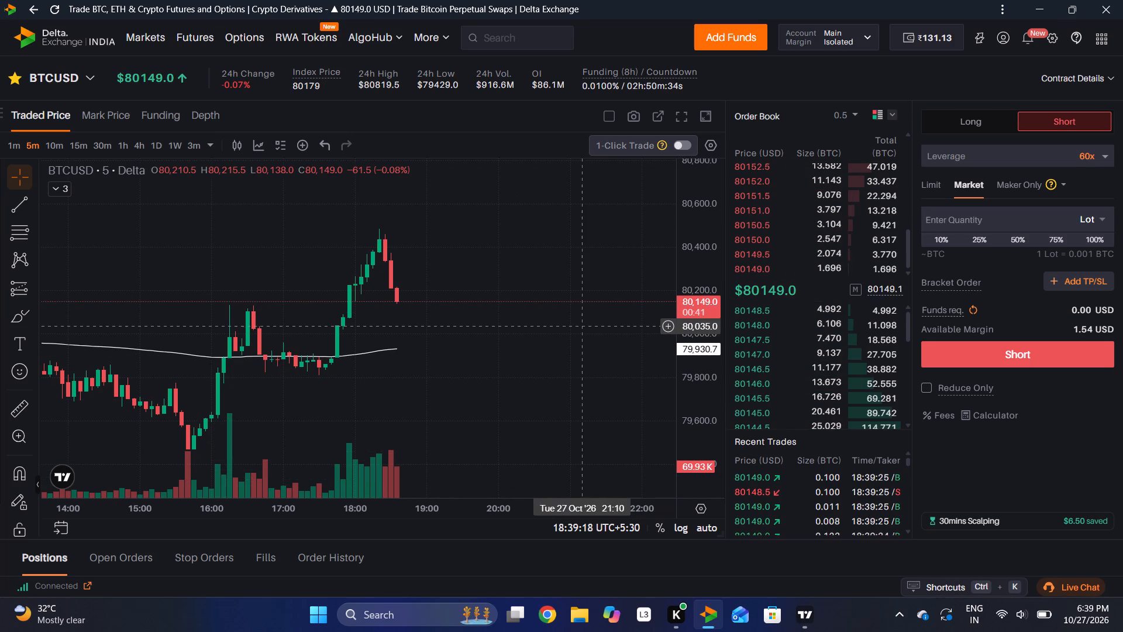
scroll(583, 327, "up", 1)
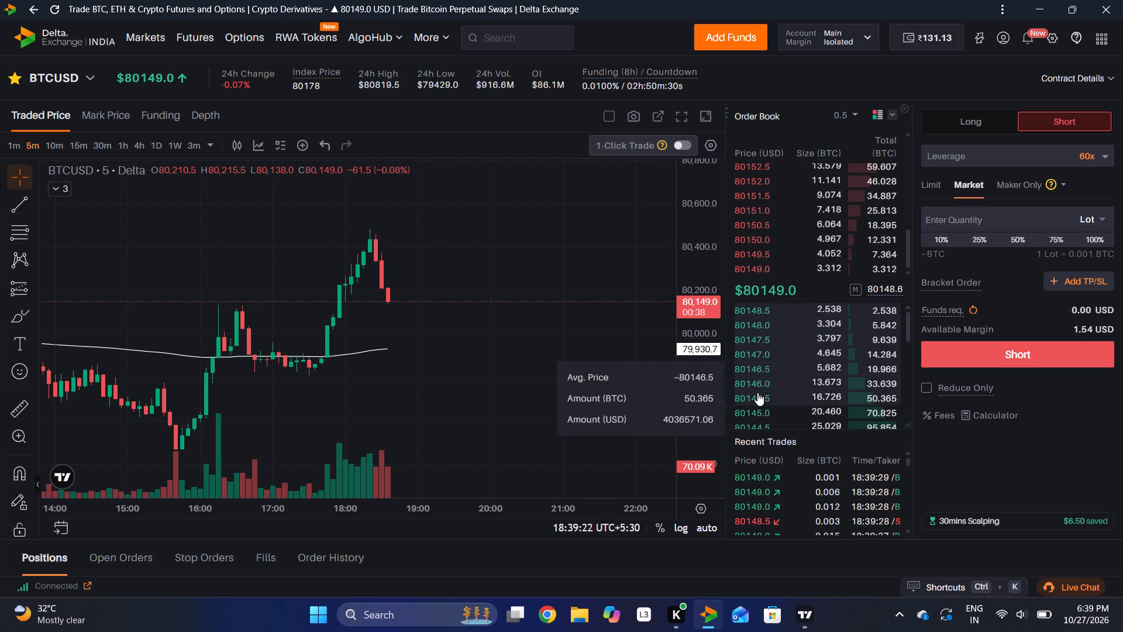
Return to TradingView and examine the closing 18:35 BTCUSD candle against the short drawing's target and the London session price action.
left_click(808, 613)
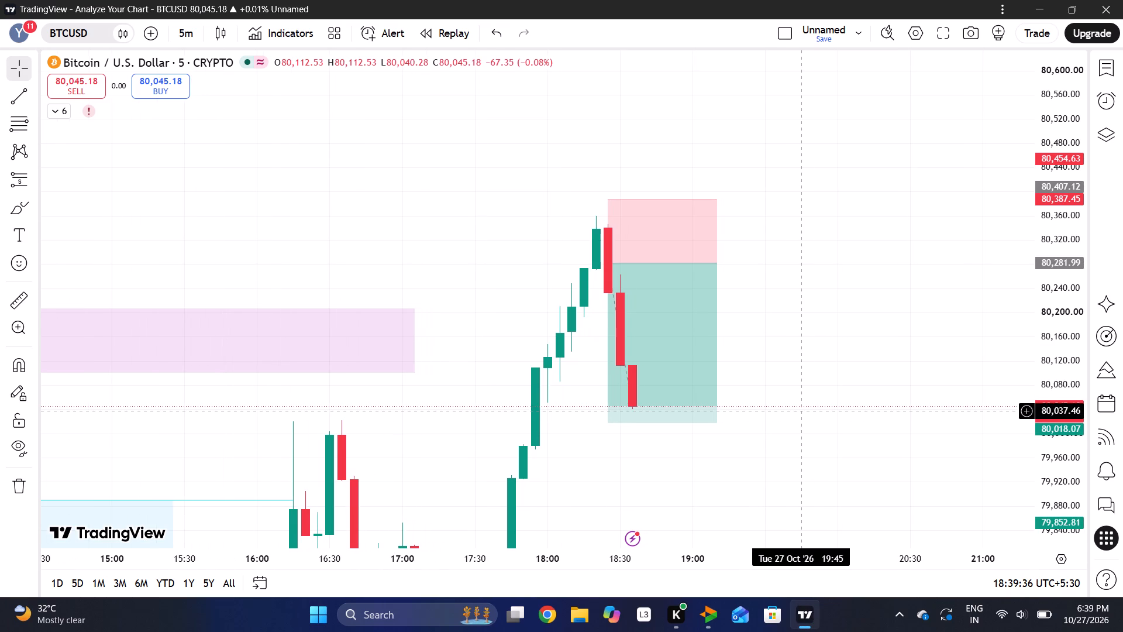
scroll(802, 411, "left", 1)
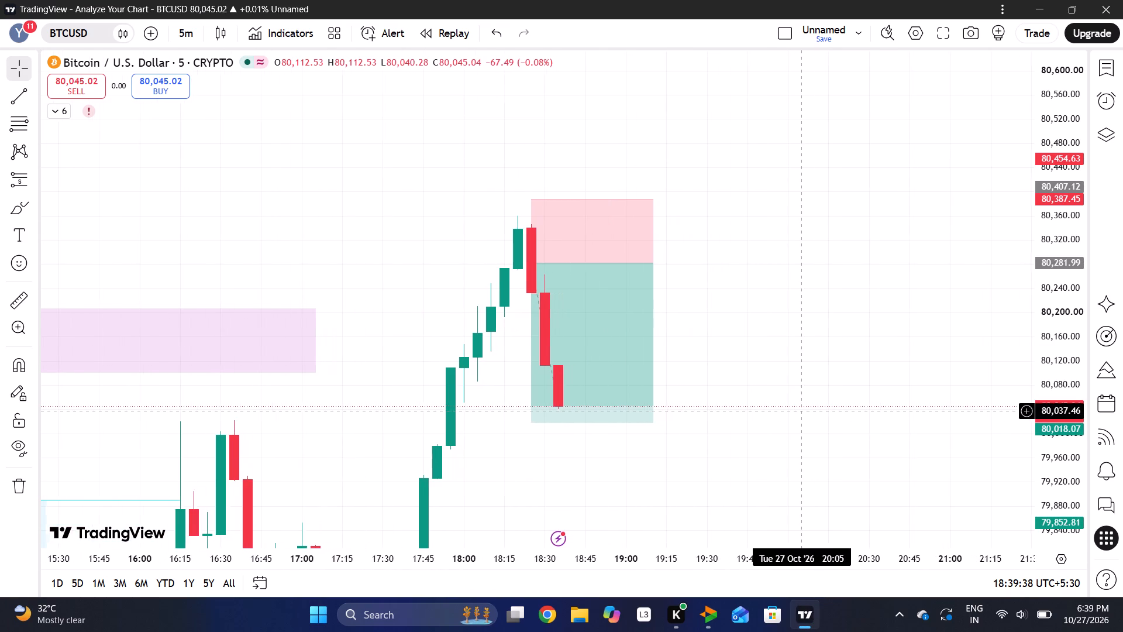
left_click_drag(650, 559, 770, 548)
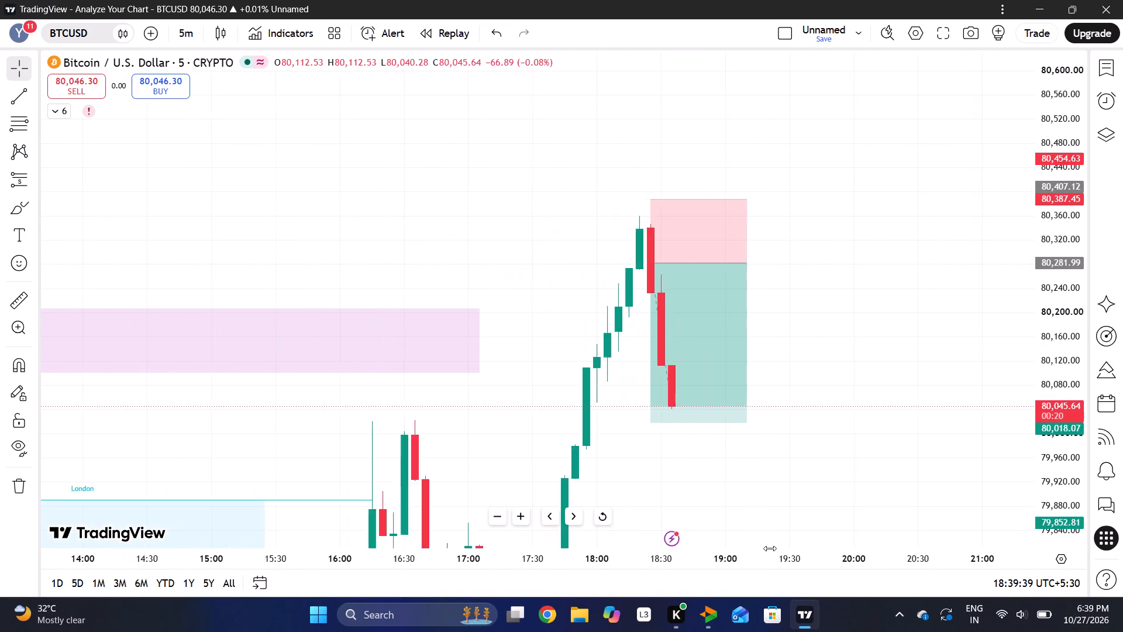
left_click_drag(770, 548, 770, 548)
left_click_drag(1049, 219, 1041, 341)
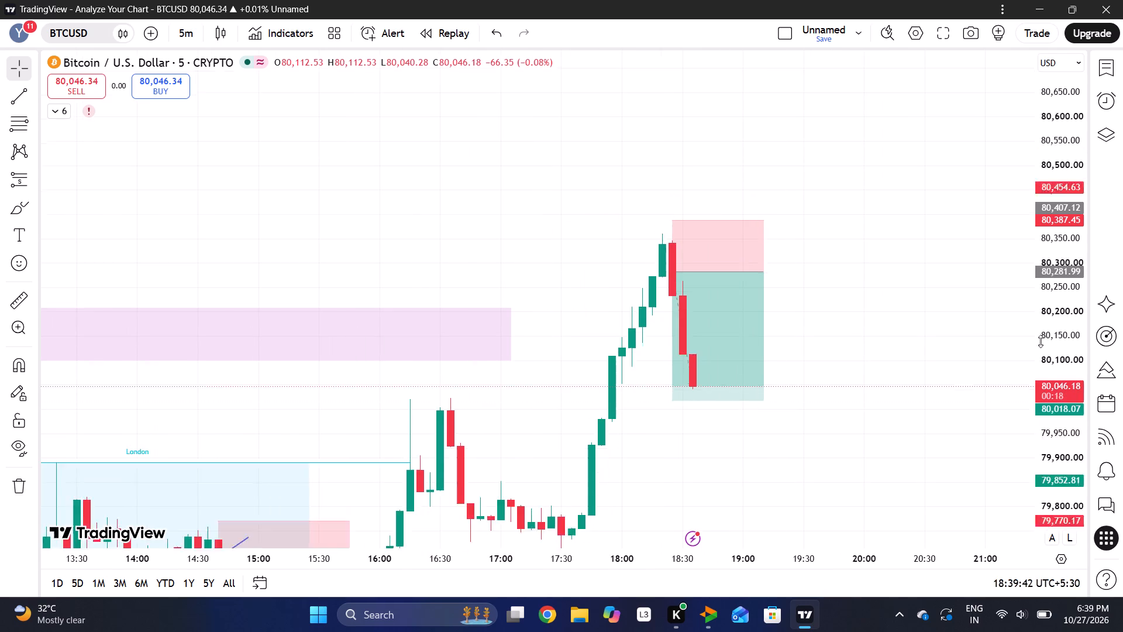
left_click_drag(1041, 341, 1022, 445)
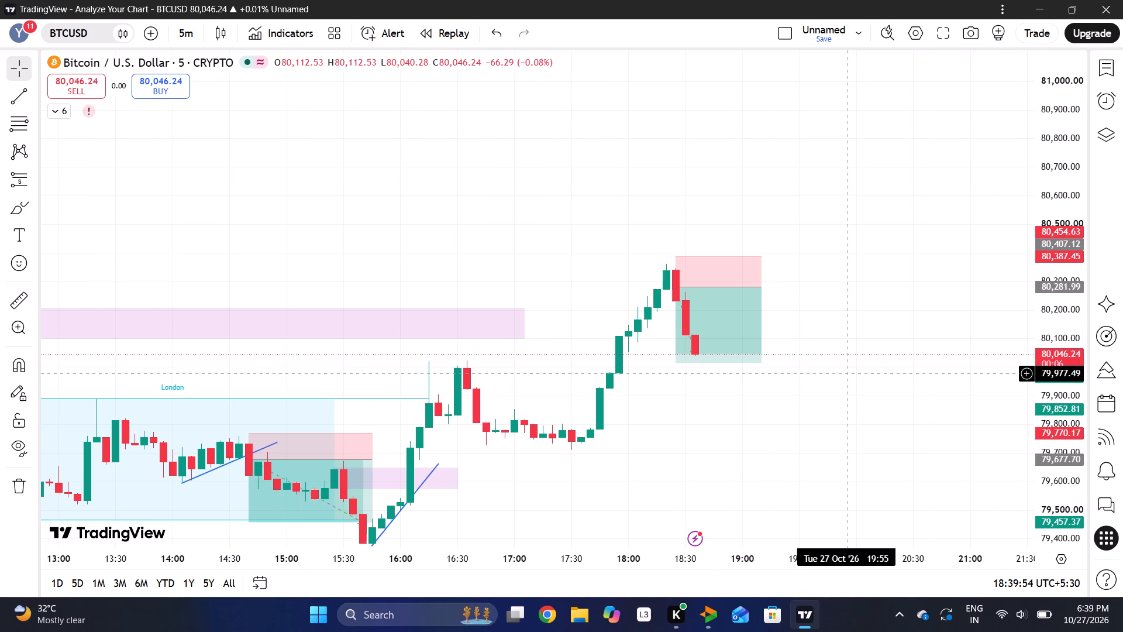
left_click_drag(844, 373, 627, 386)
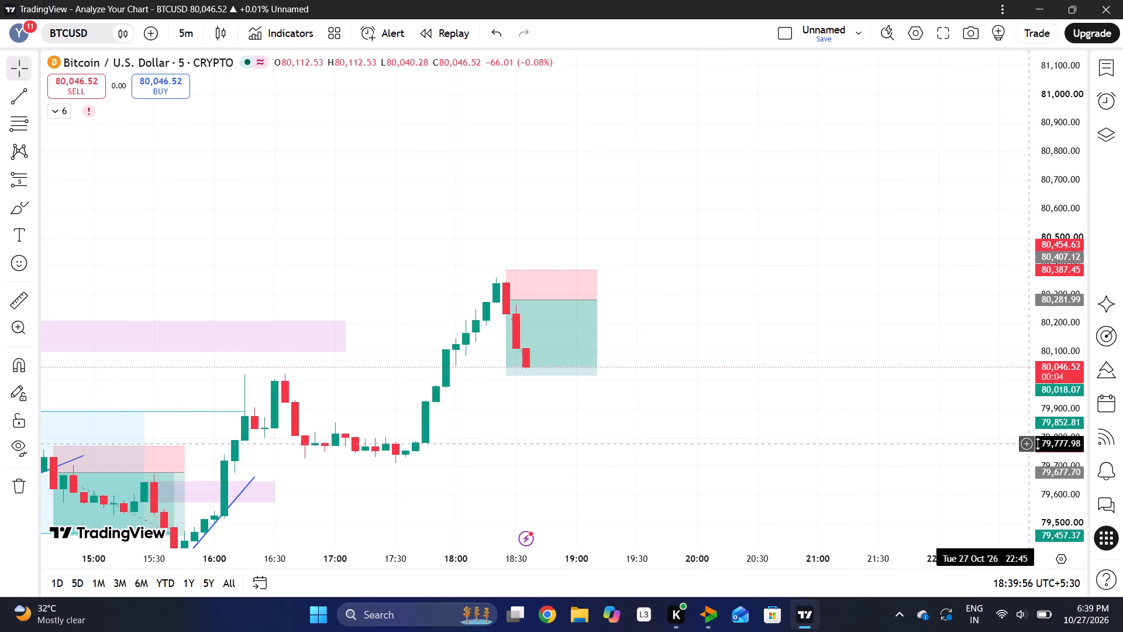
left_click_drag(1038, 444, 1048, 199)
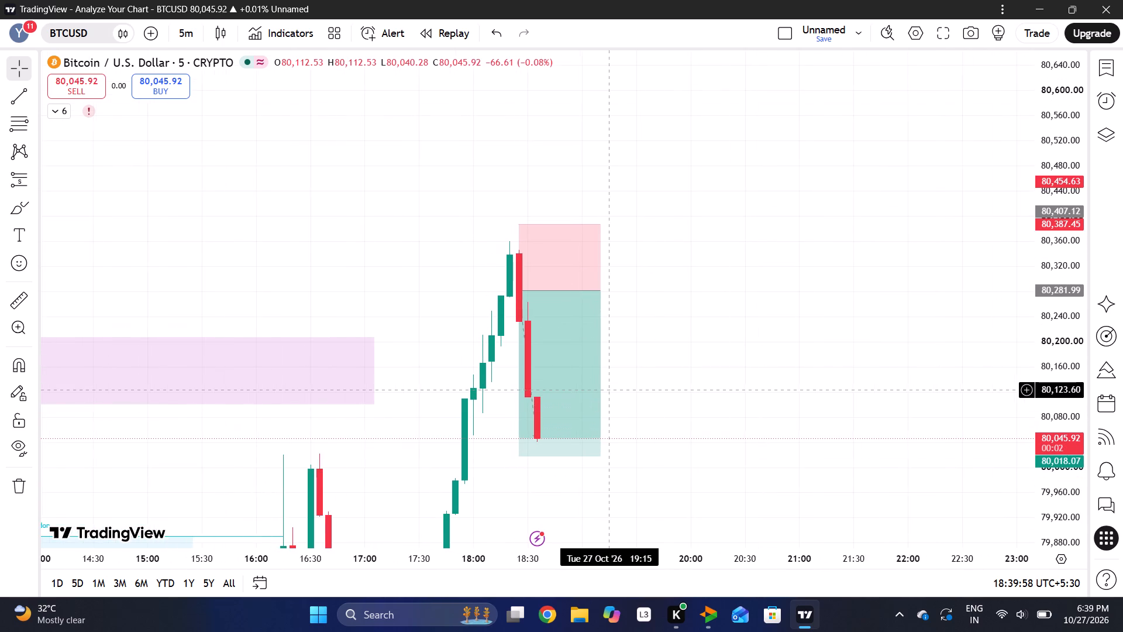
left_click_drag(1076, 235, 1035, 412)
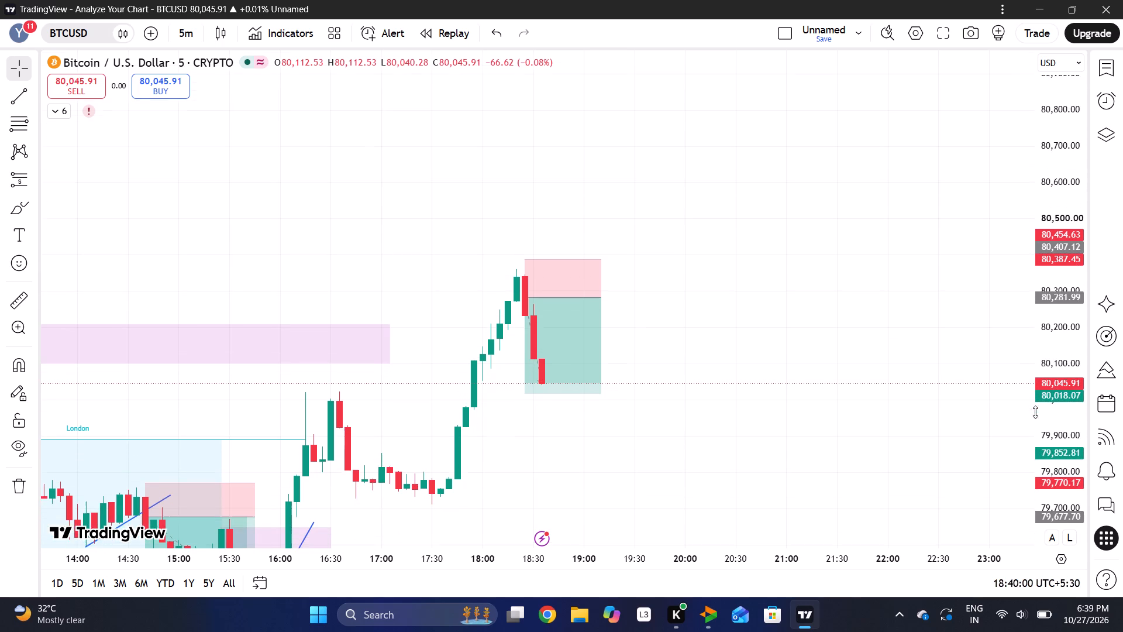
Follow the new 18:40 BTCUSD candle near the short drawing's target, comparing it with the earlier swings since the London session.
left_click_drag(653, 459, 723, 415)
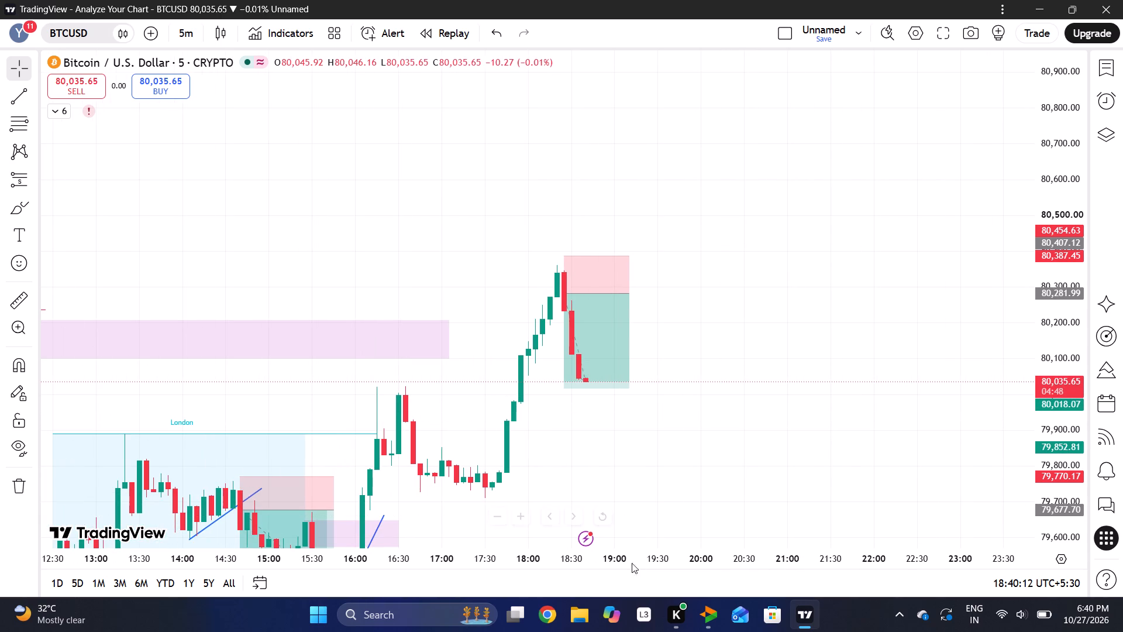
left_click_drag(625, 559, 728, 552)
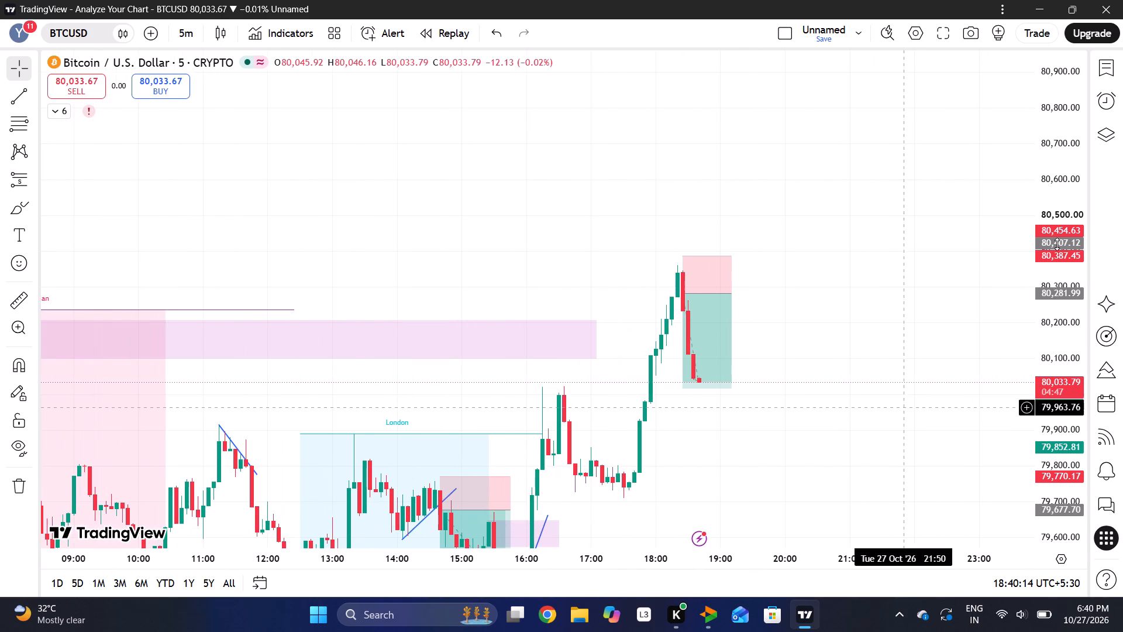
left_click_drag(1062, 237, 1063, 381)
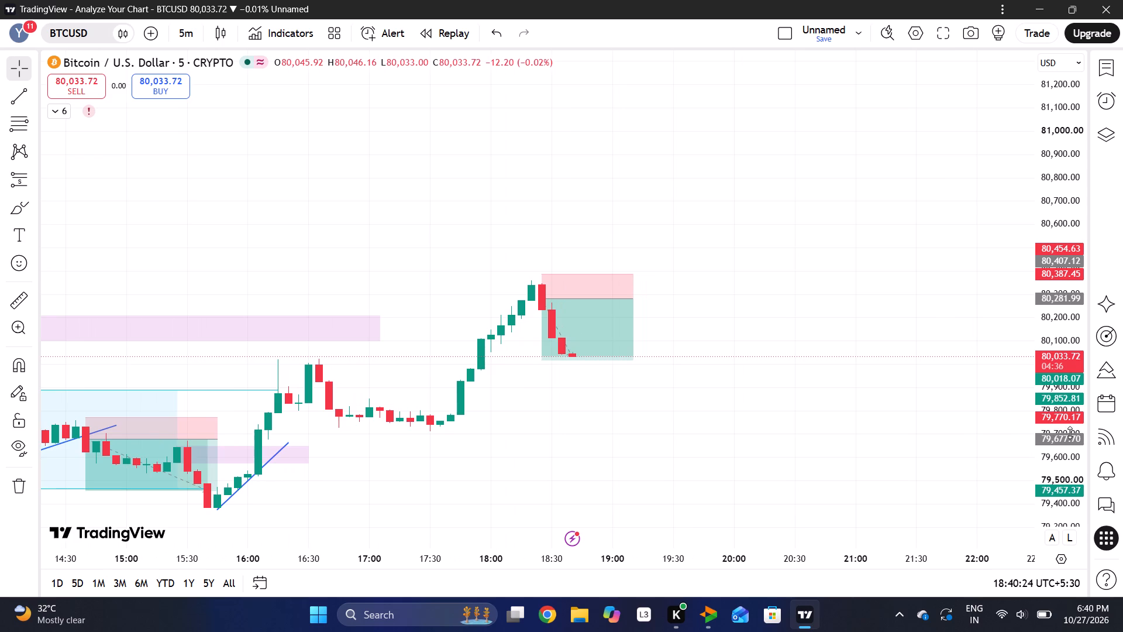
left_click_drag(1070, 432, 993, 273)
left_click_drag(758, 336, 807, 322)
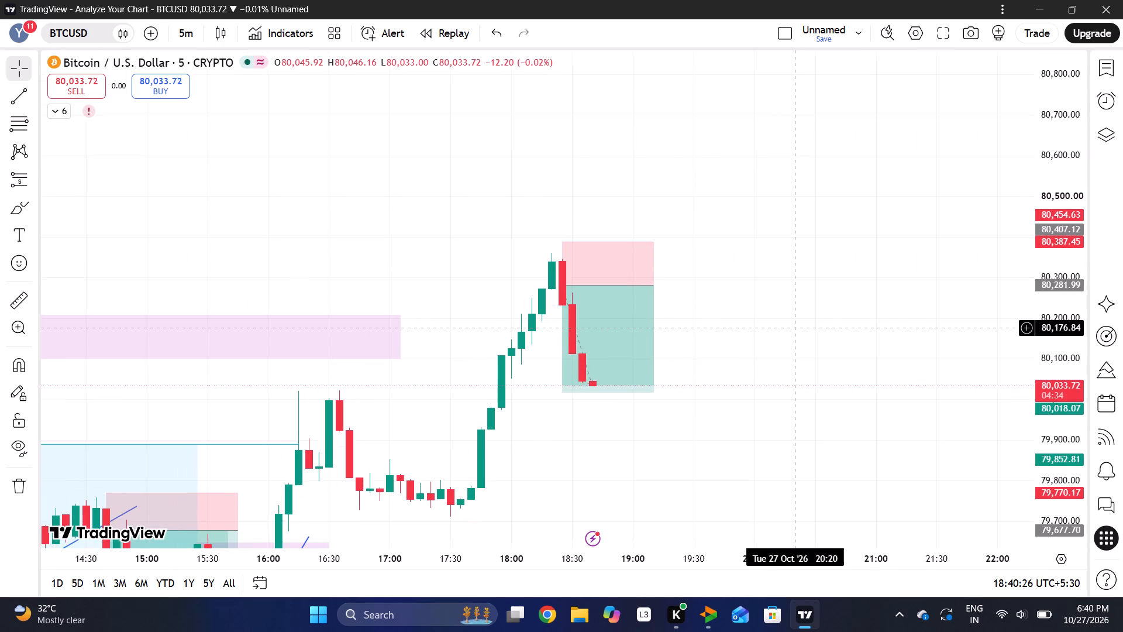
left_click_drag(807, 322, 816, 320)
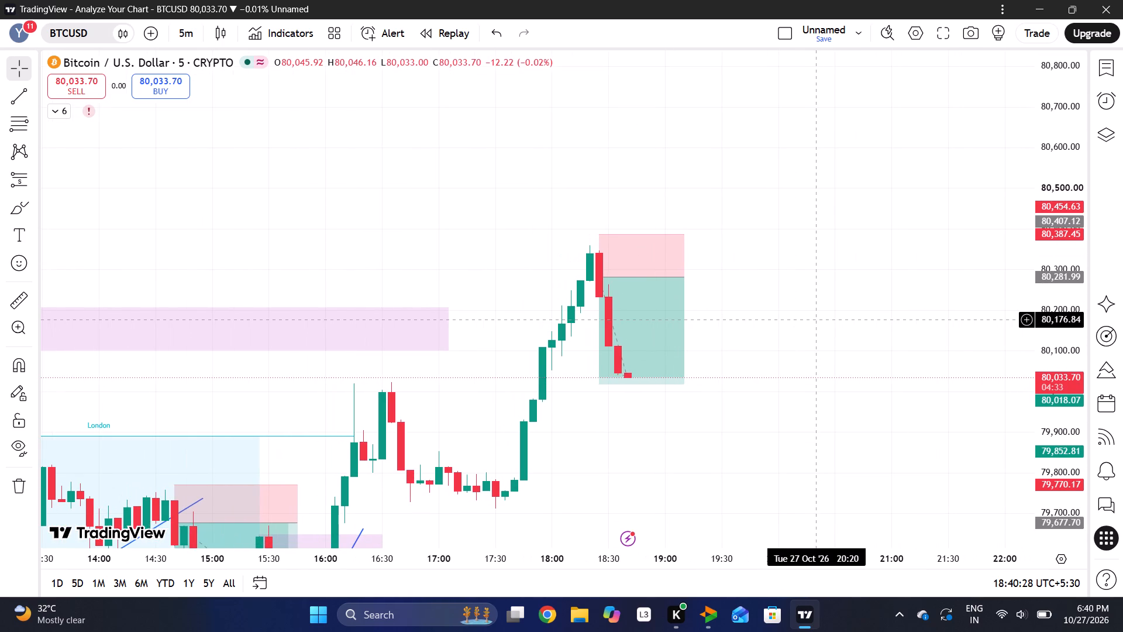
left_click_drag(1051, 321, 1050, 399)
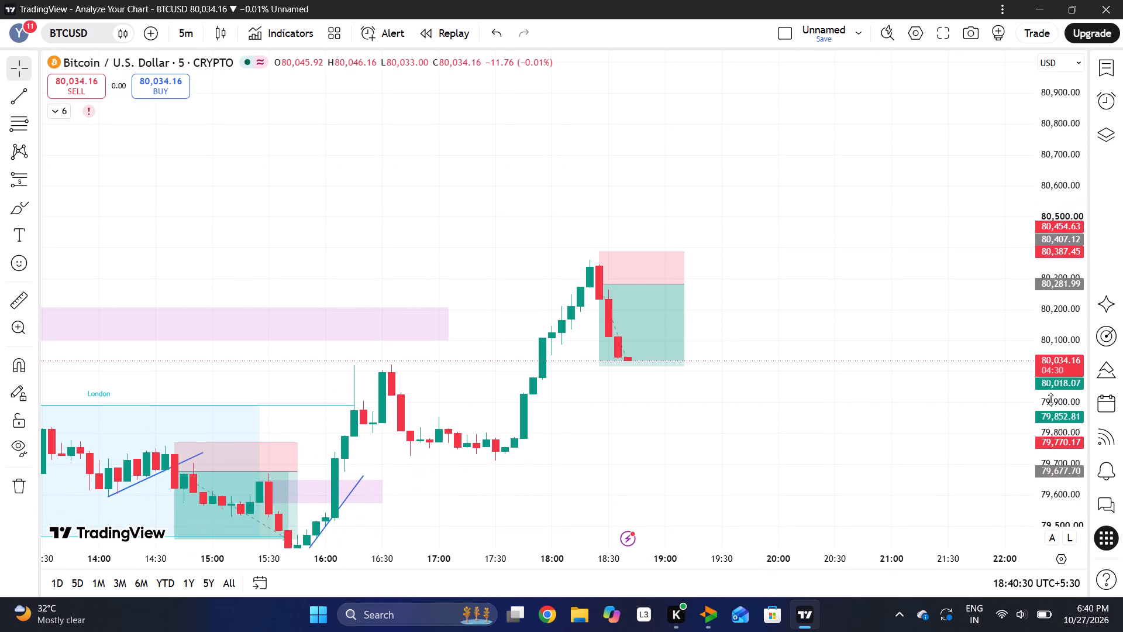
left_click_drag(823, 395, 689, 390)
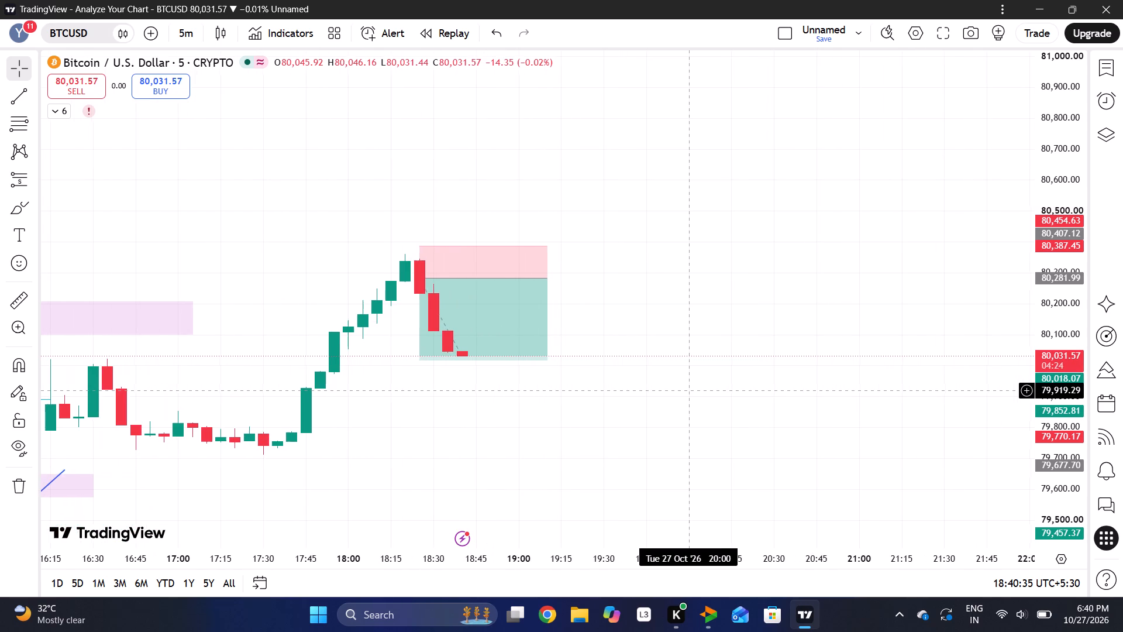
left_click_drag(1062, 456, 1039, 372)
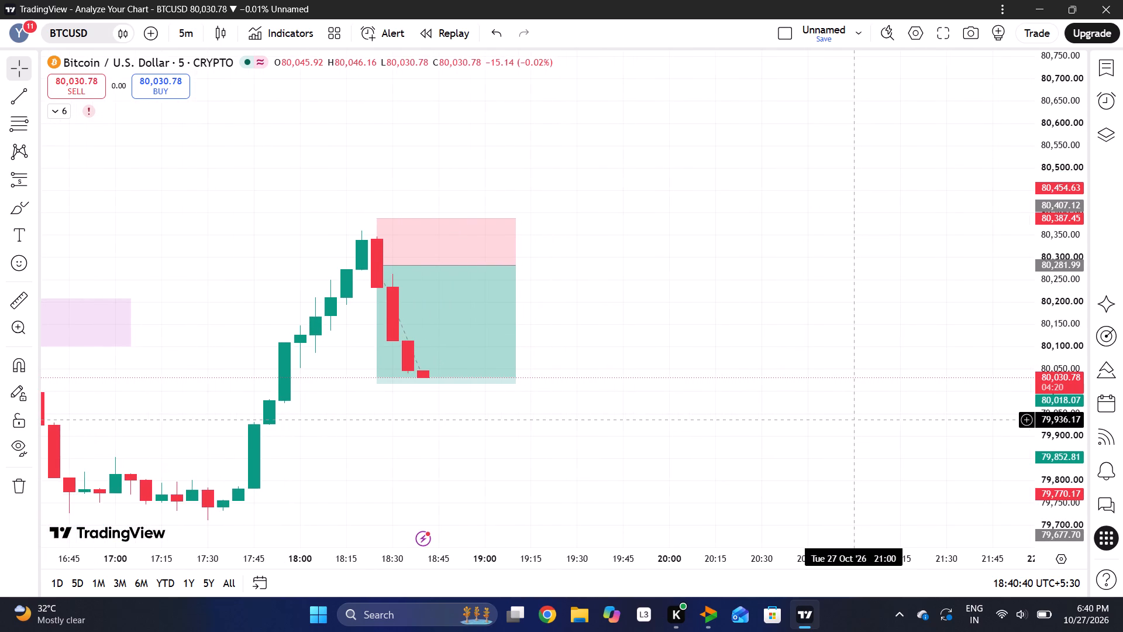
left_click_drag(580, 400, 729, 413)
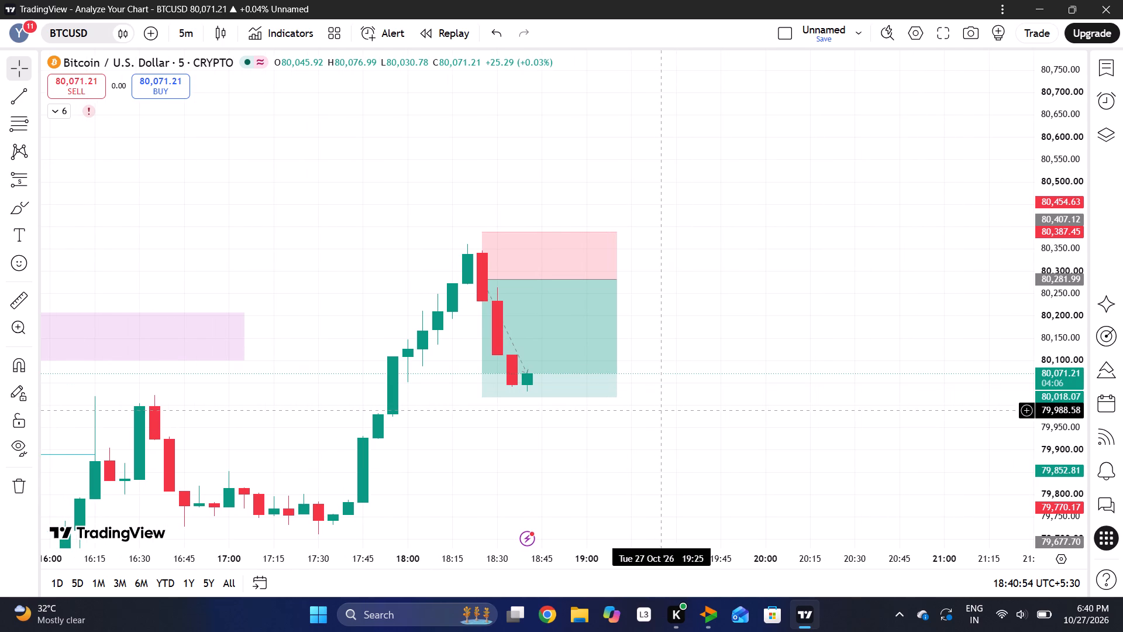
left_click_drag(1045, 298, 1019, 410)
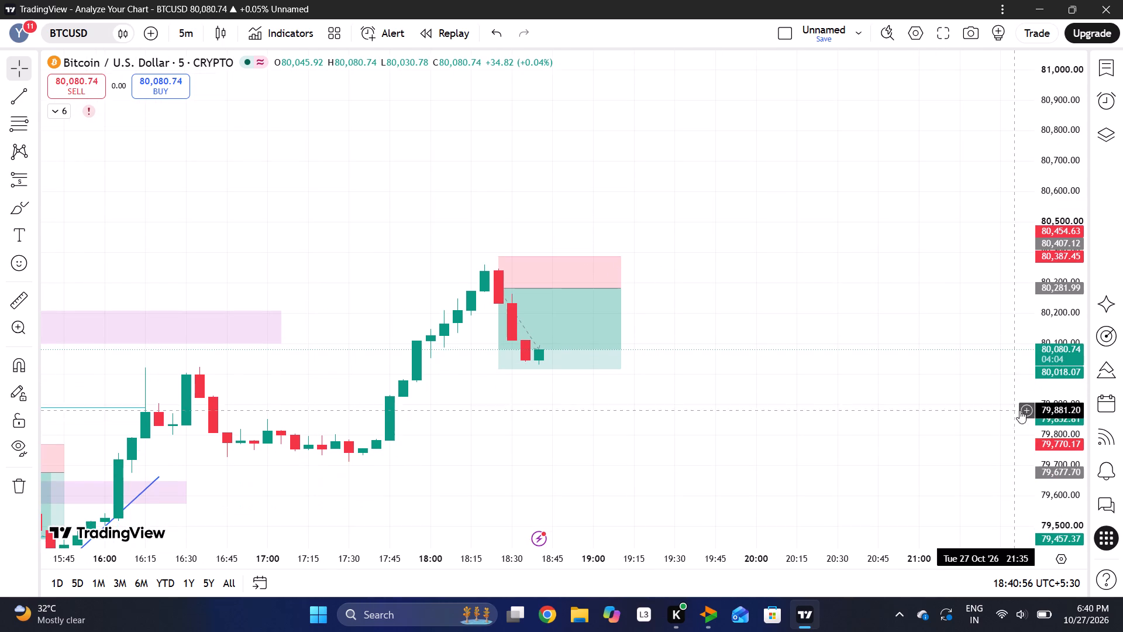
Switch to Delta Exchange and check BTCUSD's current price and 5-minute candle.
left_click(700, 623)
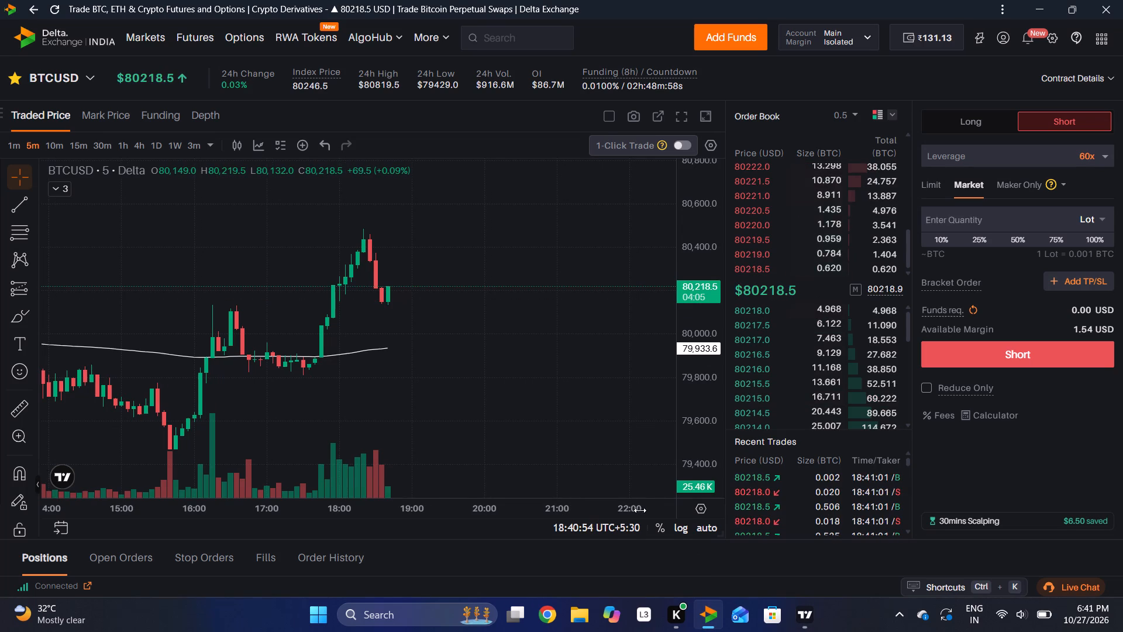
On TradingView, raise the BTCUSD short drawing's target to about 80,049.28 and shorten the drawing to end at 18:55.
left_click(797, 617)
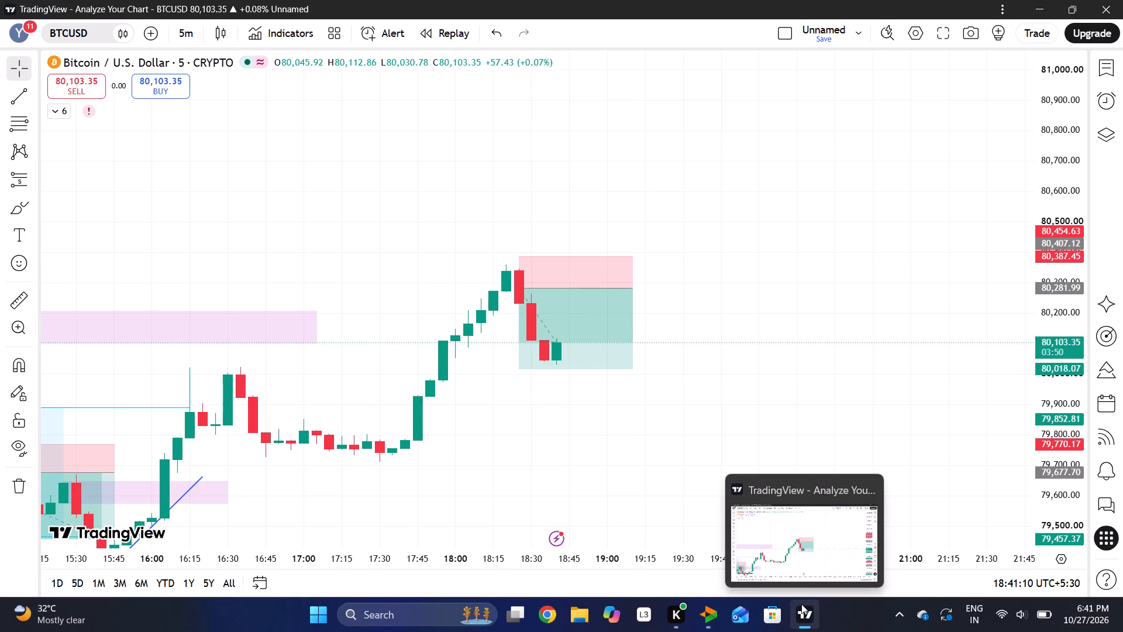
left_click(631, 440)
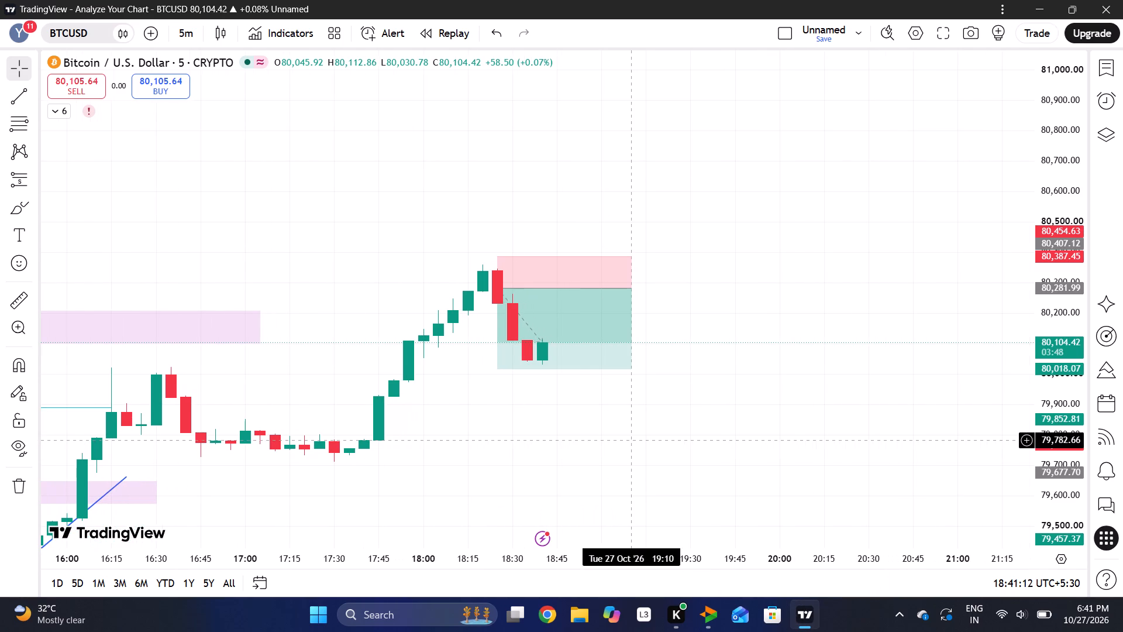
left_click_drag(1076, 477, 1112, 276)
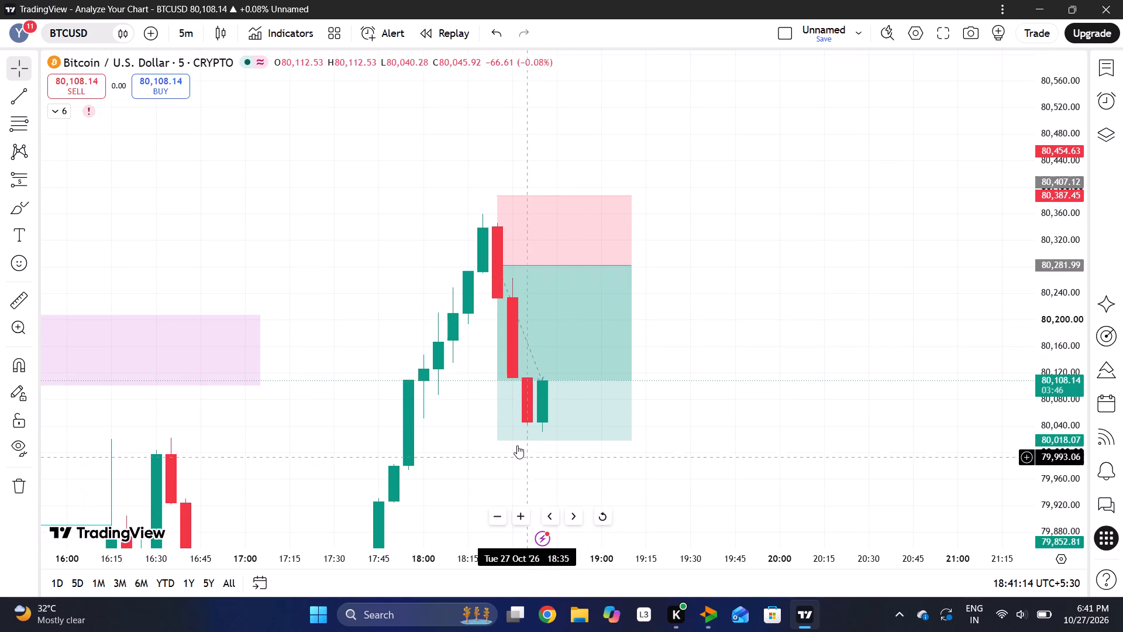
left_click_drag(502, 440, 508, 421)
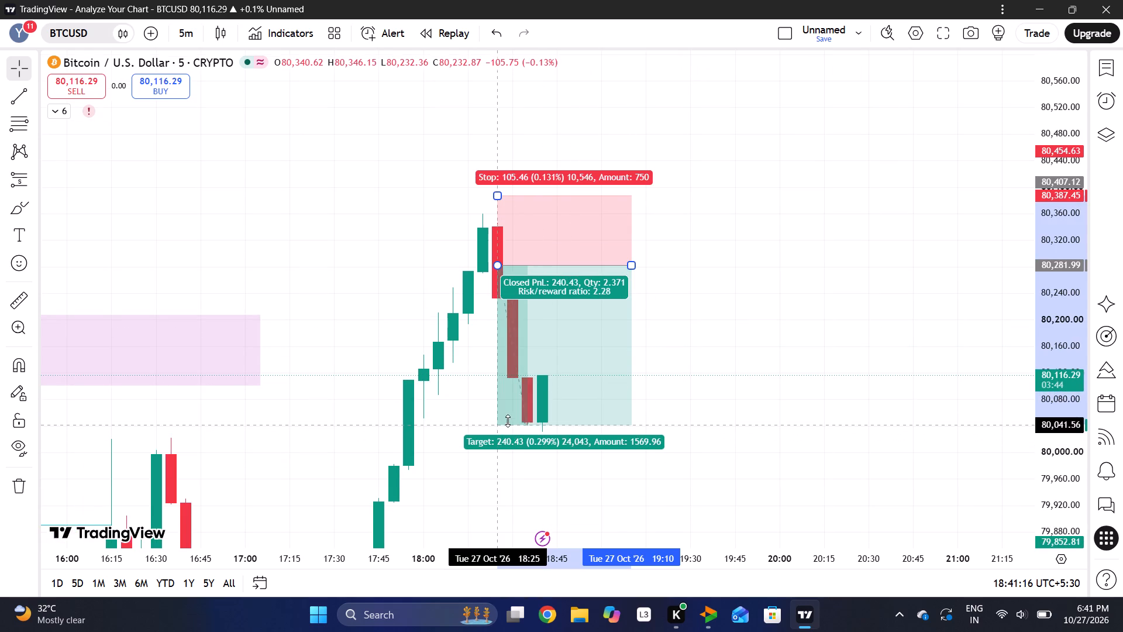
left_click_drag(508, 421, 512, 420)
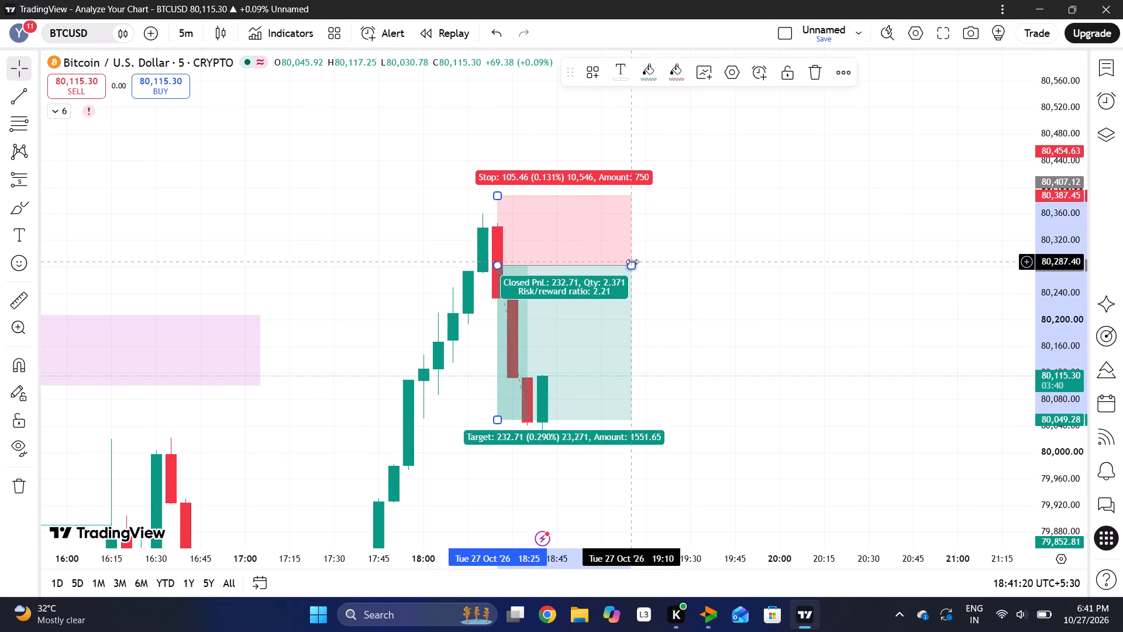
left_click_drag(629, 265, 594, 274)
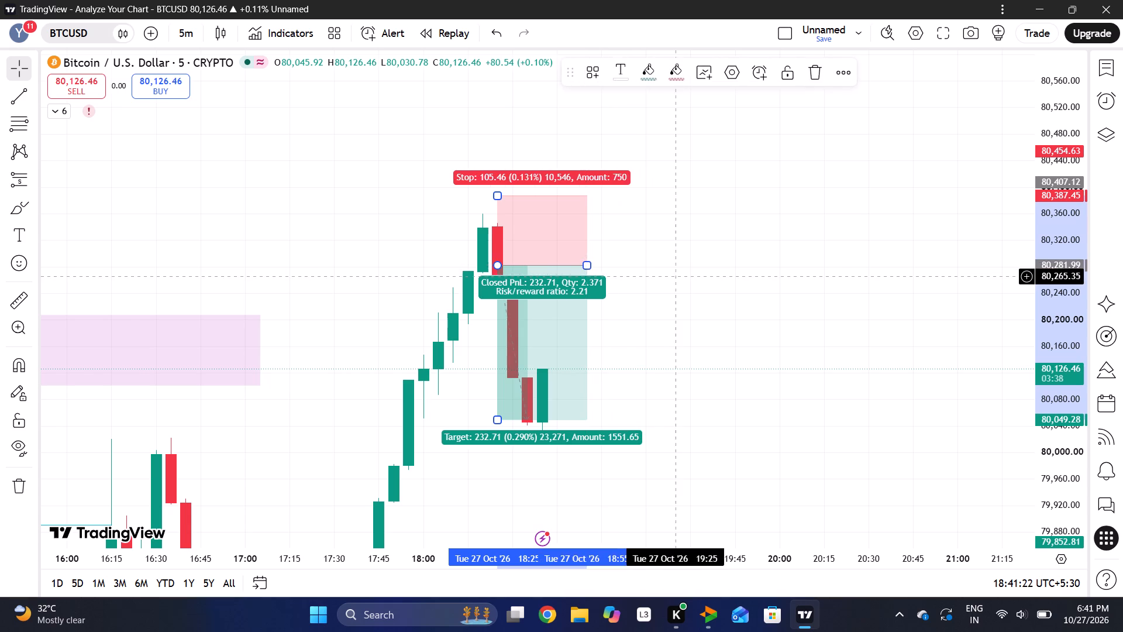
left_click(693, 279)
Place a long position drawing on the BTCUSD 18:40 candle with its entry at about 80,109.04.
left_click_drag(1069, 231, 1058, 309)
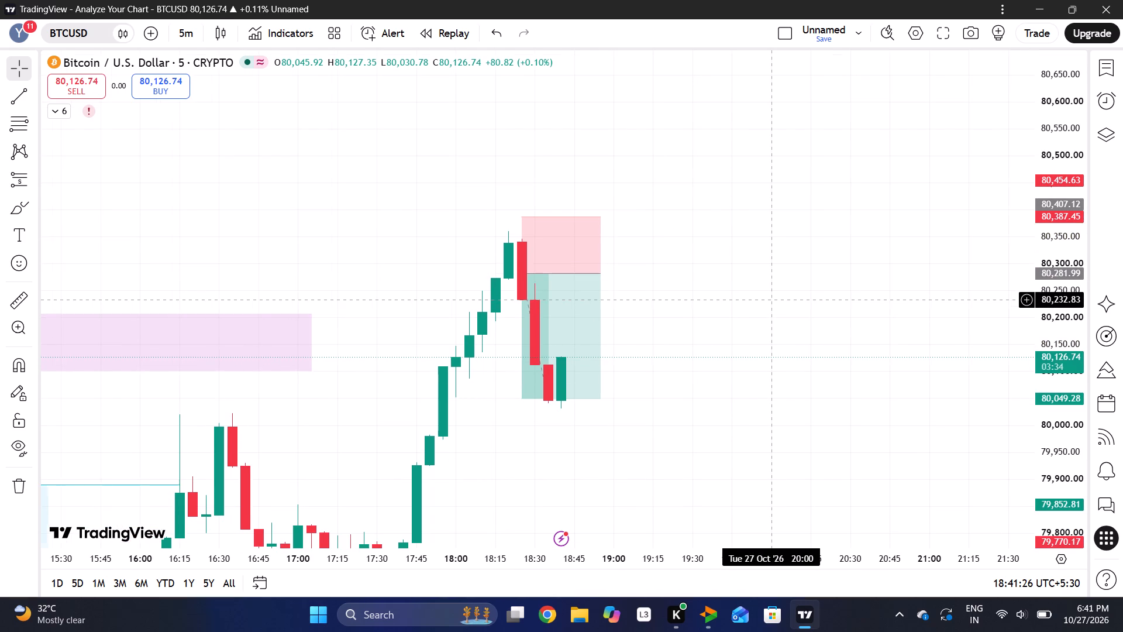
left_click_drag(771, 300, 867, 310)
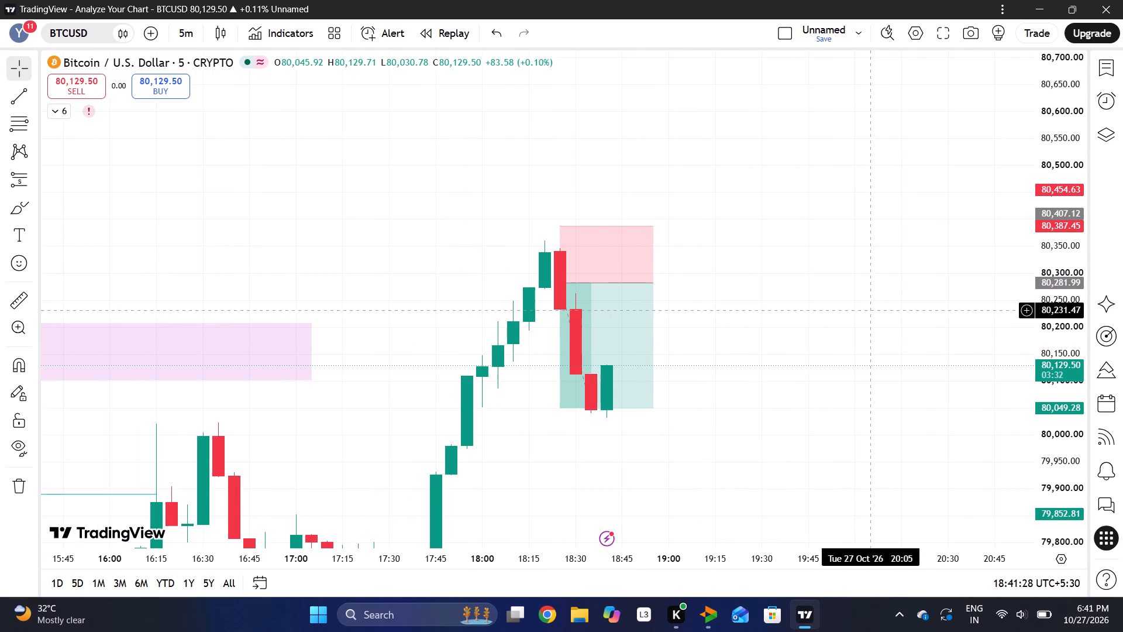
left_click_drag(1048, 249, 1045, 177)
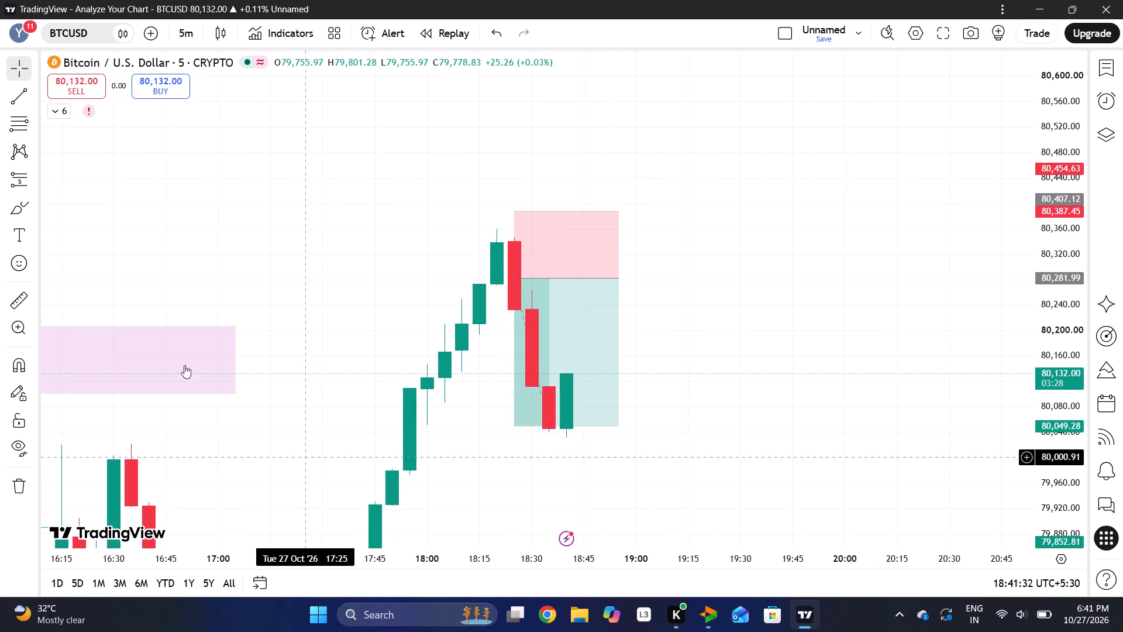
left_click(39, 176)
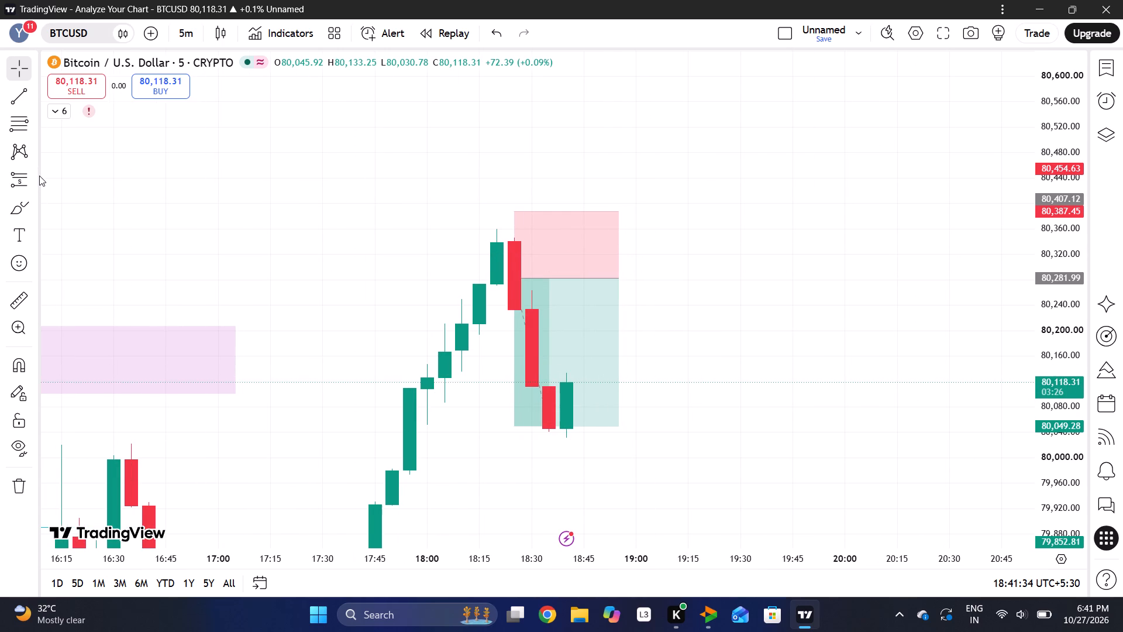
left_click(33, 177)
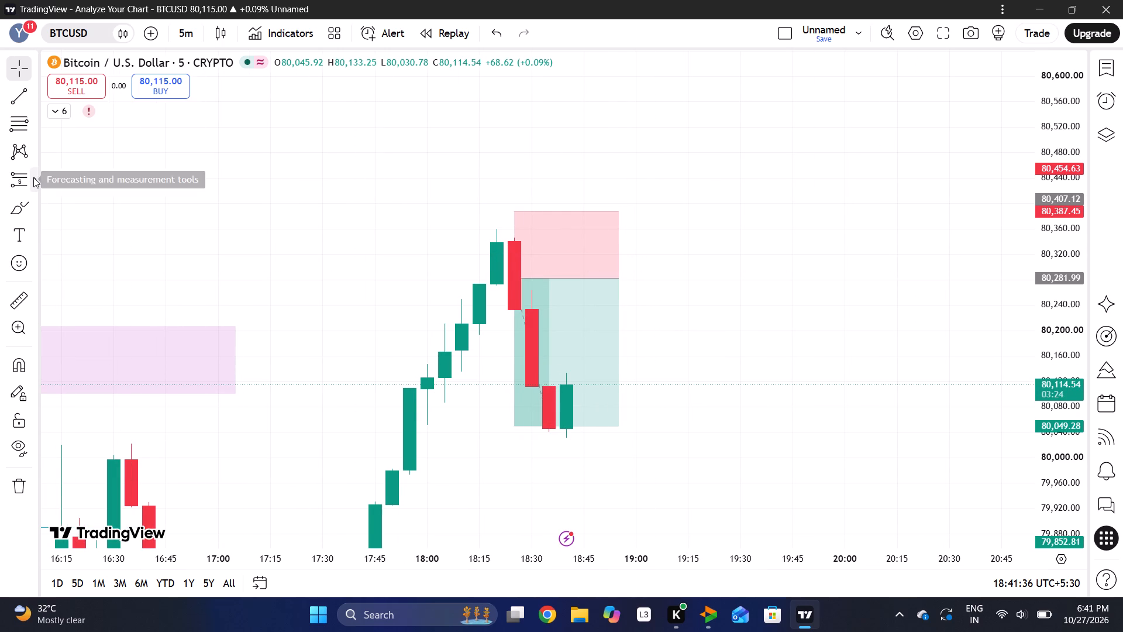
left_click_drag(91, 212, 91, 205)
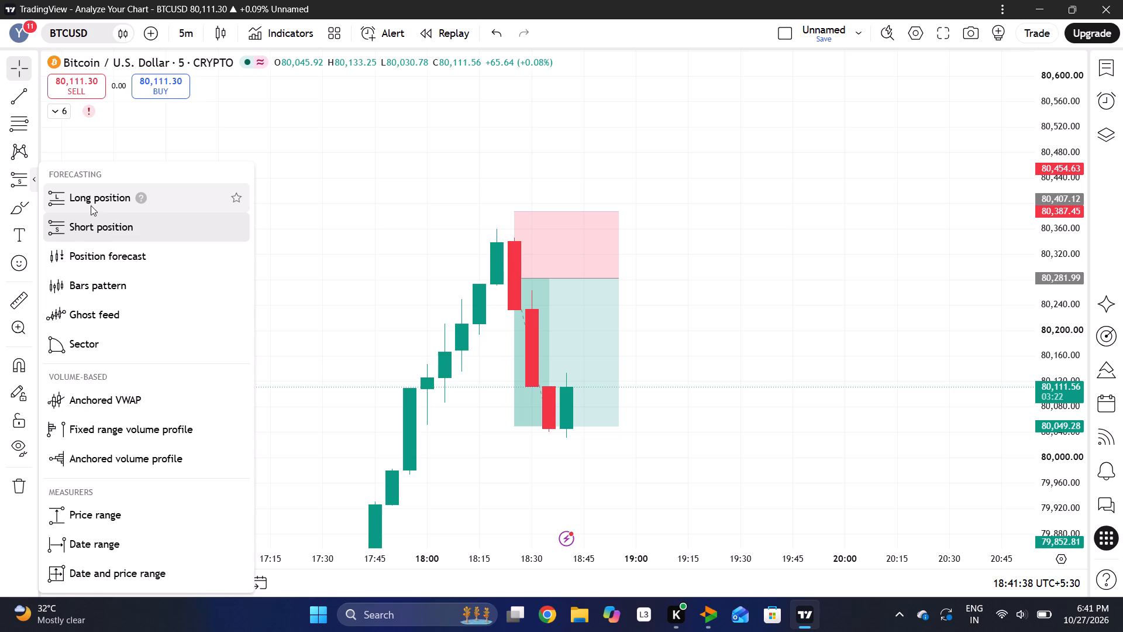
left_click_drag(91, 205, 91, 204)
left_click(91, 204)
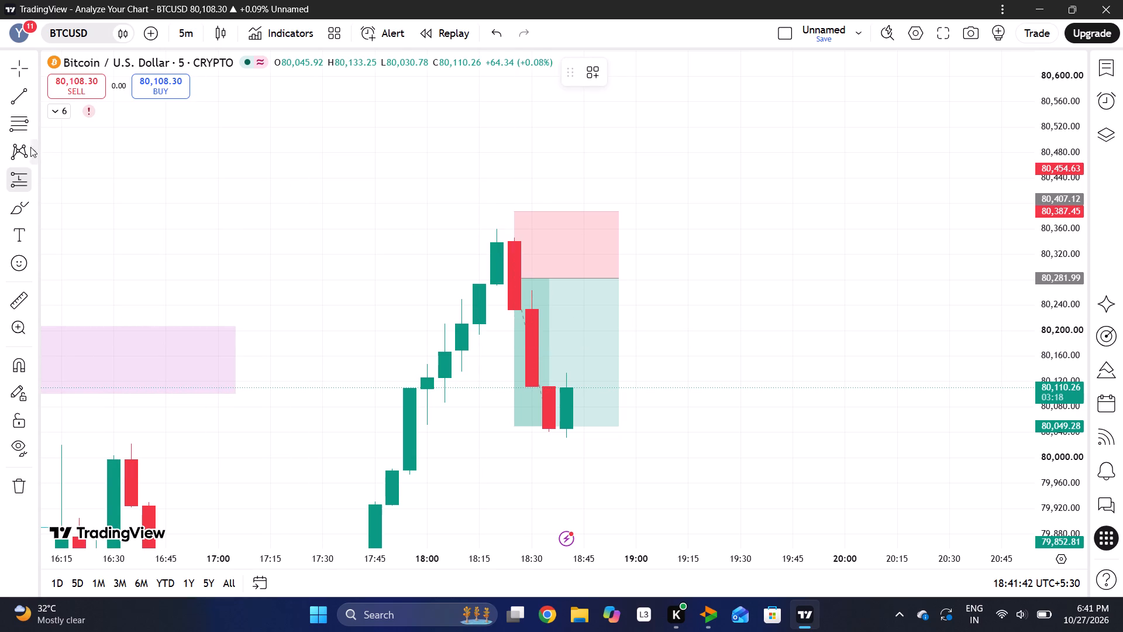
left_click(35, 183)
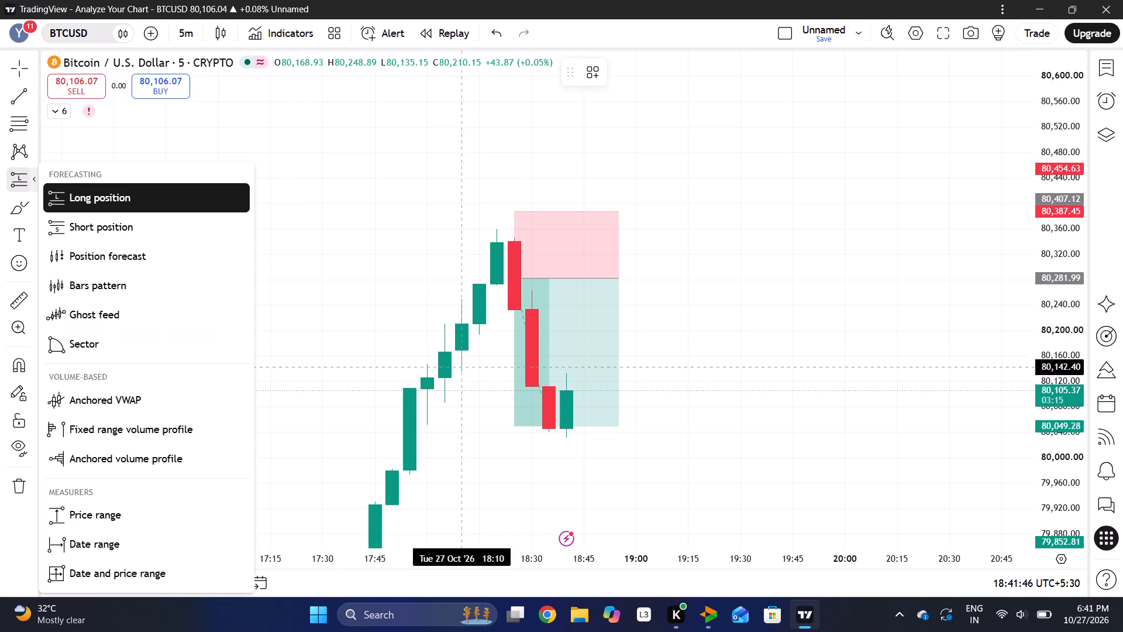
left_click(570, 388)
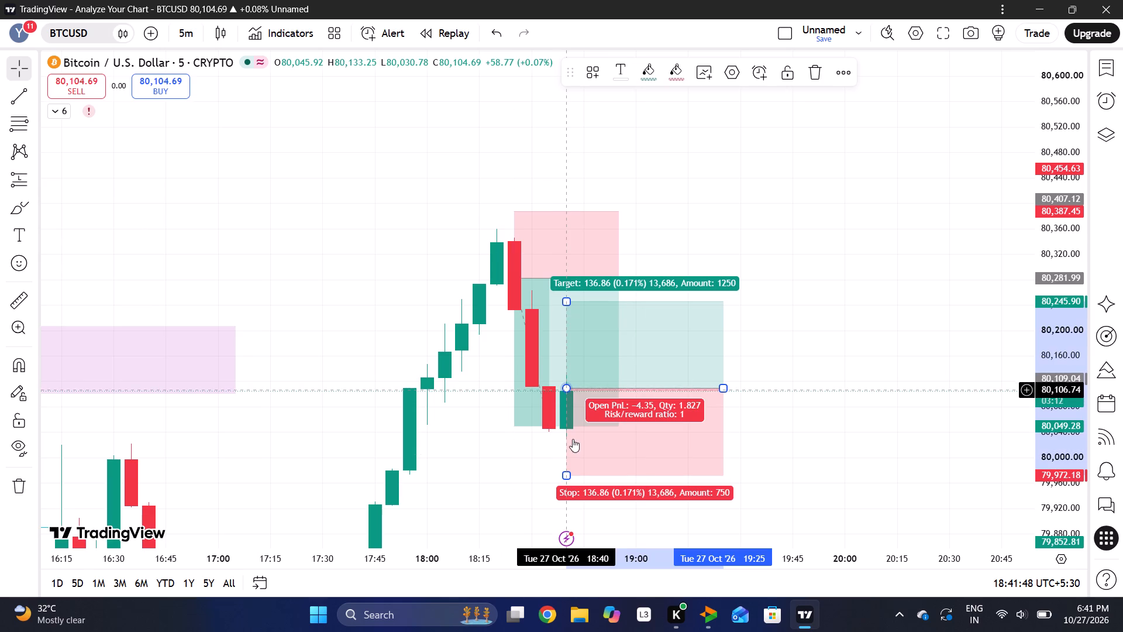
Set the long drawing's stop to about 80,023.92 and its target to about 80,343.71.
left_click_drag(563, 476, 595, 443)
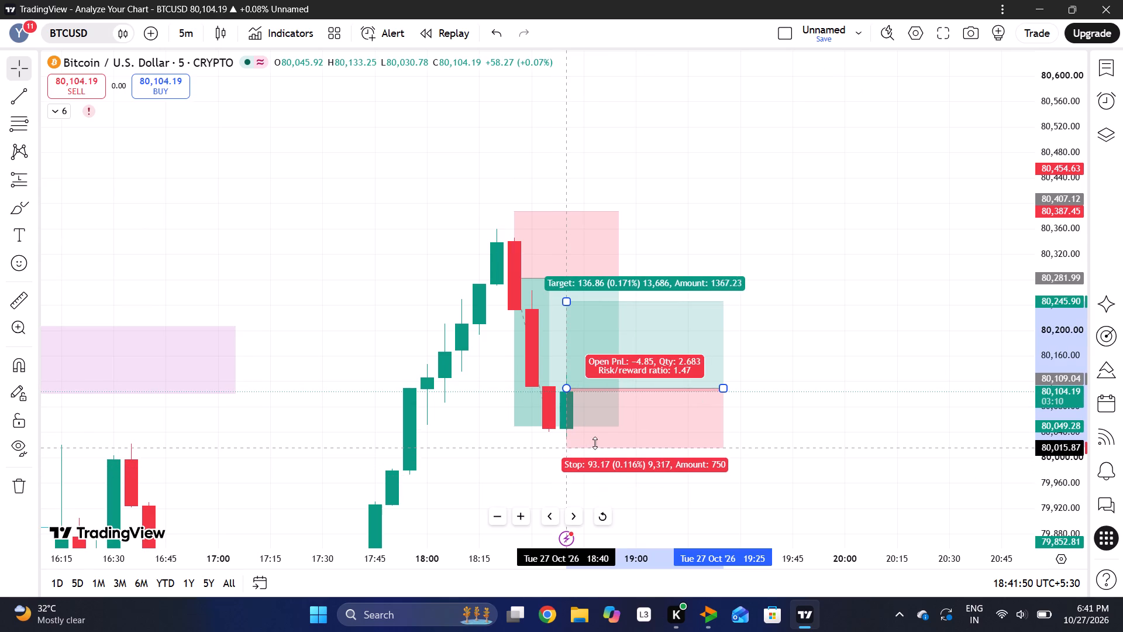
left_click_drag(595, 443, 595, 442)
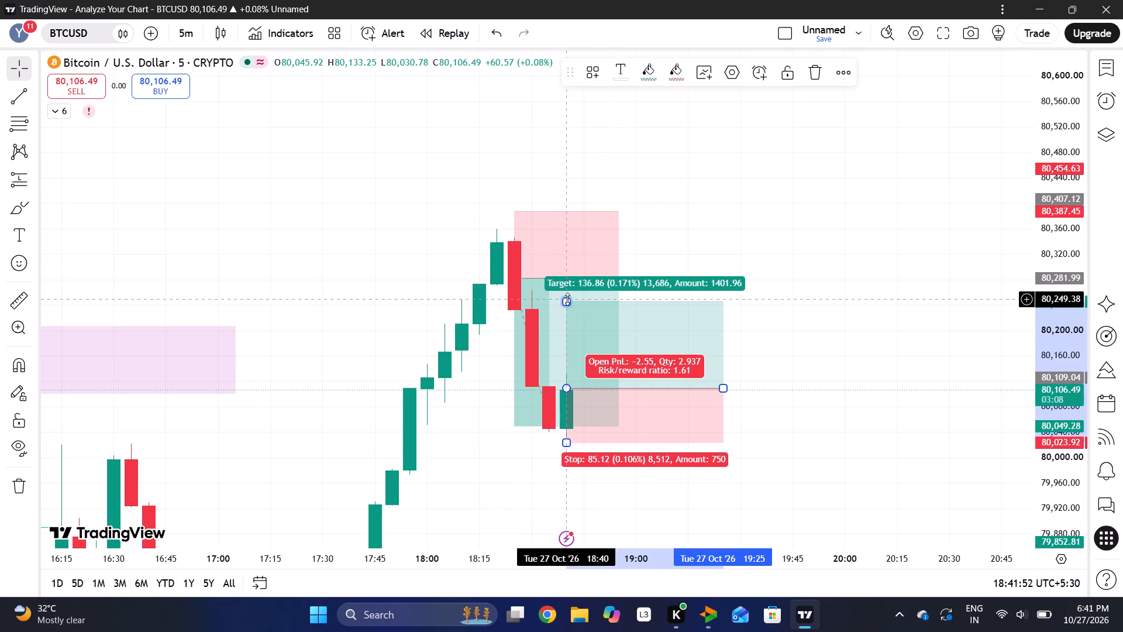
left_click_drag(567, 299, 604, 239)
left_click(877, 376)
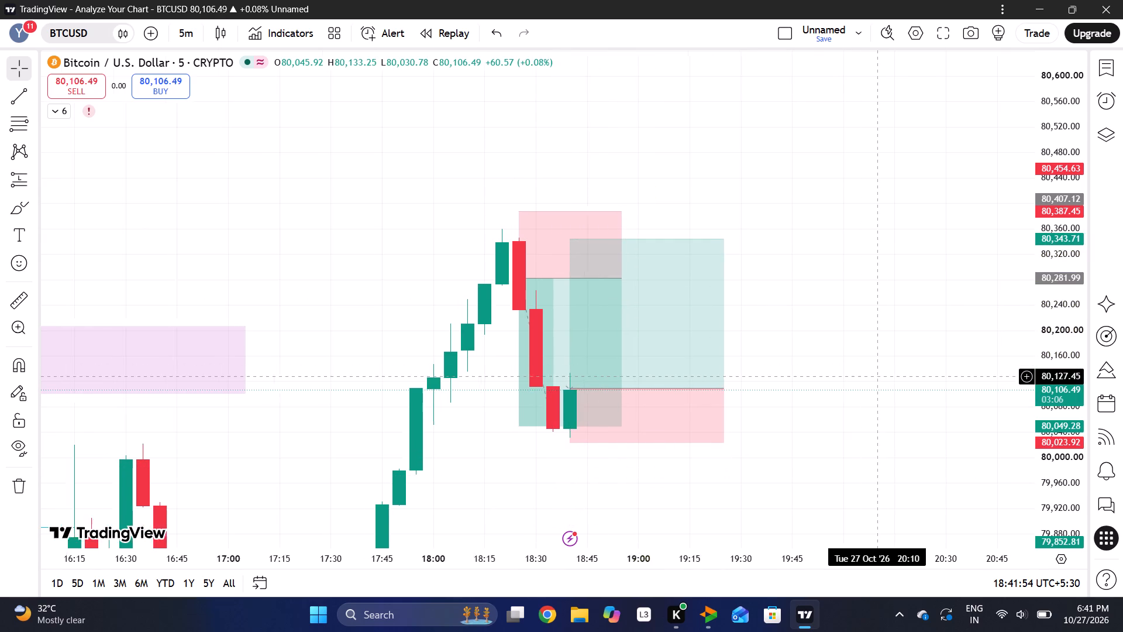
Shorten the earlier short position drawing so that it ends at 18:35.
left_click_drag(1065, 271, 1053, 396)
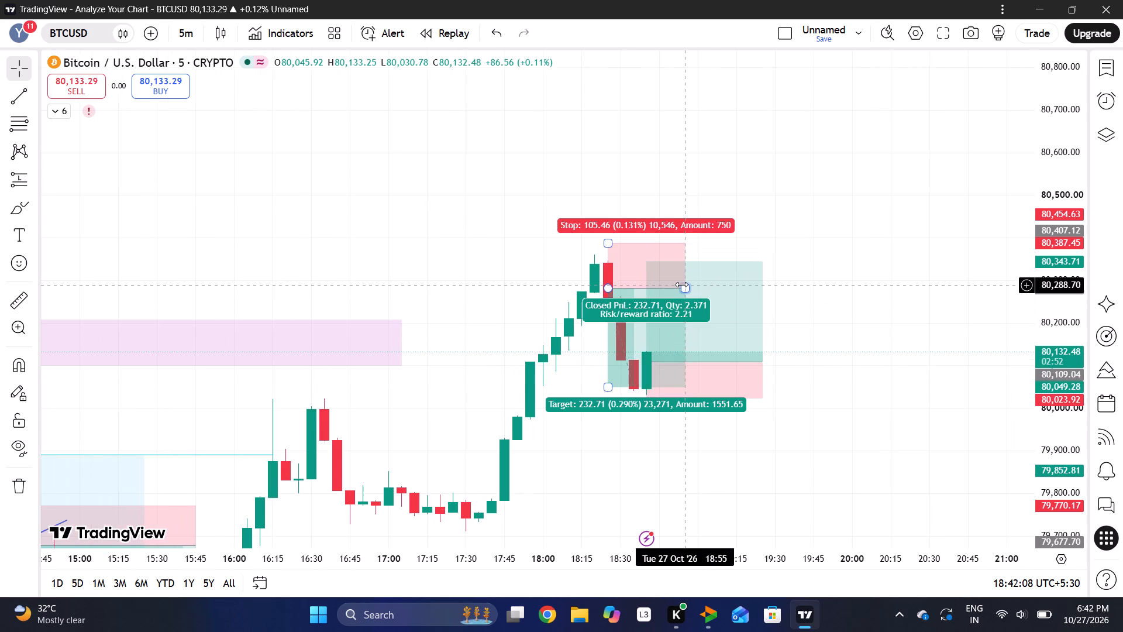
left_click_drag(682, 287, 638, 303)
left_click(914, 310)
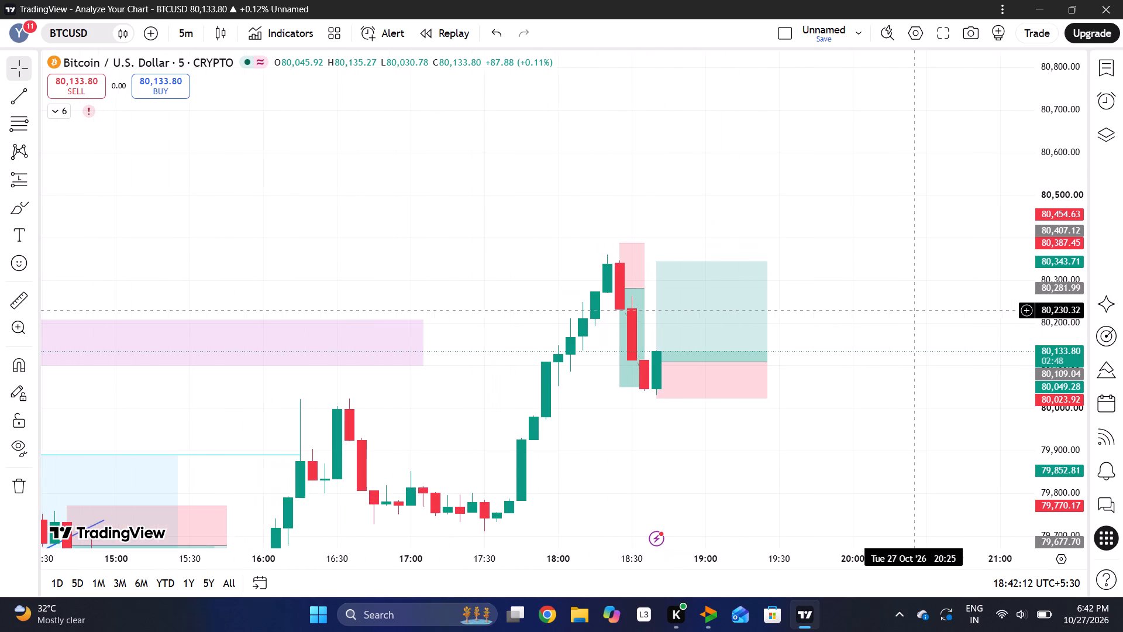
Follow the 18:40 candle around the long drawing's entry and compare it with the earlier swings back to the London session.
left_click_drag(1055, 241, 1062, 111)
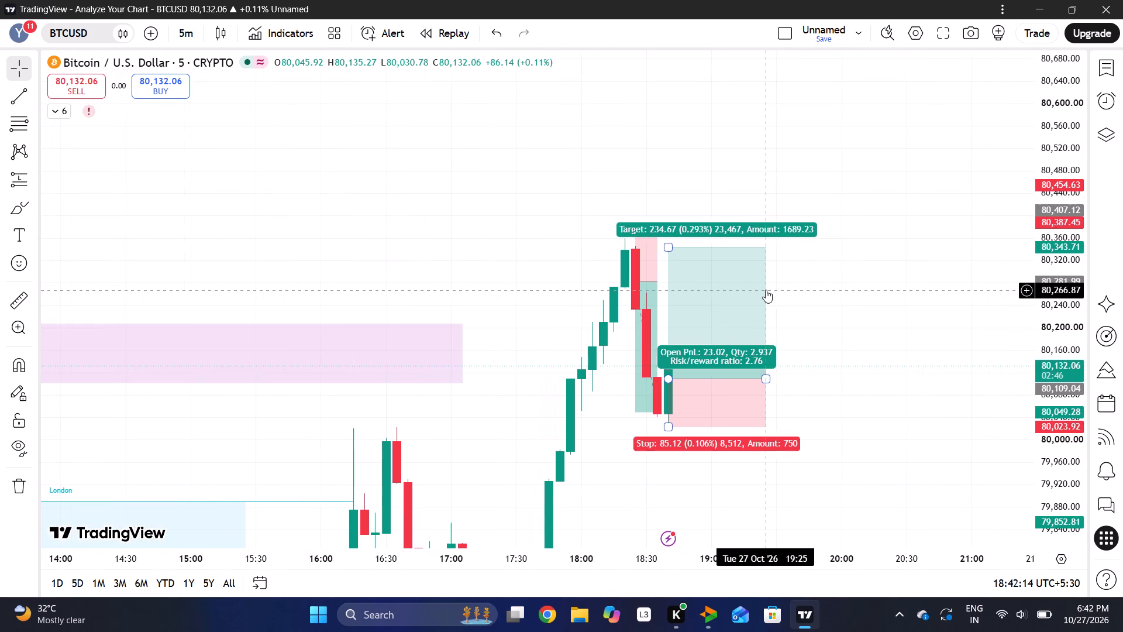
left_click_drag(1052, 170, 1040, 320)
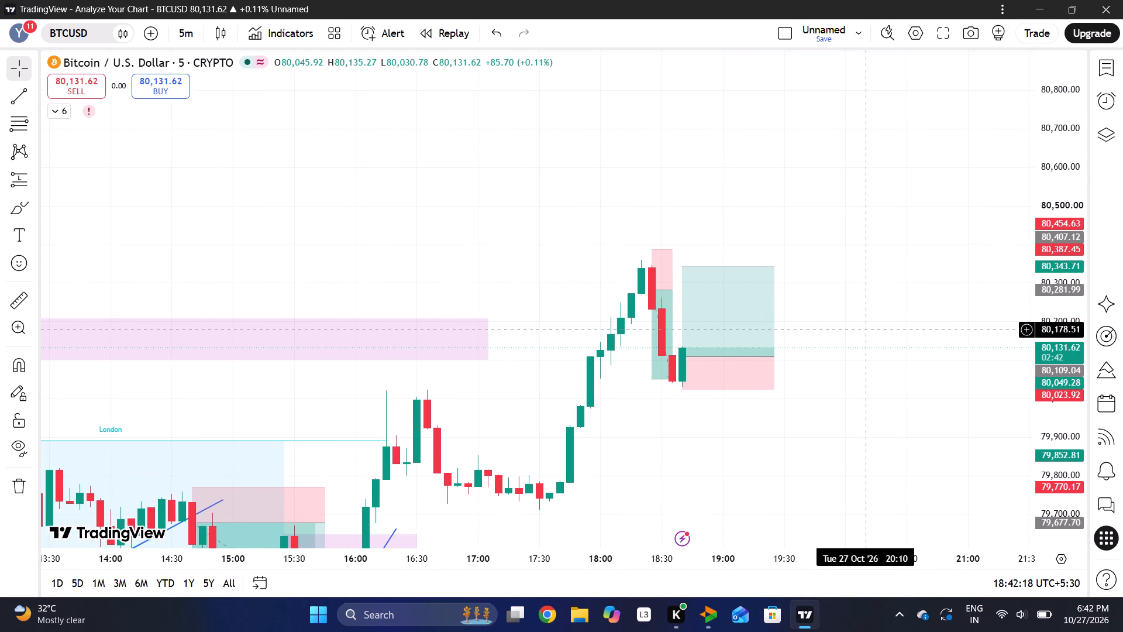
left_click_drag(866, 329, 733, 320)
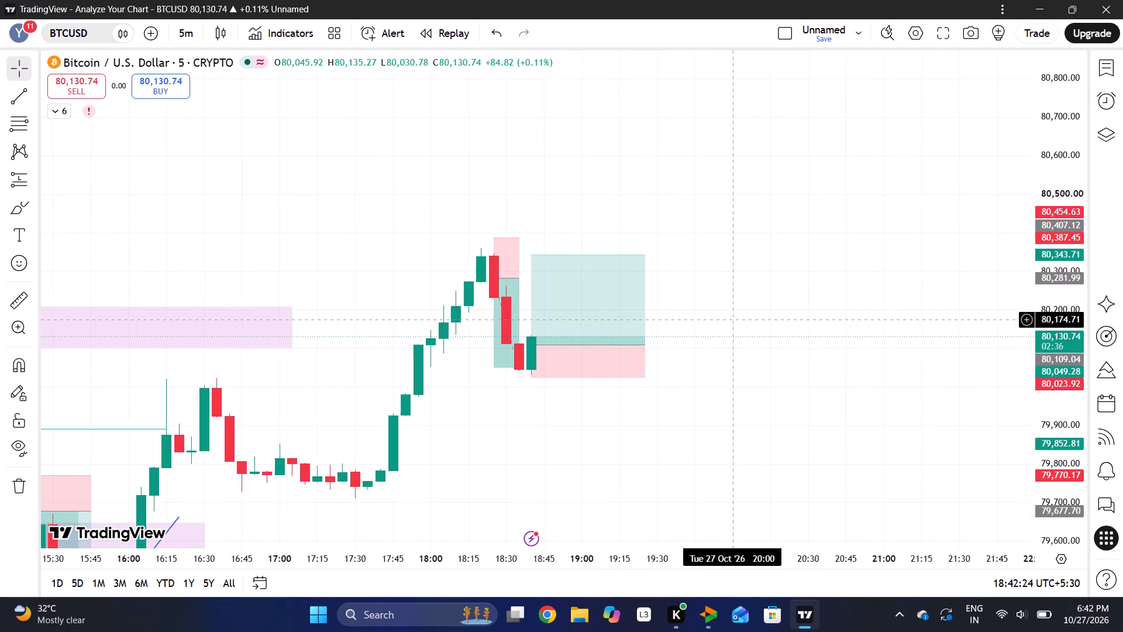
left_click_drag(1055, 397, 1062, 305)
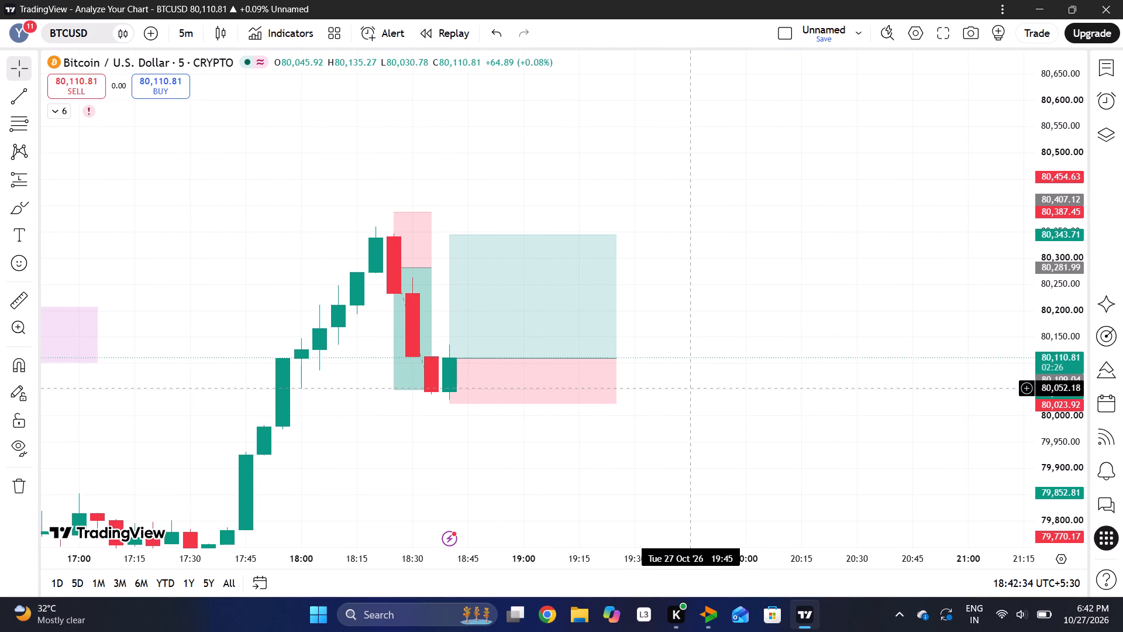
left_click_drag(691, 388, 801, 392)
scroll(554, 469, "right", 1)
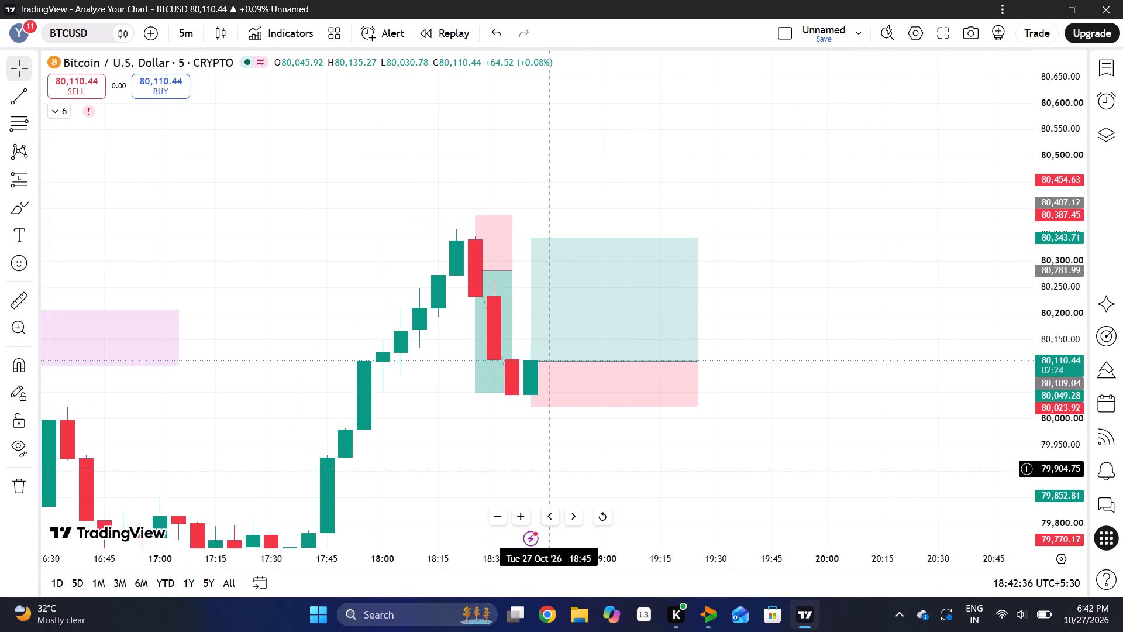
scroll(554, 469, "right", 1)
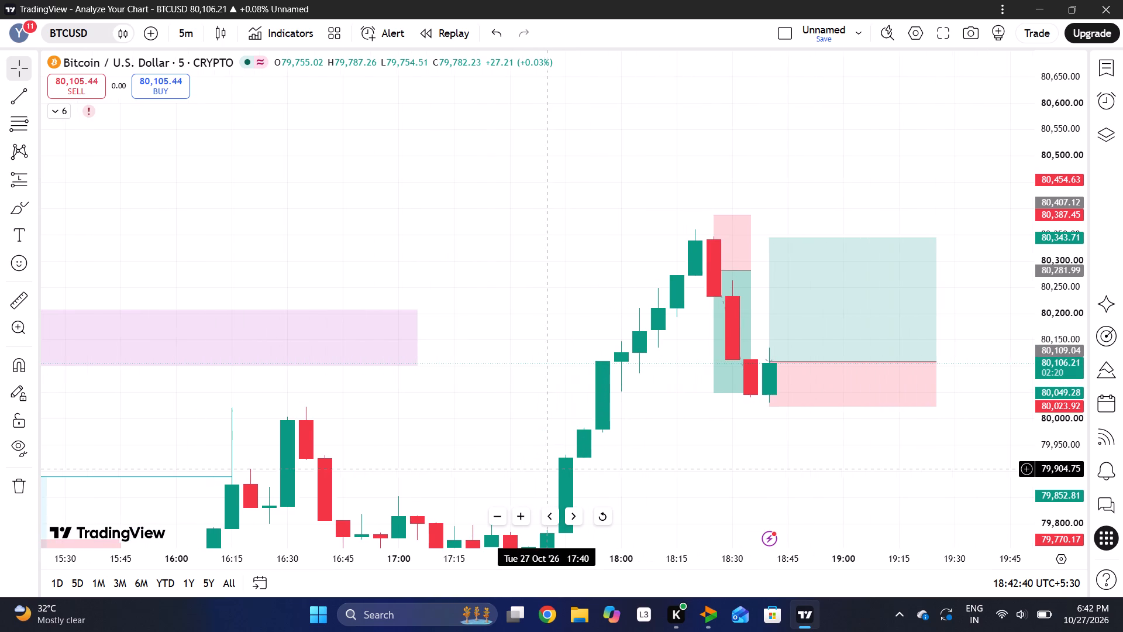
scroll(554, 469, "right", 1)
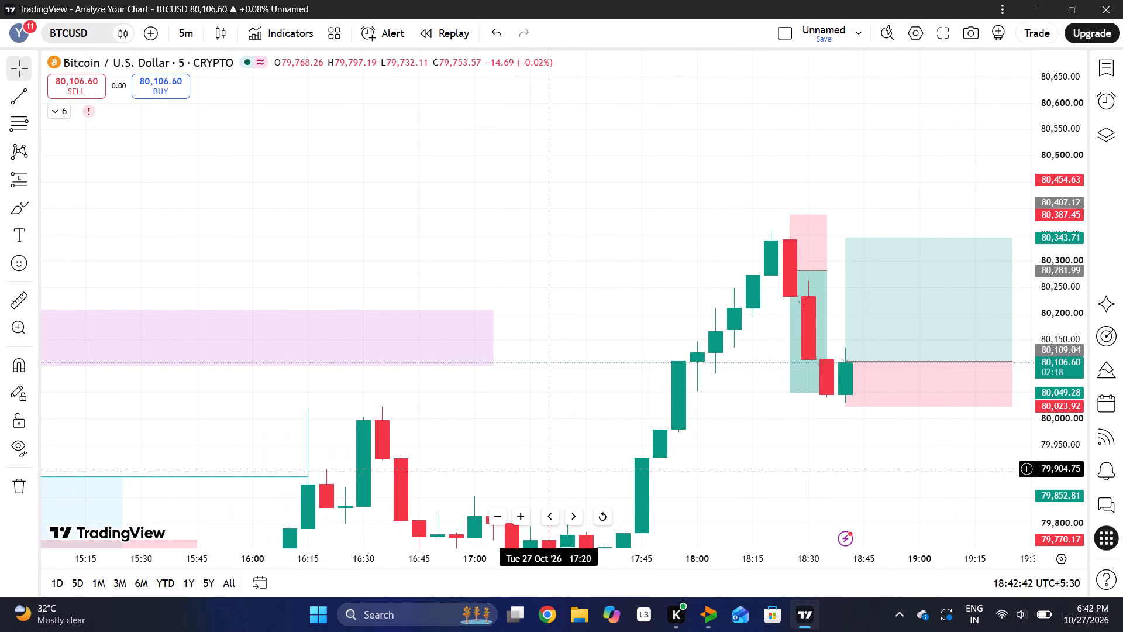
scroll(554, 469, "right", 3)
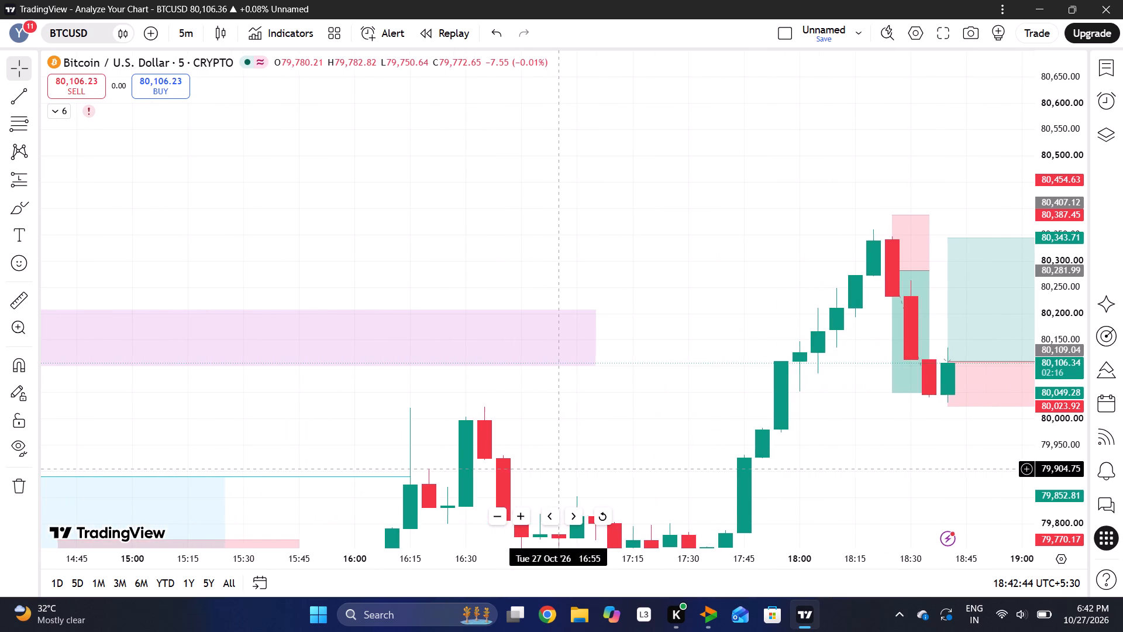
scroll(554, 469, "right", 3)
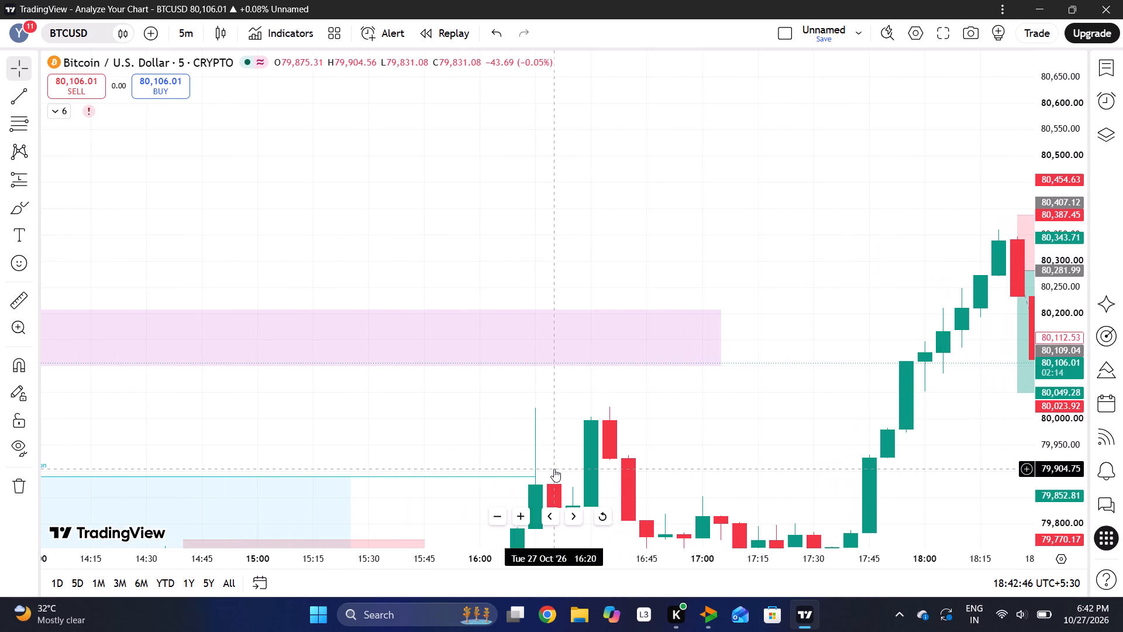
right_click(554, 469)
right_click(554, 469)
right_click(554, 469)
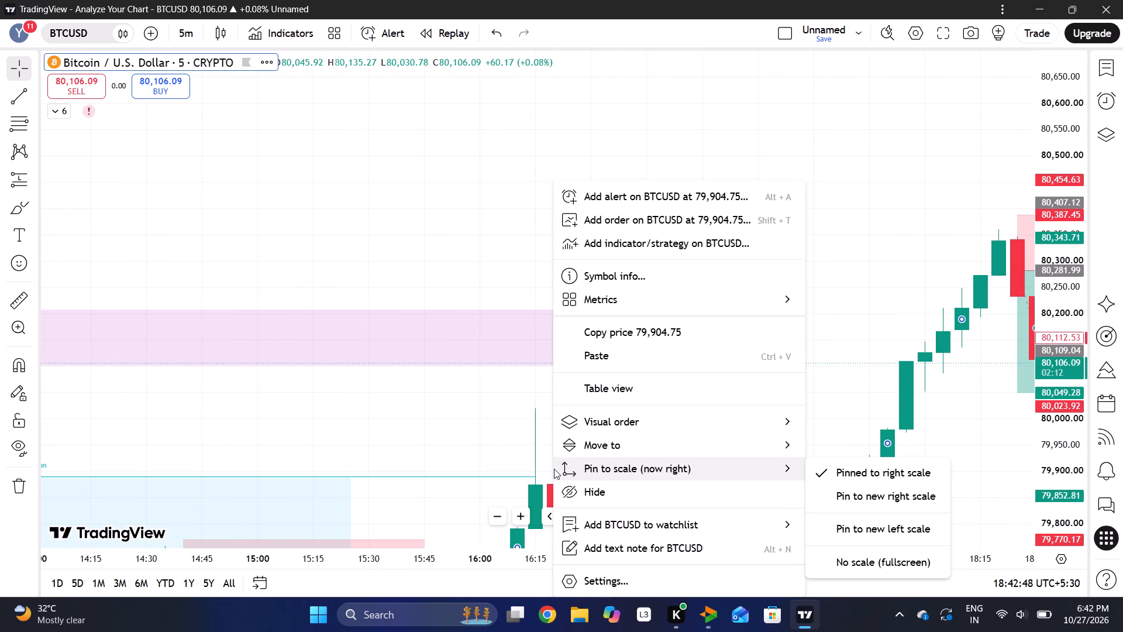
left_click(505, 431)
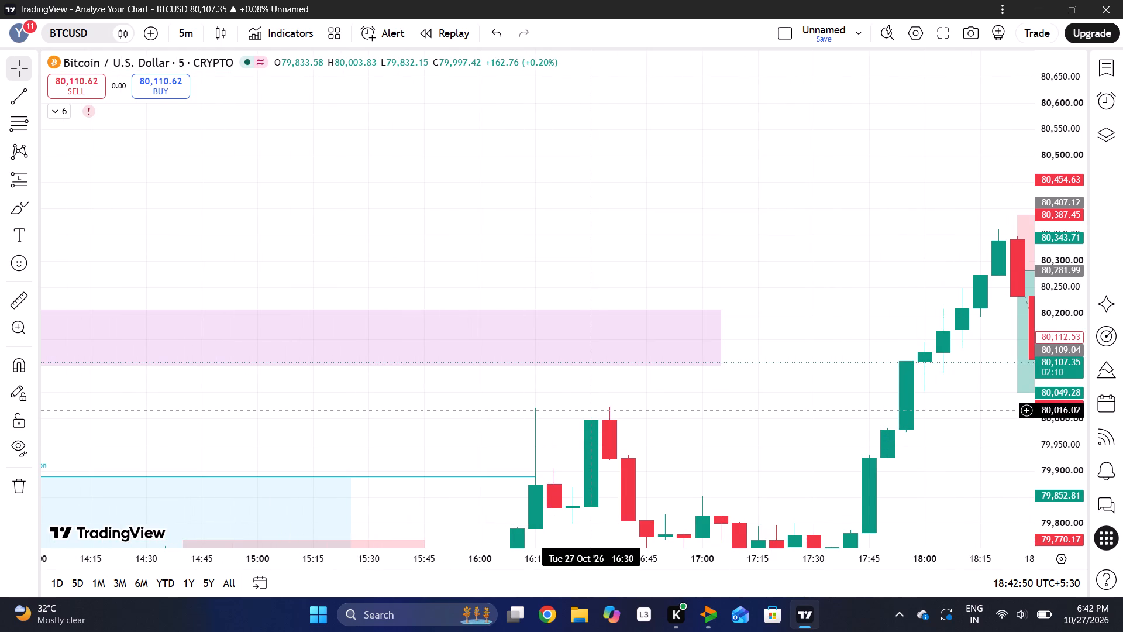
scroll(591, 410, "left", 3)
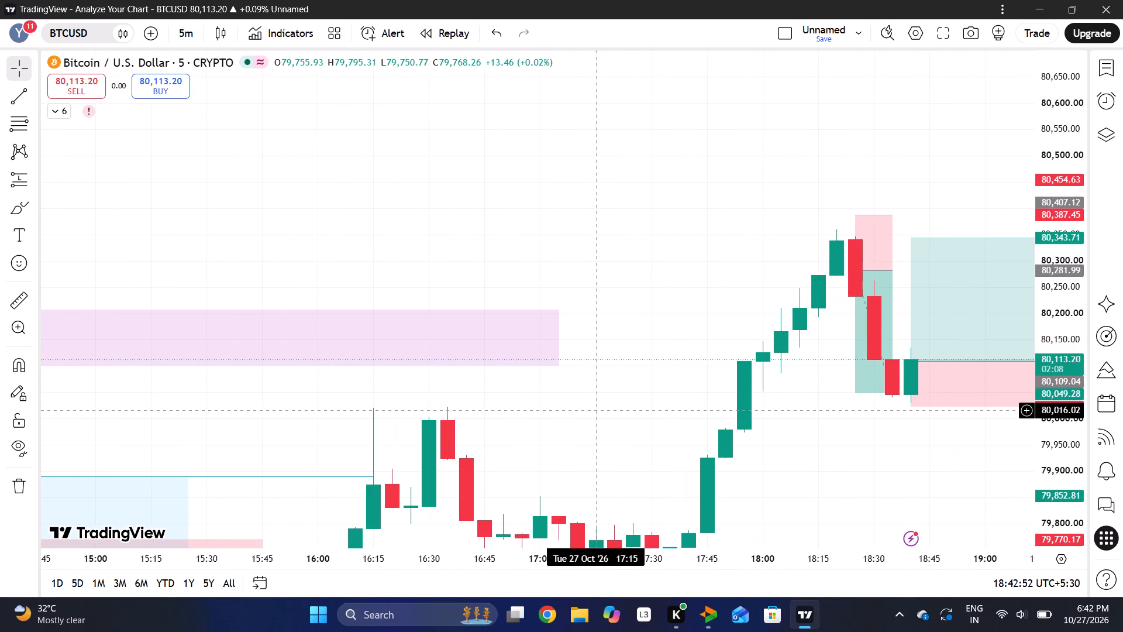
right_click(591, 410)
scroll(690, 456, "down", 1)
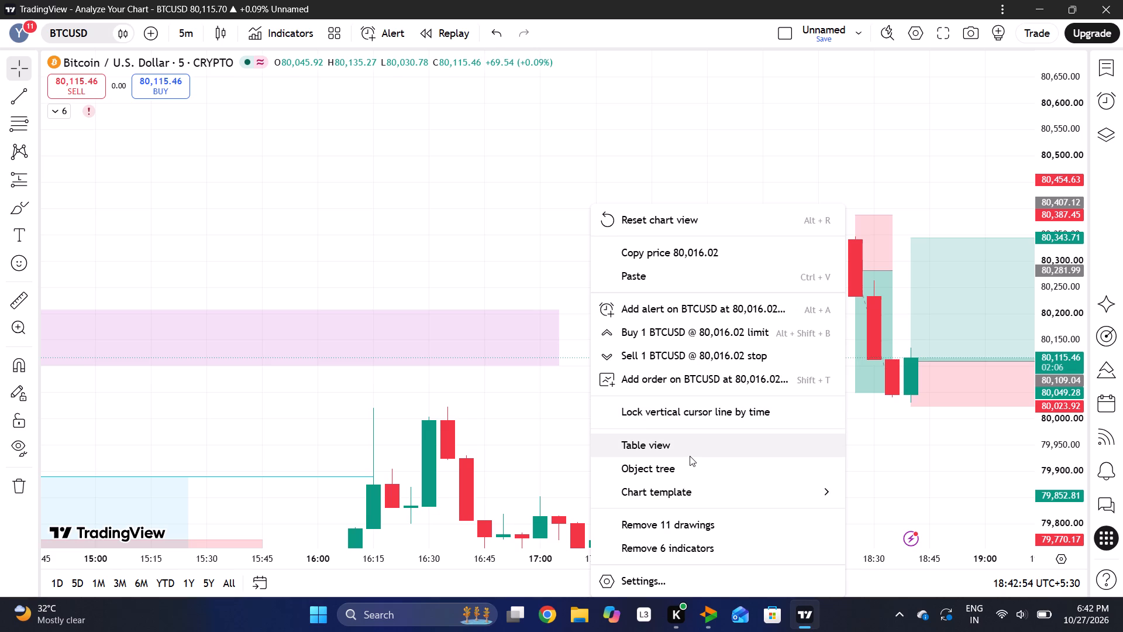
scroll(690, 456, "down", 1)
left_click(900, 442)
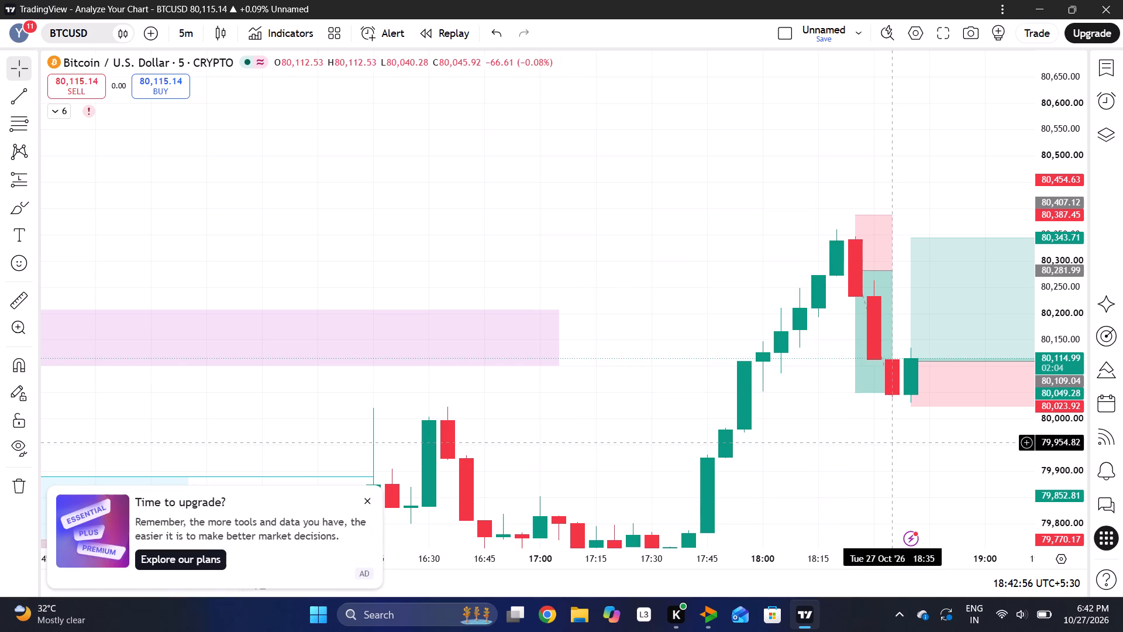
Examine the 18:40 BTCUSD candle's progress between the long drawing's entry and target against the preceding rise and drop.
left_click_drag(900, 442, 905, 448)
left_click(903, 450)
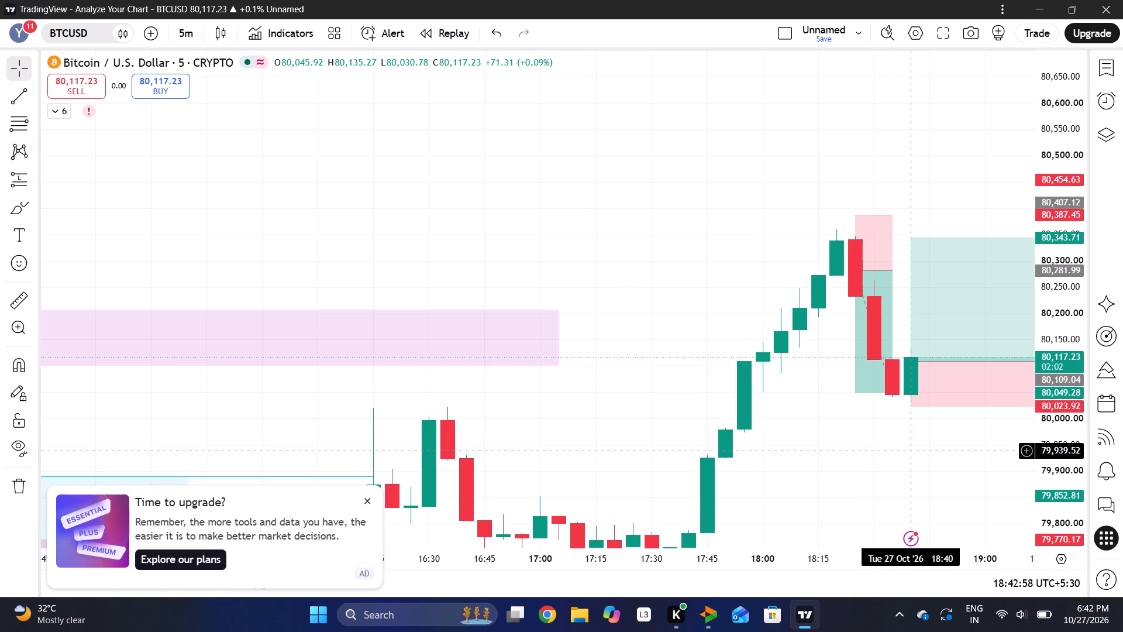
scroll(949, 457, "left", 4)
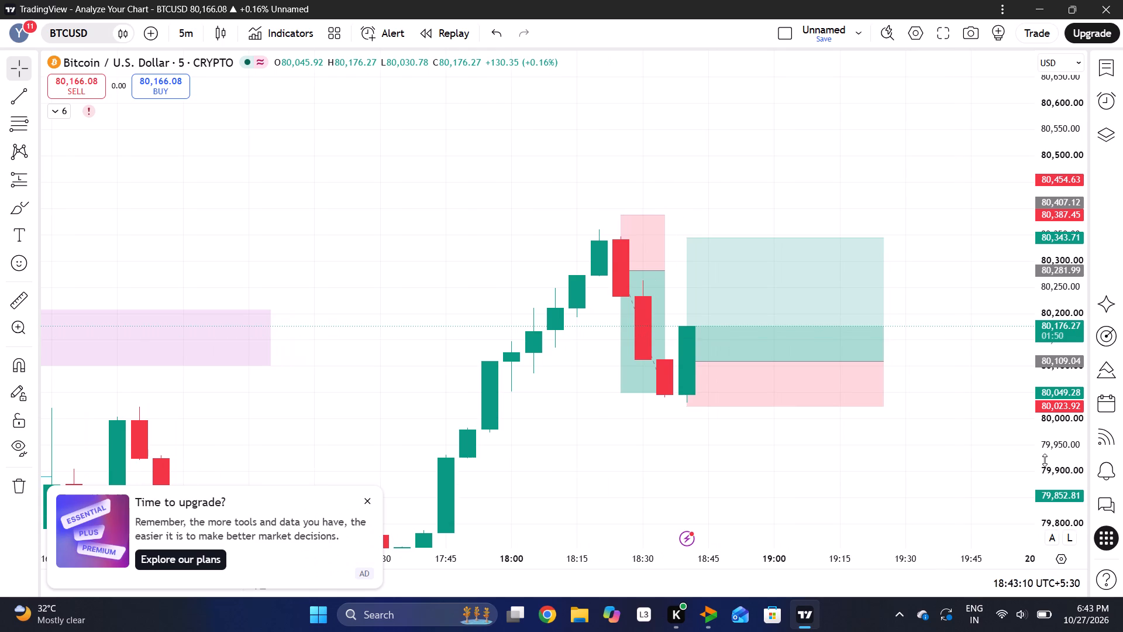
left_click_drag(1045, 460, 1063, 305)
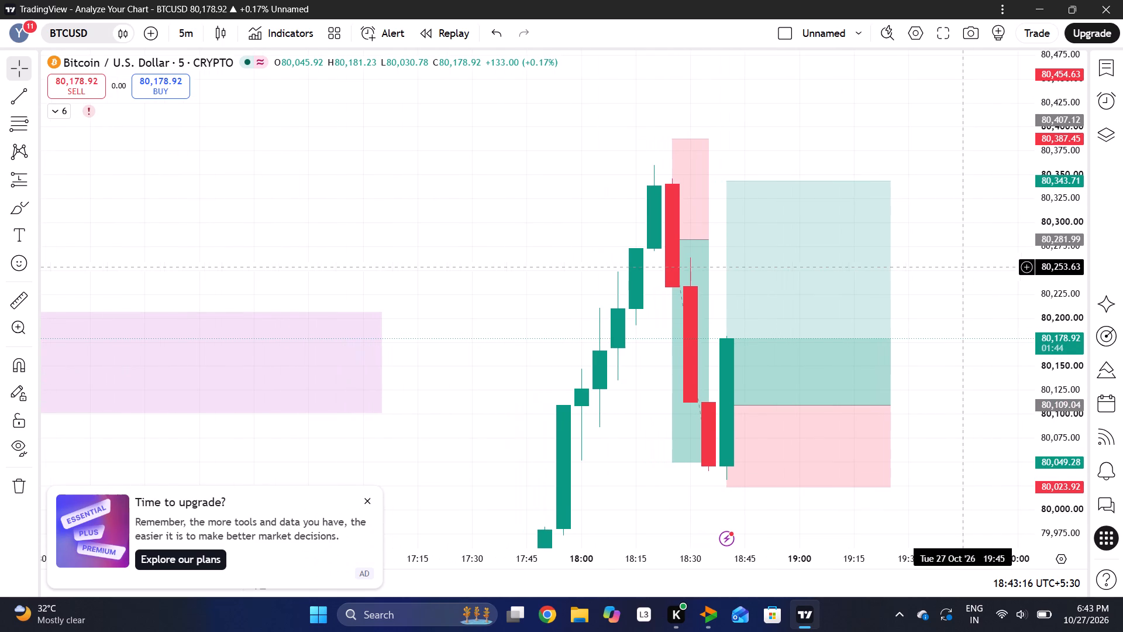
left_click_drag(1052, 274, 1030, 373)
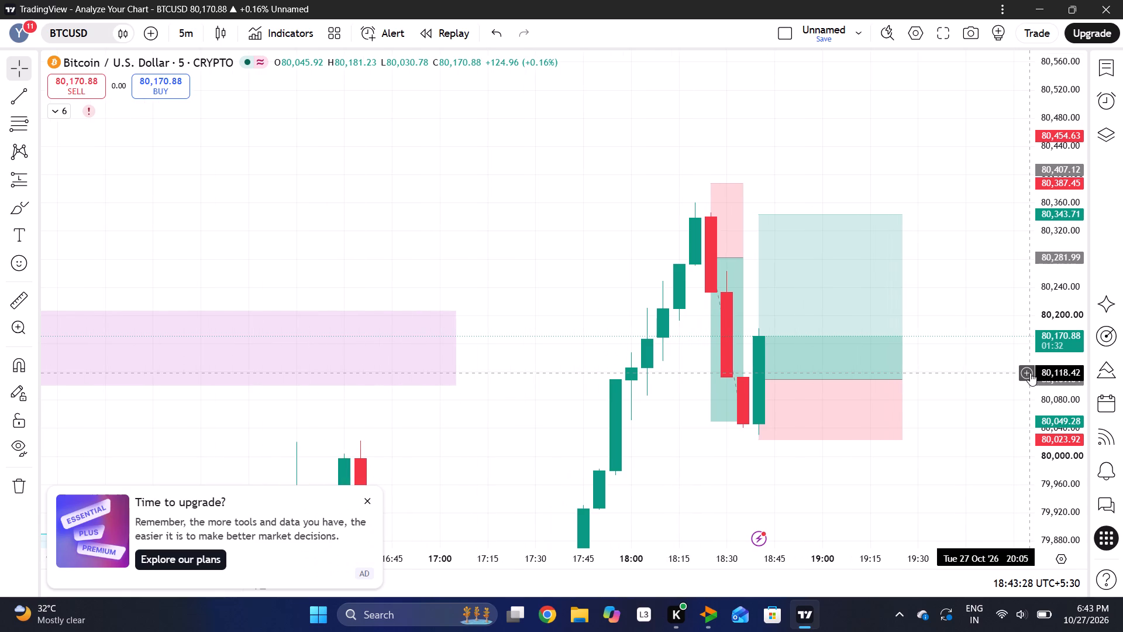
left_click_drag(1046, 276, 1028, 412)
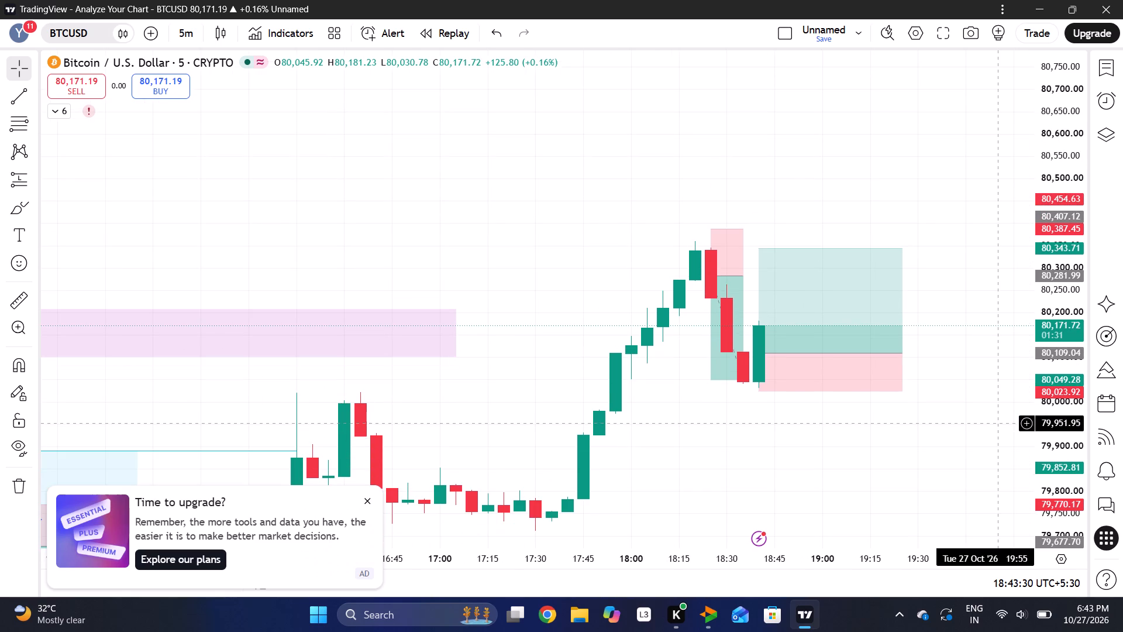
left_click_drag(995, 423, 795, 401)
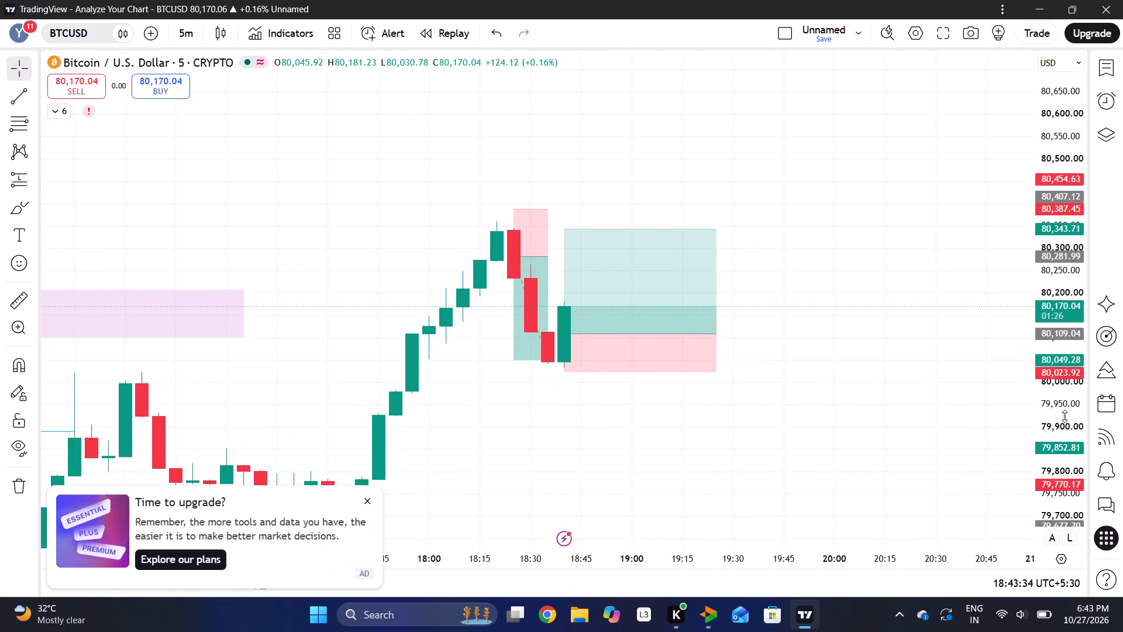
left_click_drag(1041, 416, 1080, 261)
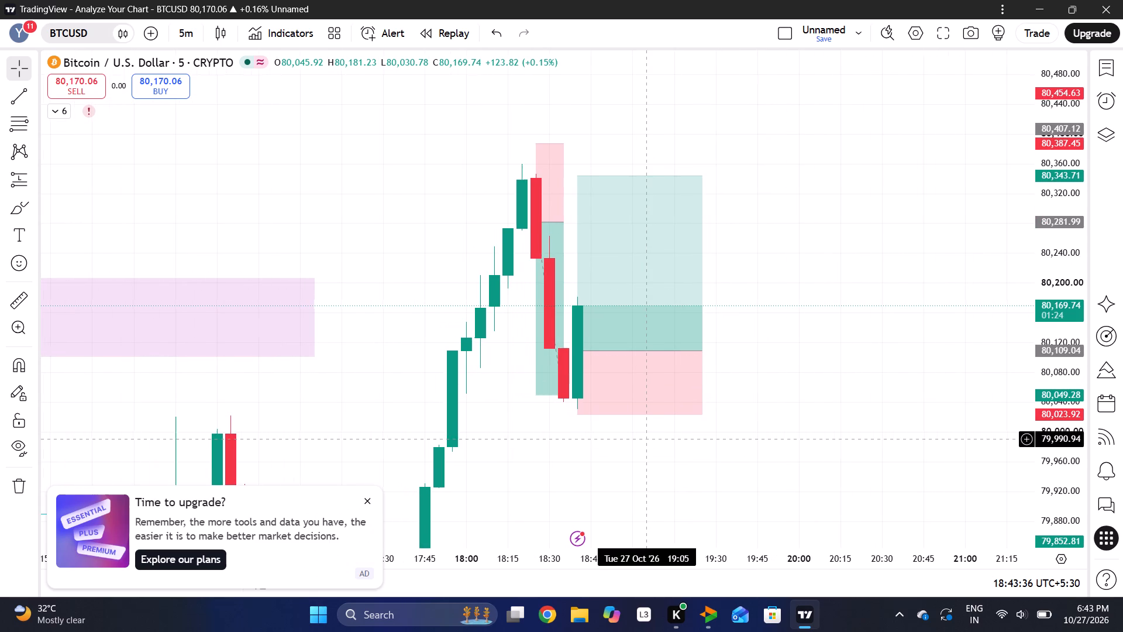
Browse the symbol search's BTCUSD matches and recently used instruments, leaving BTCUSD as the charted symbol.
left_click(74, 27)
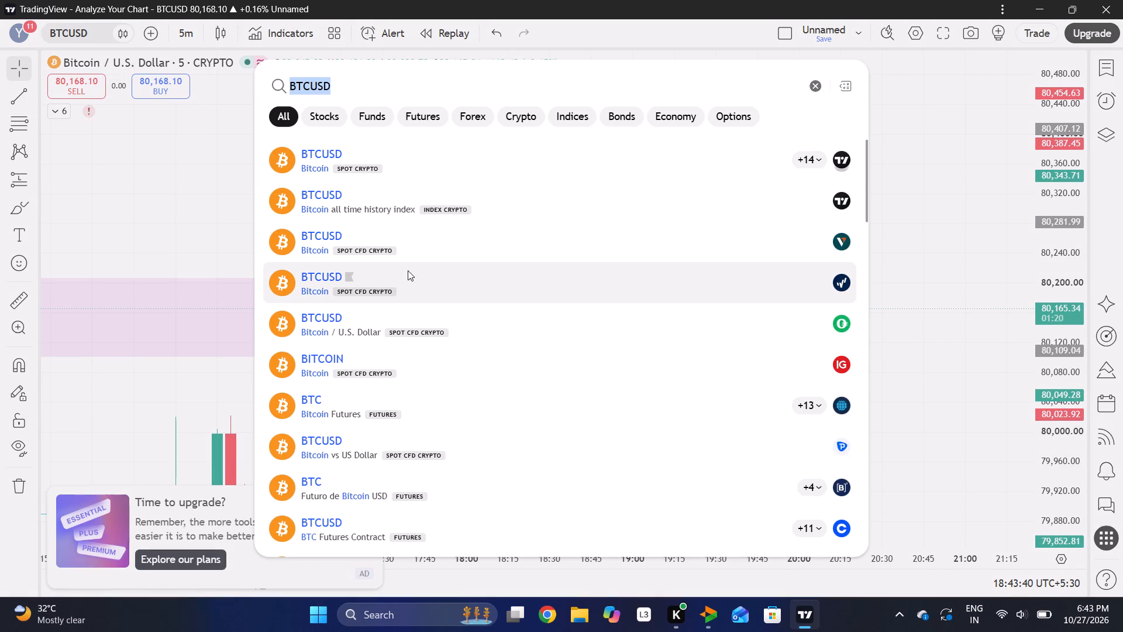
scroll(408, 270, "down", 1)
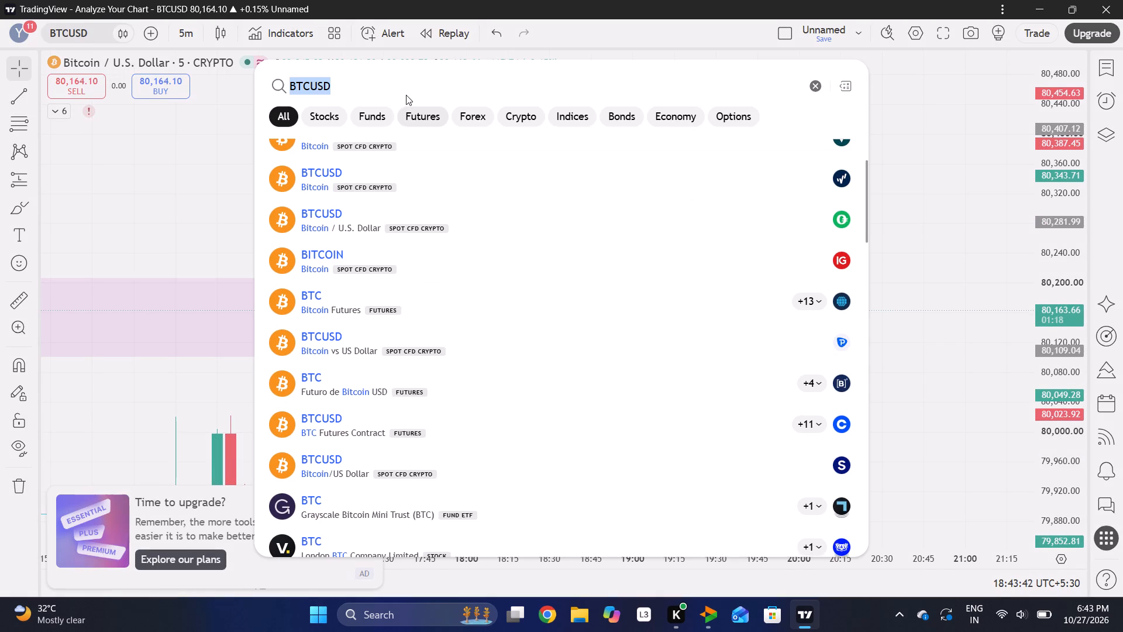
key("space")
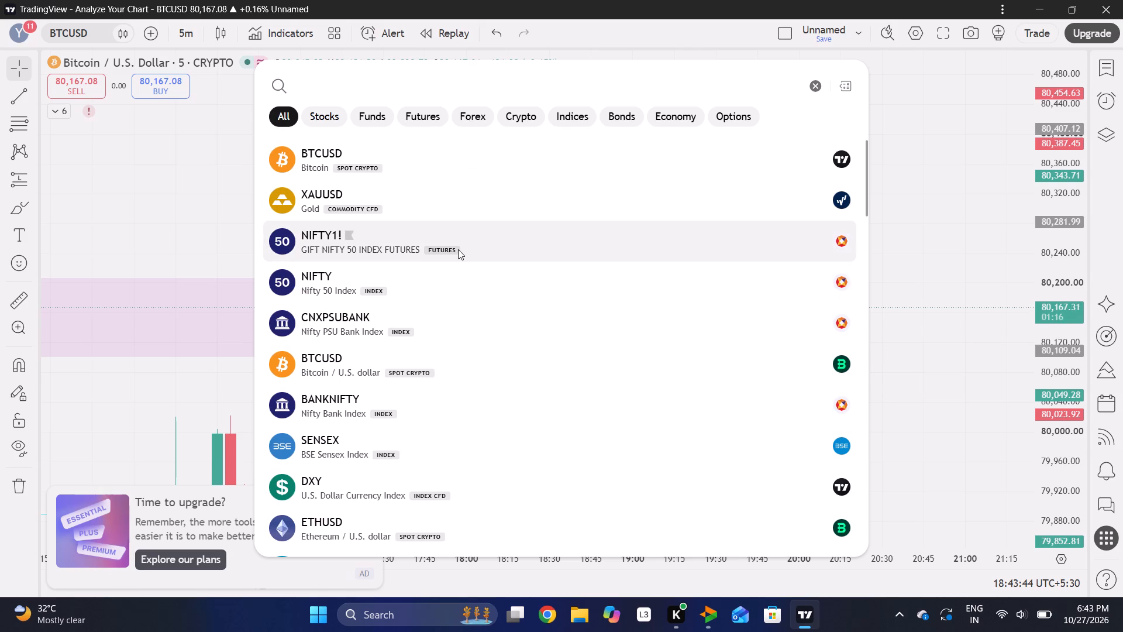
key("Down")
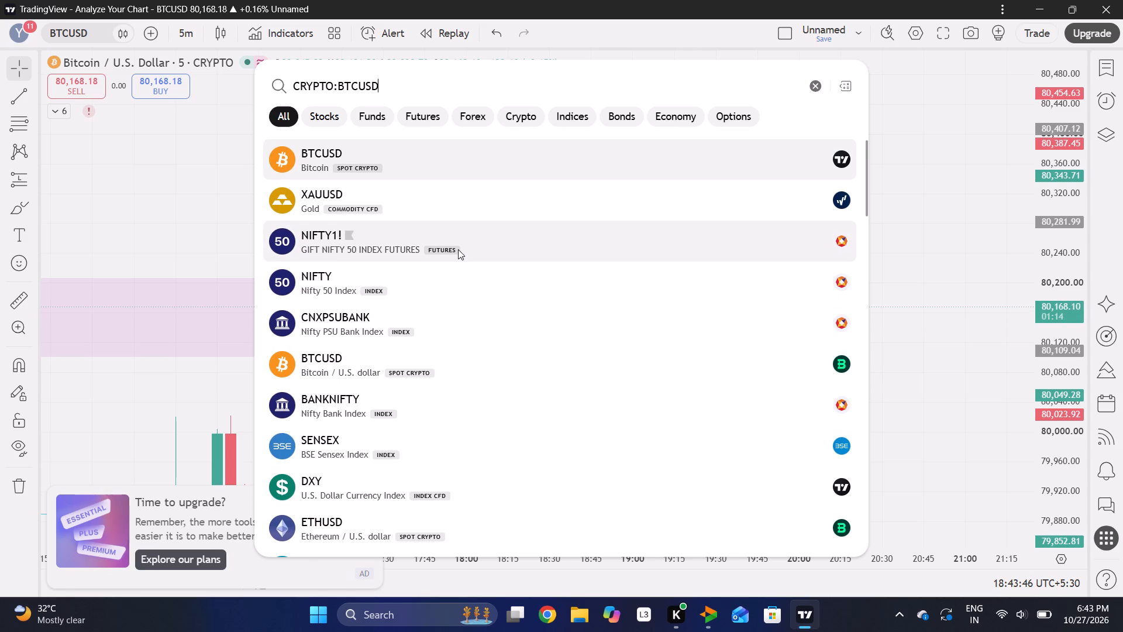
scroll(422, 293, "down", 1)
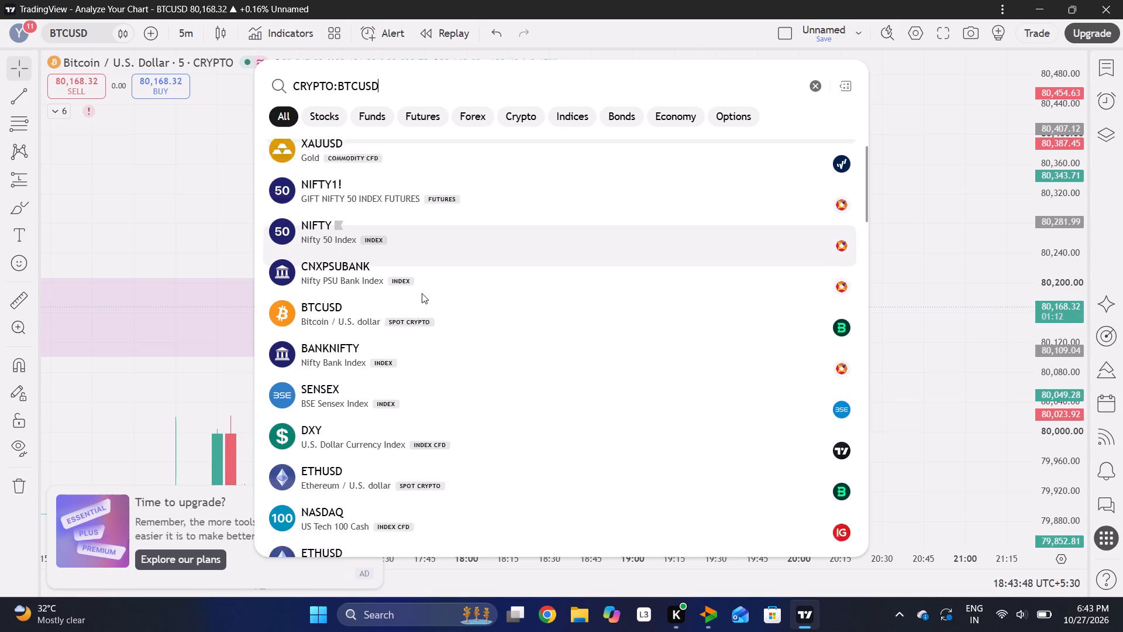
scroll(422, 293, "down", 2)
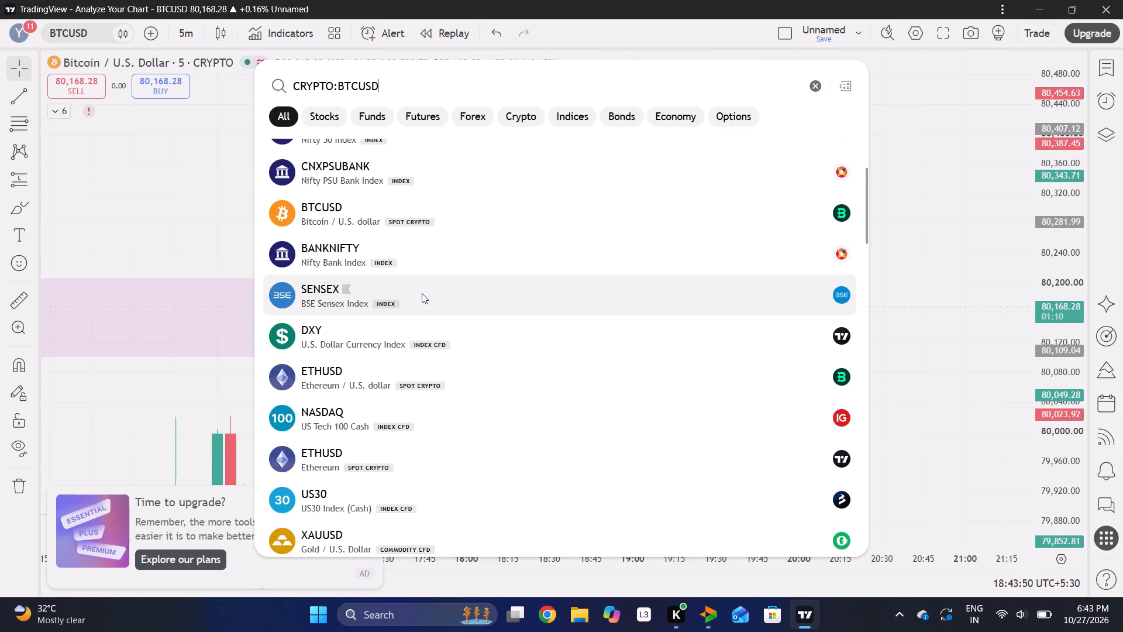
scroll(422, 293, "down", 2)
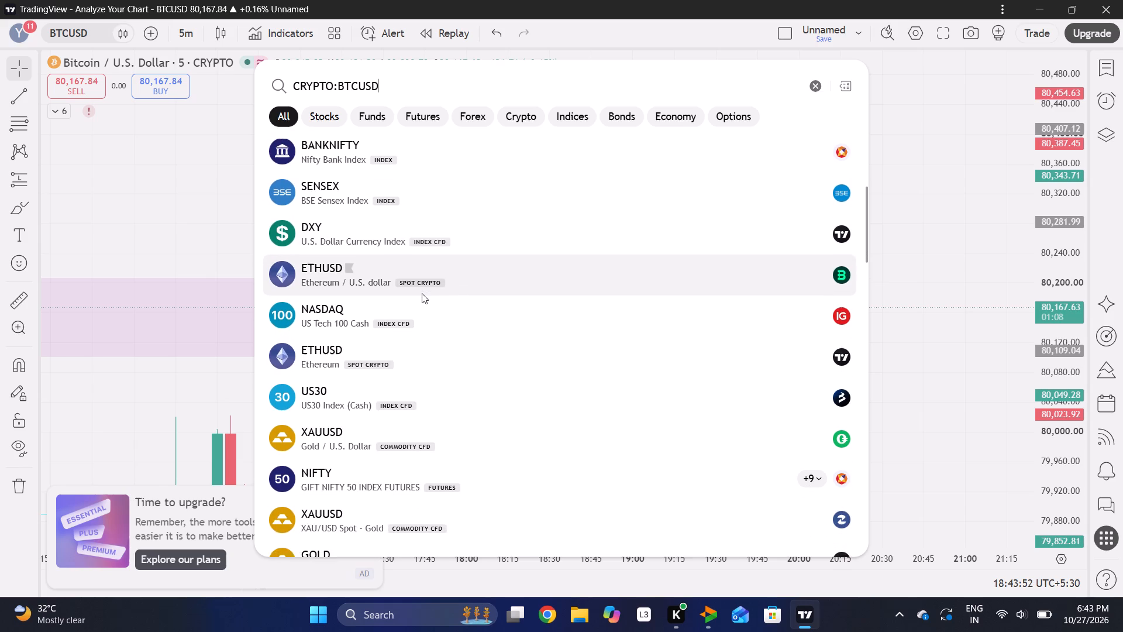
scroll(422, 293, "down", 2)
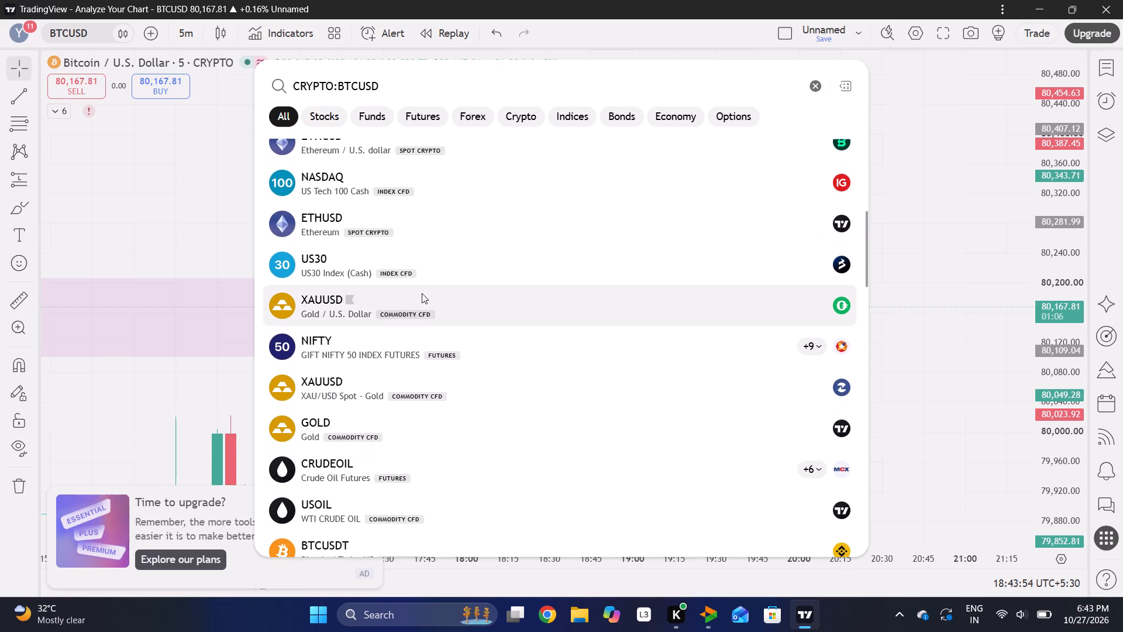
scroll(422, 293, "down", 2)
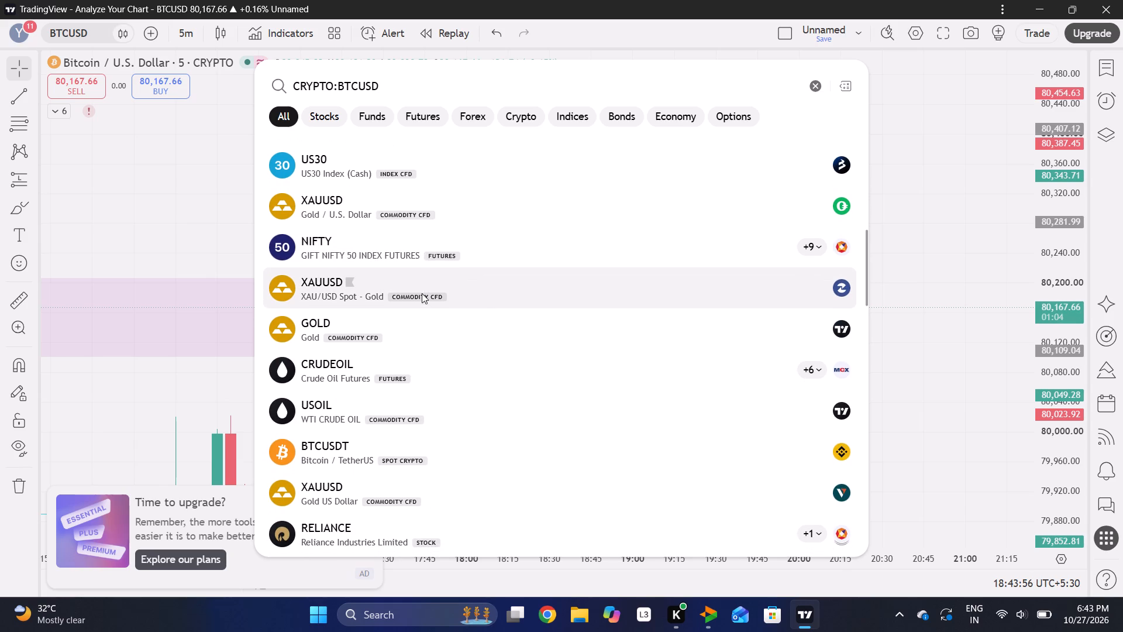
scroll(422, 293, "down", 1)
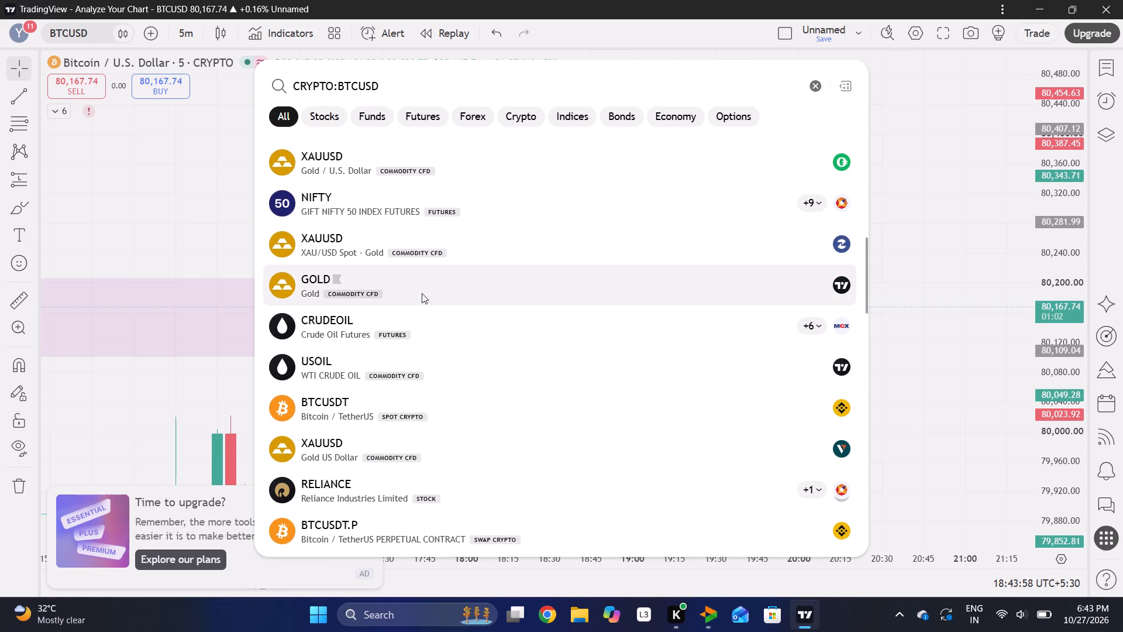
scroll(422, 293, "down", 2)
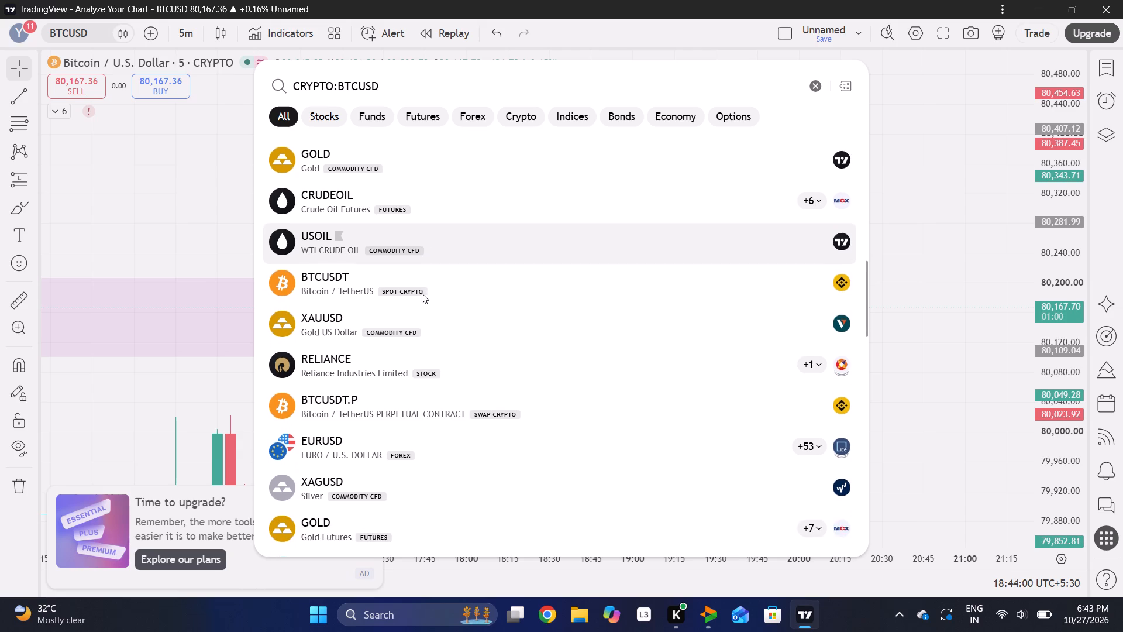
scroll(422, 293, "down", 2)
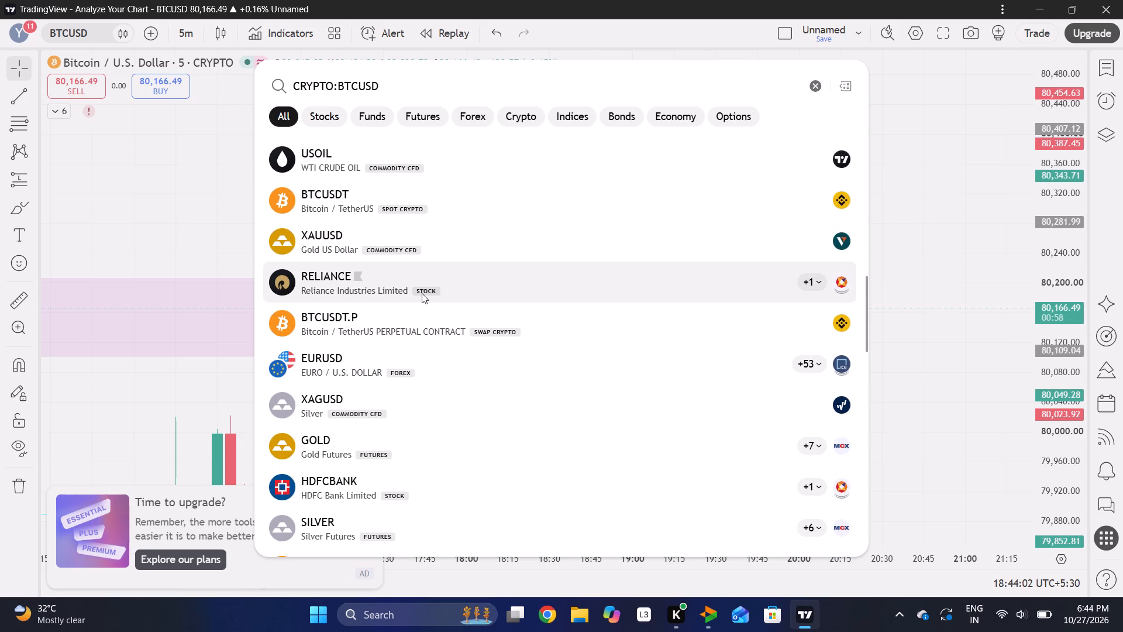
scroll(422, 293, "down", 2)
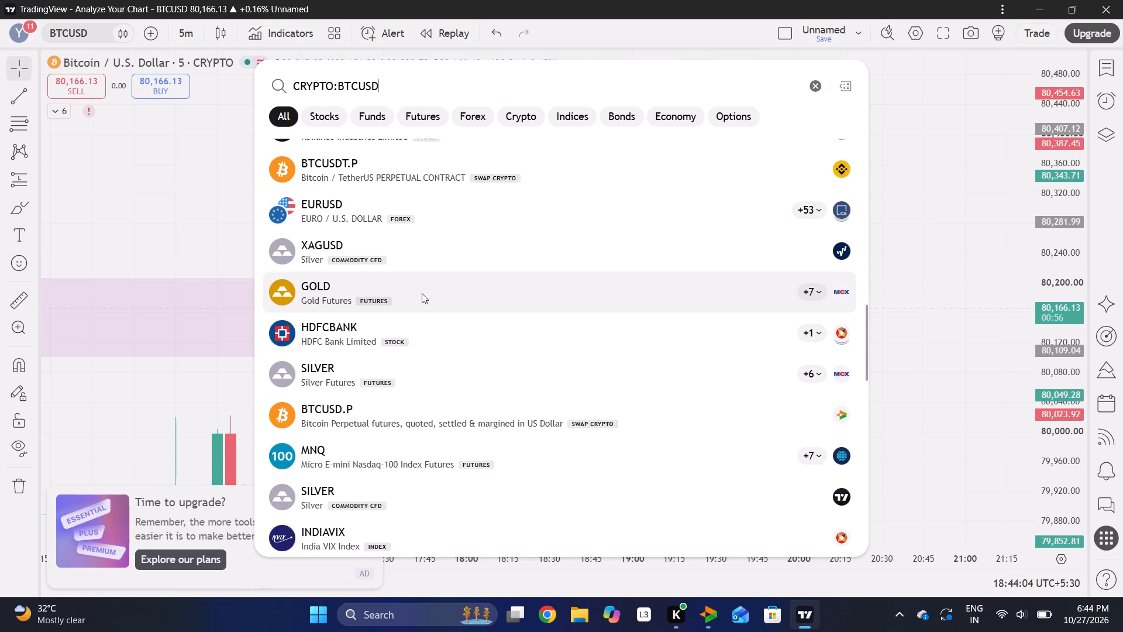
scroll(422, 293, "down", 1)
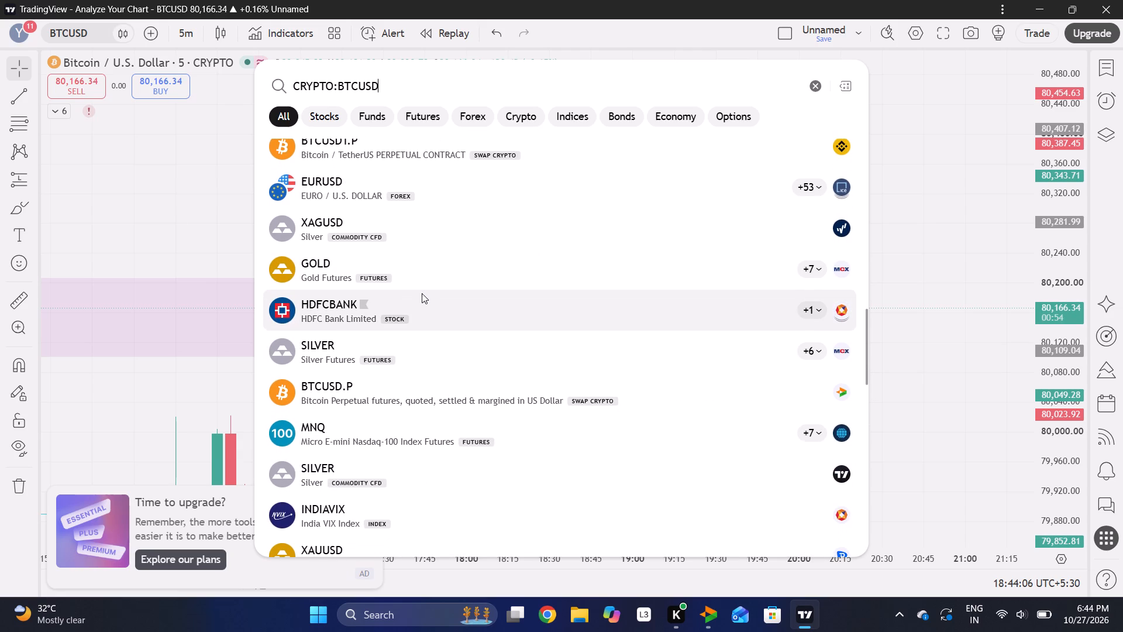
scroll(422, 293, "down", 1)
left_click(960, 358)
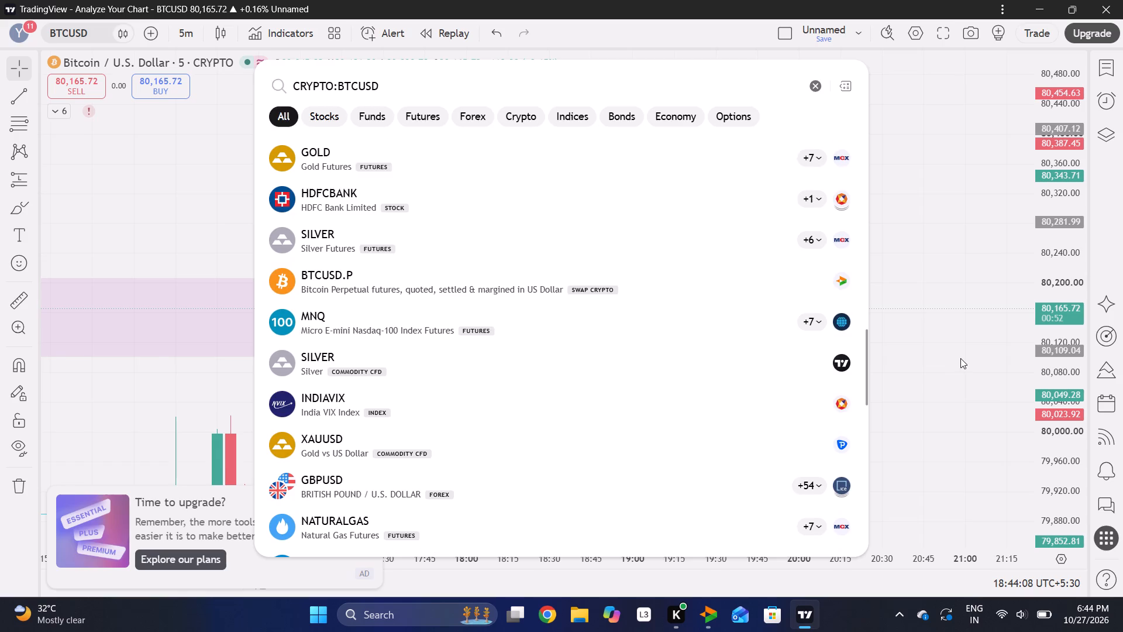
Examine BTCUSD's rise and pullback since the London session on the 15-minute chart, then return to the 5-minute interval.
left_click_drag(1067, 250, 1065, 352)
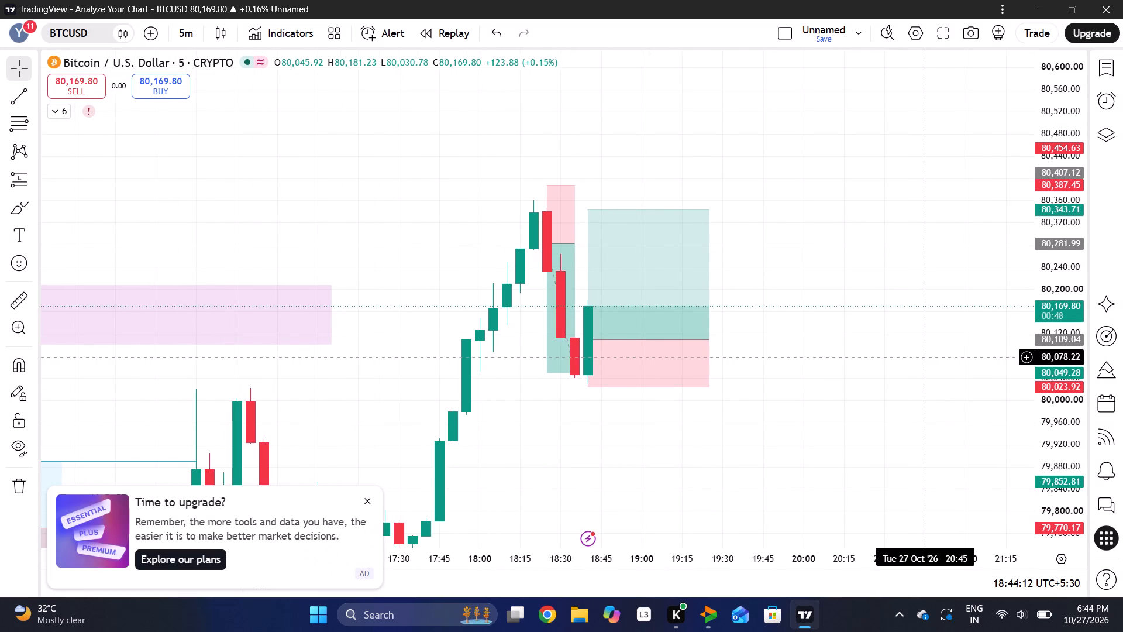
left_click_drag(1080, 198, 1065, 277)
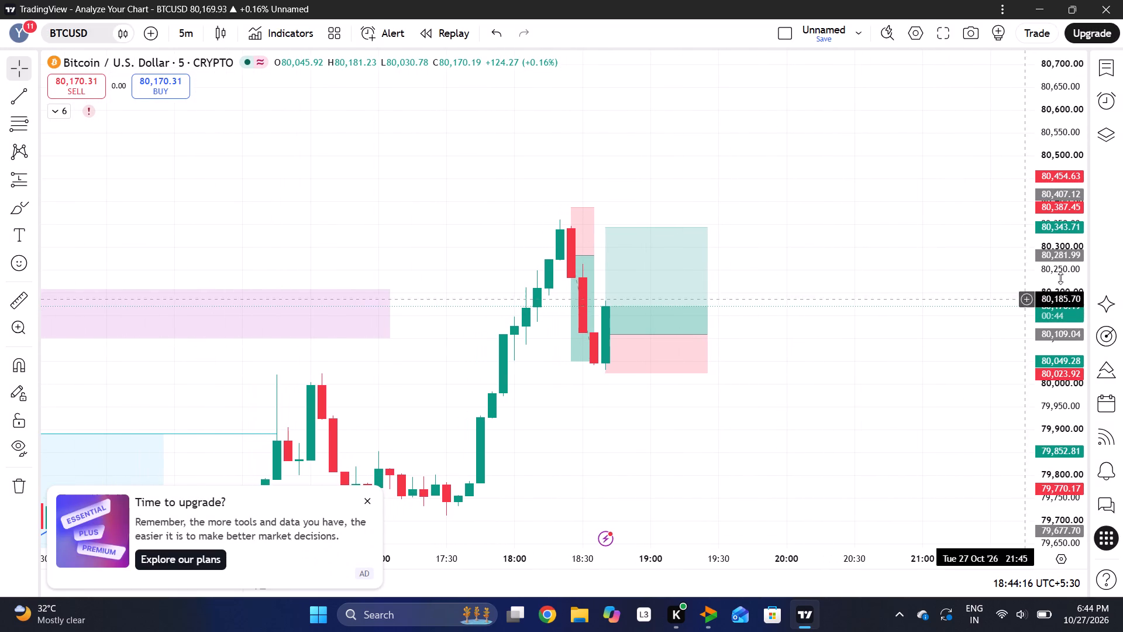
left_click_drag(1068, 233, 1064, 297)
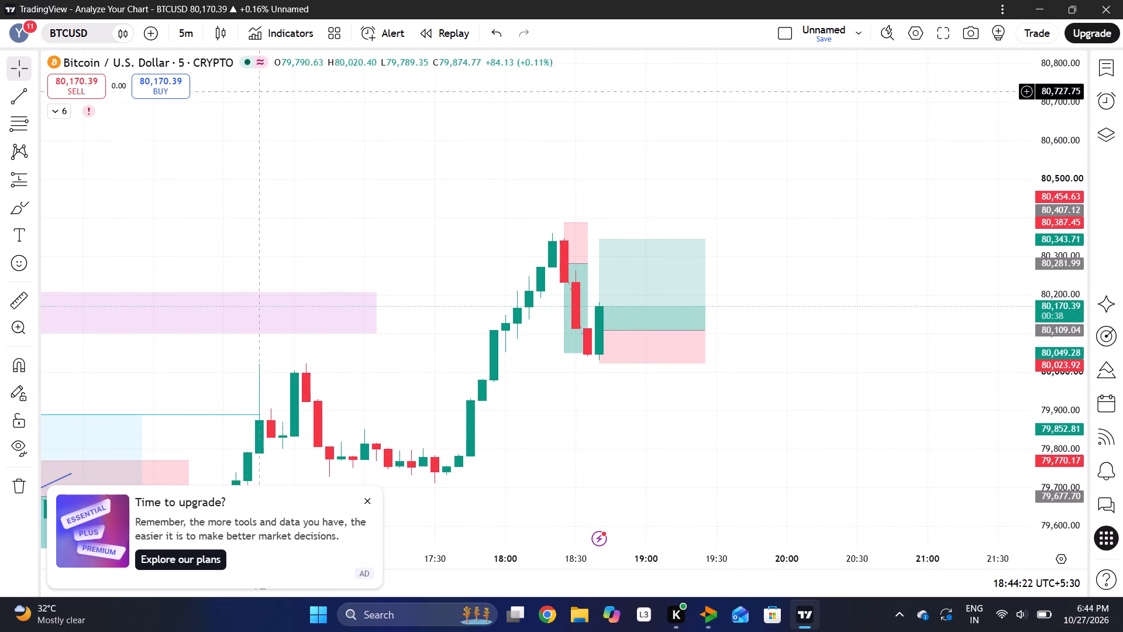
left_click(190, 38)
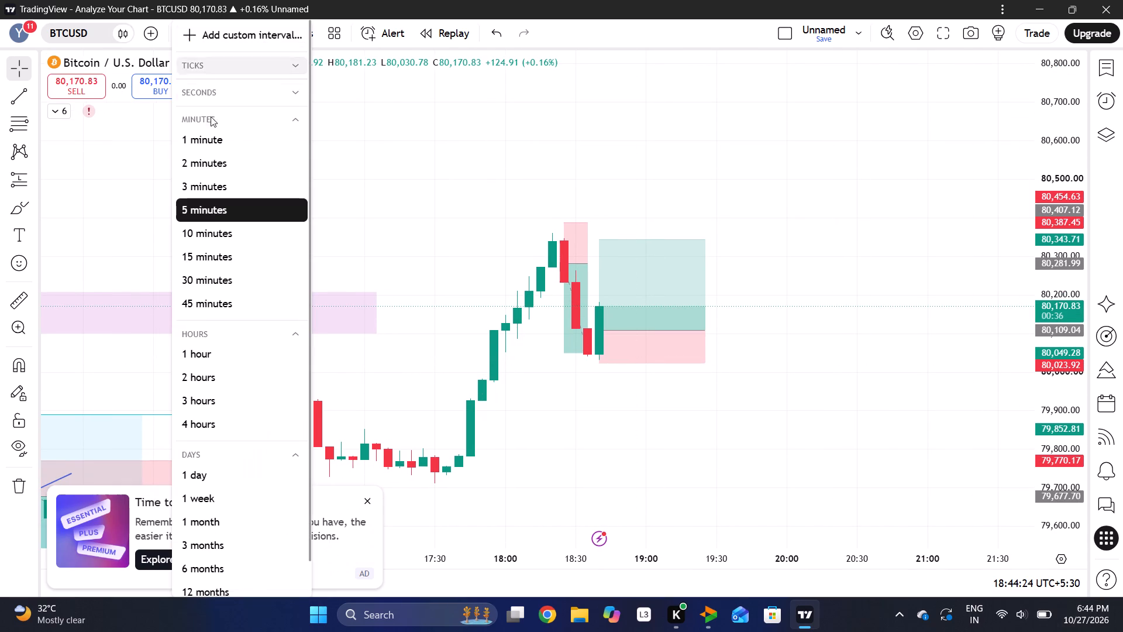
left_click(206, 248)
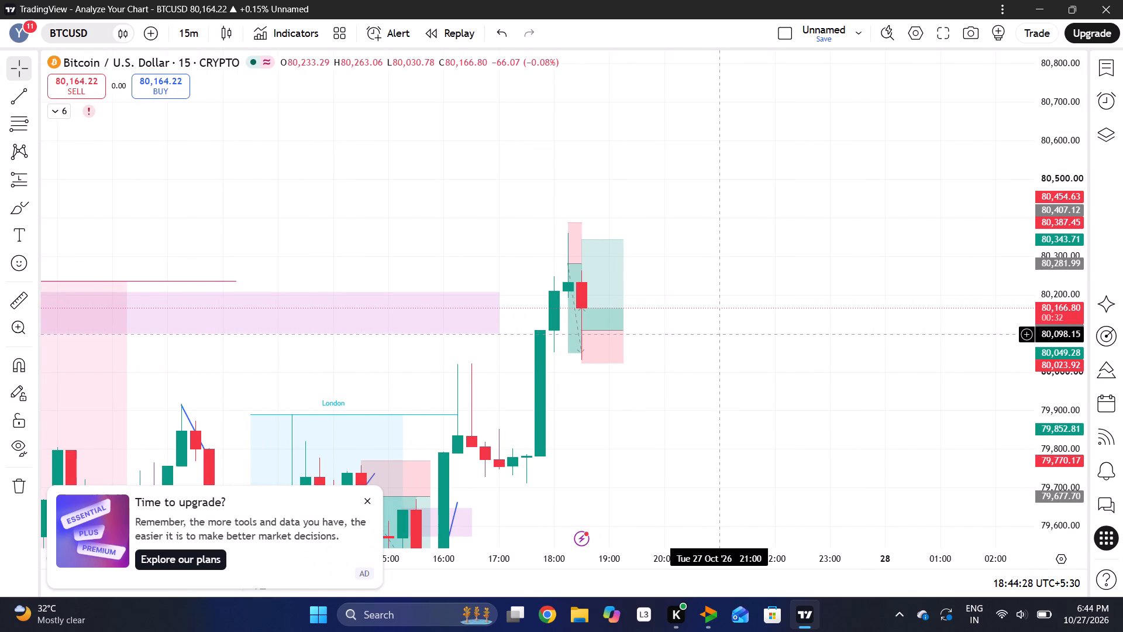
left_click_drag(1055, 195, 1034, 357)
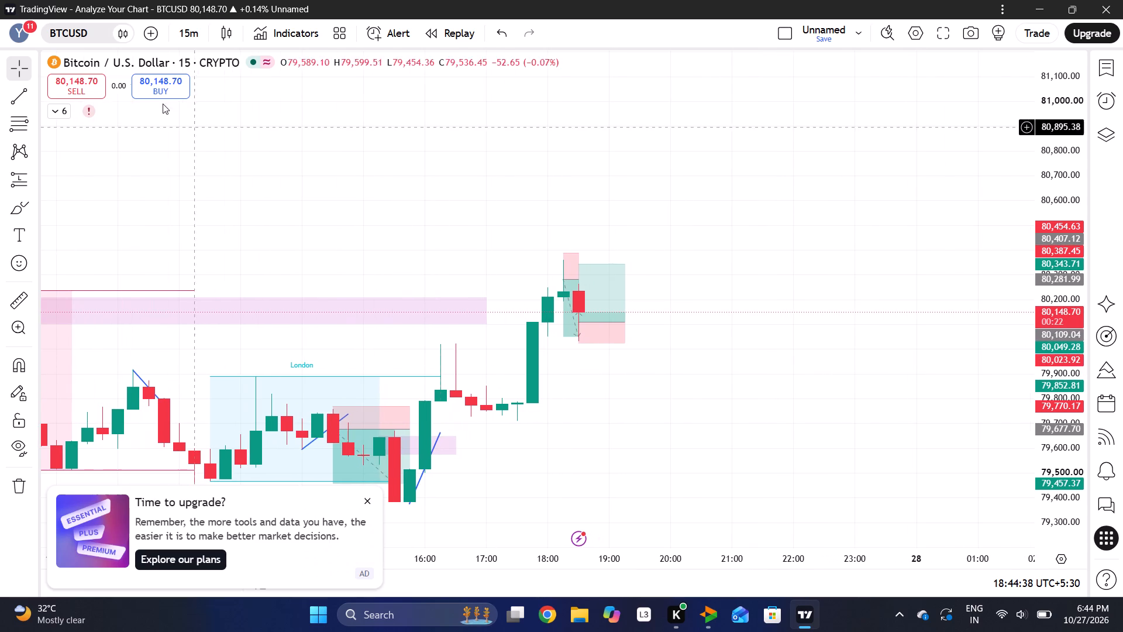
left_click(184, 41)
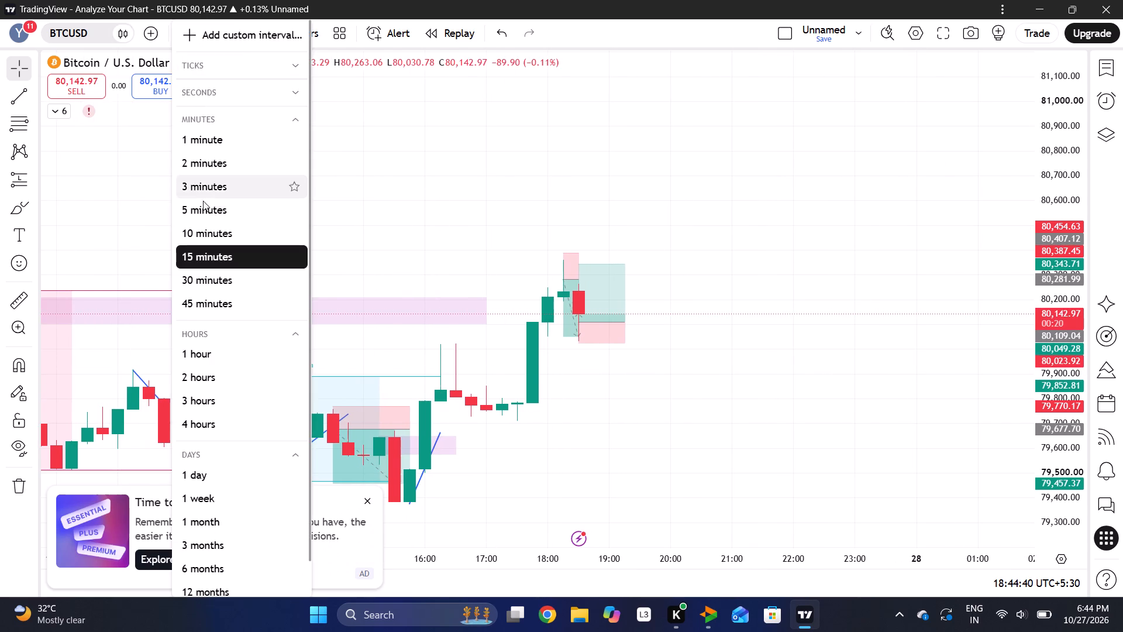
left_click(202, 214)
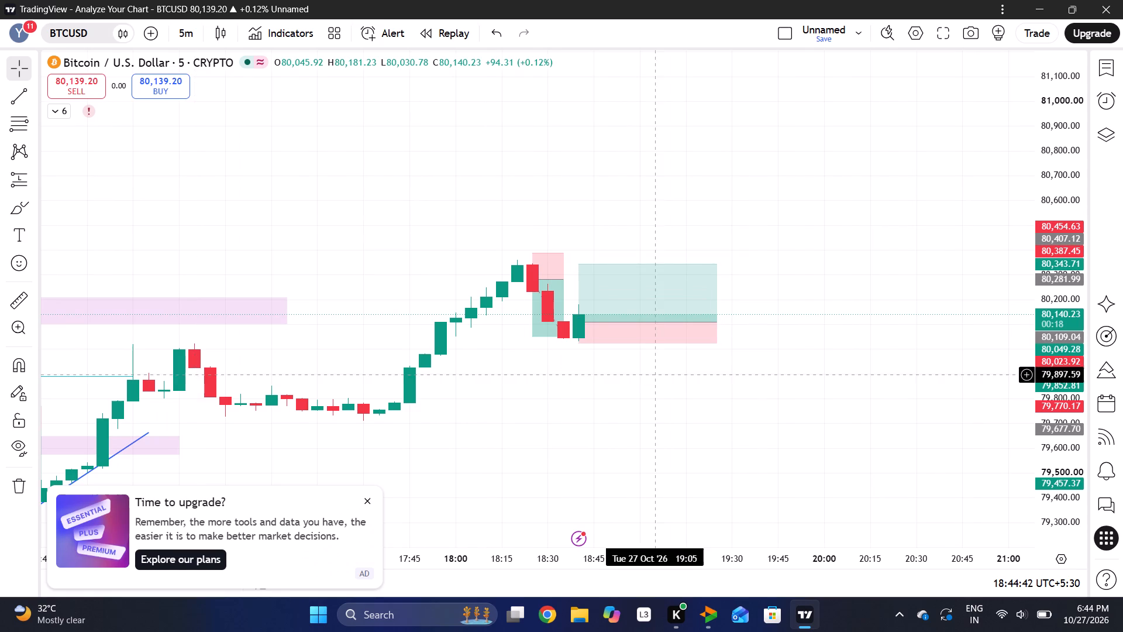
Shorten the long position drawing so that it ends at 19:05.
left_click_drag(1063, 417, 1070, 183)
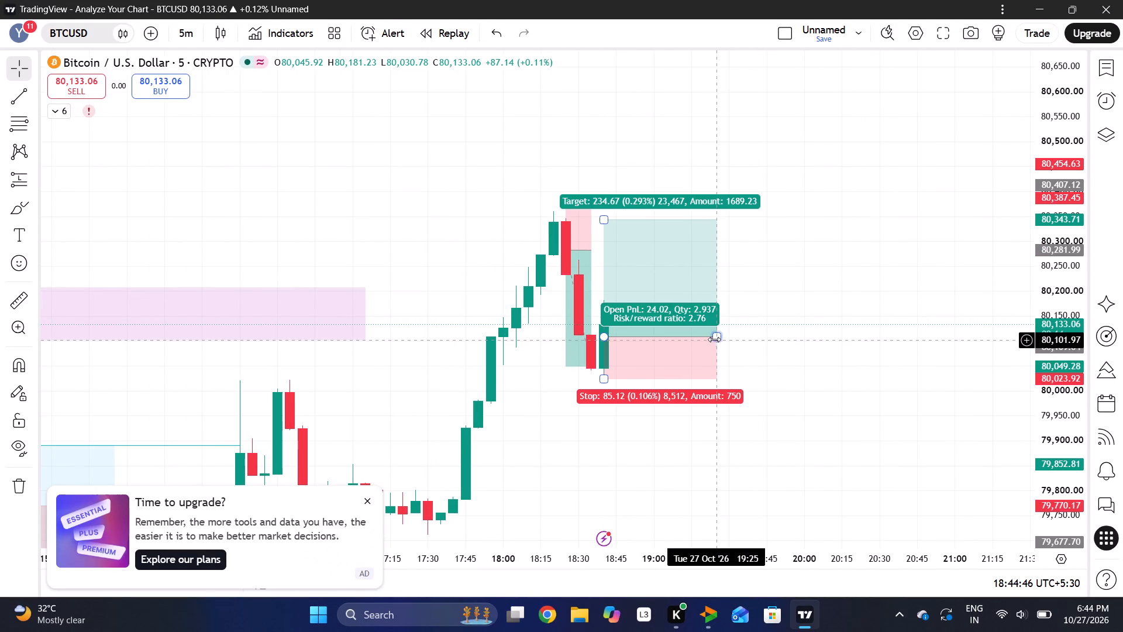
left_click_drag(713, 338, 669, 336)
left_click(738, 353)
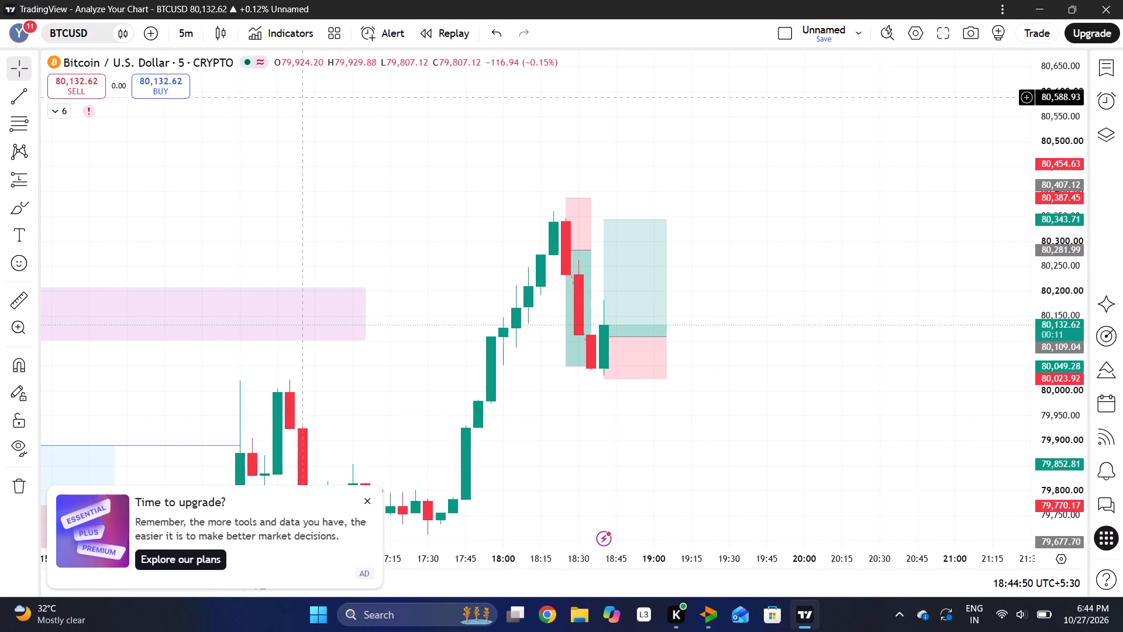
Check the close of the 18:30 candle on the 15-minute chart and return to the 5-minute interval.
left_click(192, 35)
left_click(218, 260)
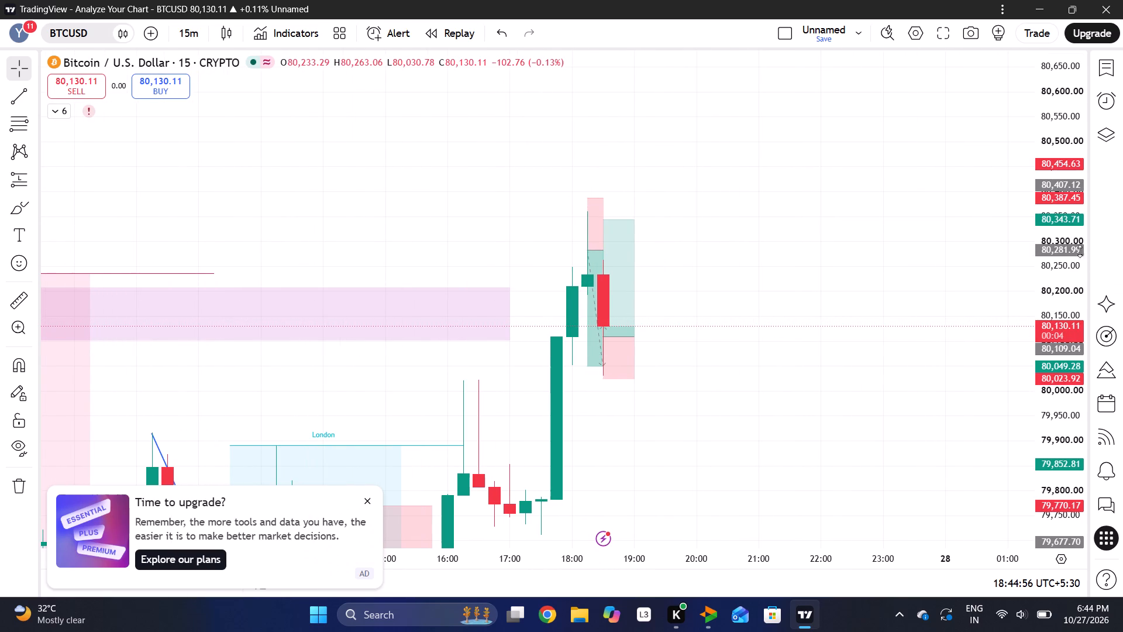
left_click_drag(1063, 243, 1050, 361)
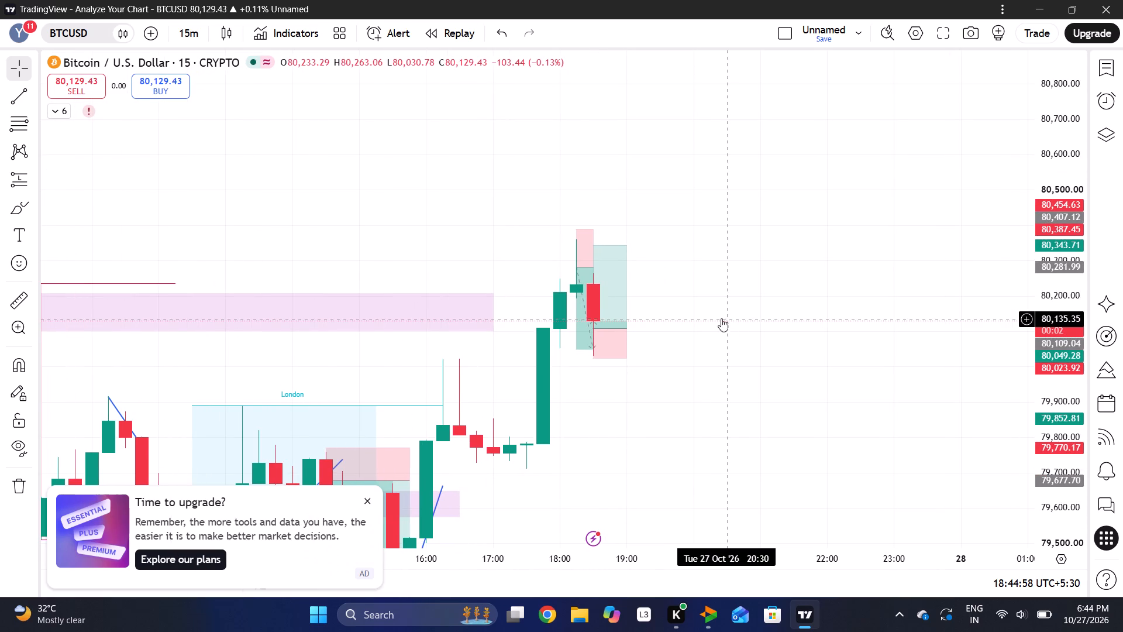
left_click(186, 41)
left_click(198, 201)
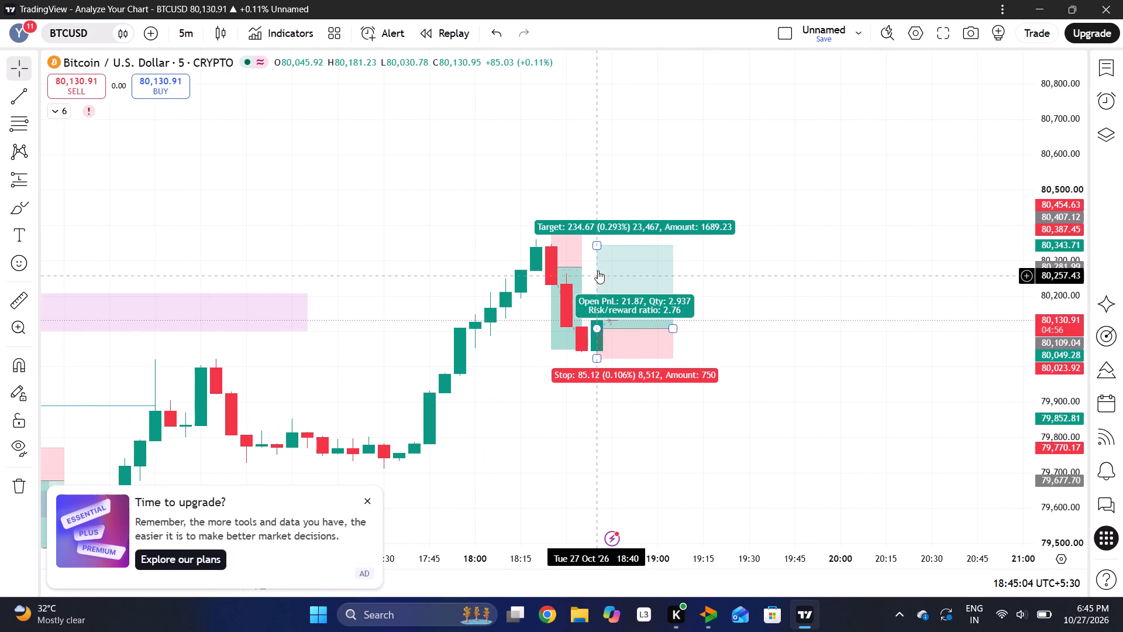
Lower the long position drawing's target to about 80,218.12.
left_click_drag(596, 248, 607, 290)
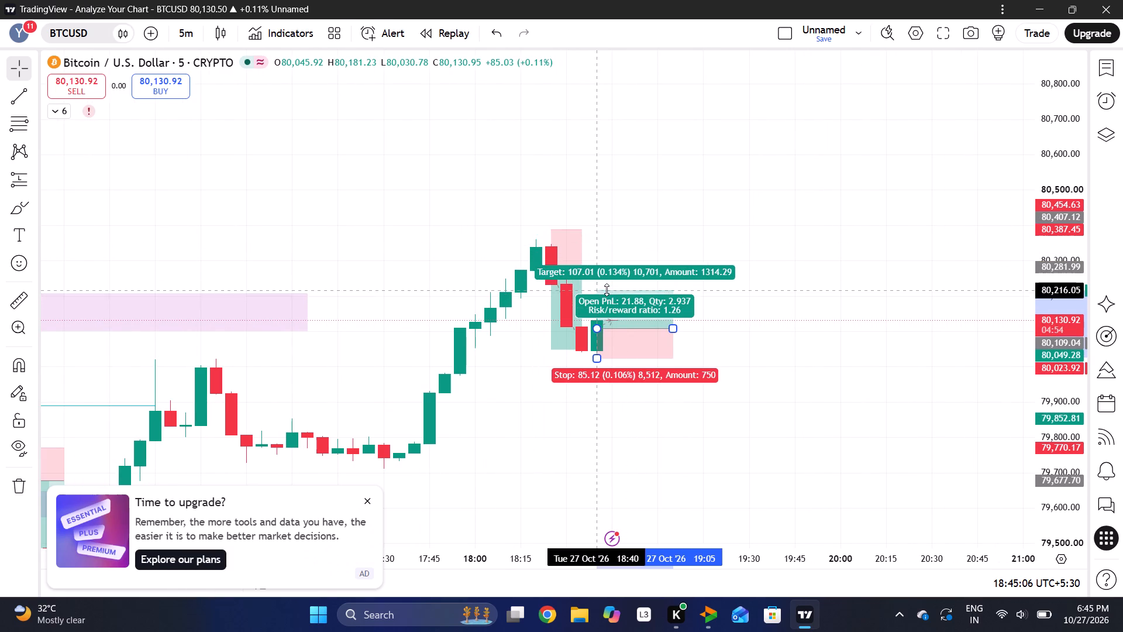
left_click_drag(607, 290, 607, 289)
left_click(708, 281)
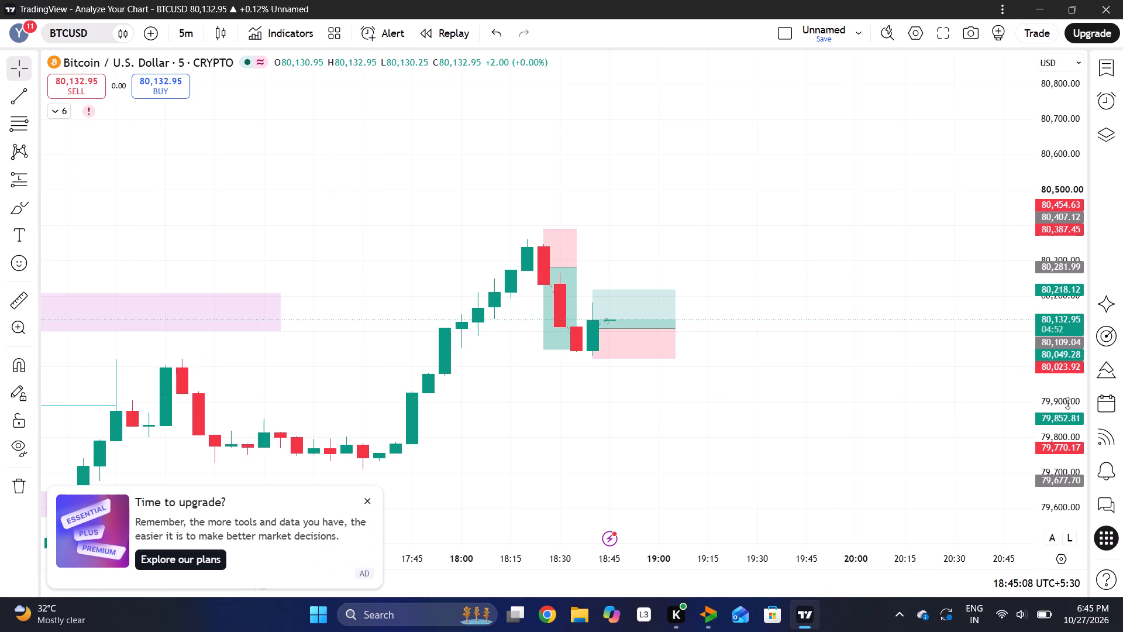
Follow the new 18:45 BTCUSD candle between the long drawing's entry and target against the preceding drop.
left_click_drag(1068, 403, 1100, 159)
left_click_drag(771, 310, 741, 215)
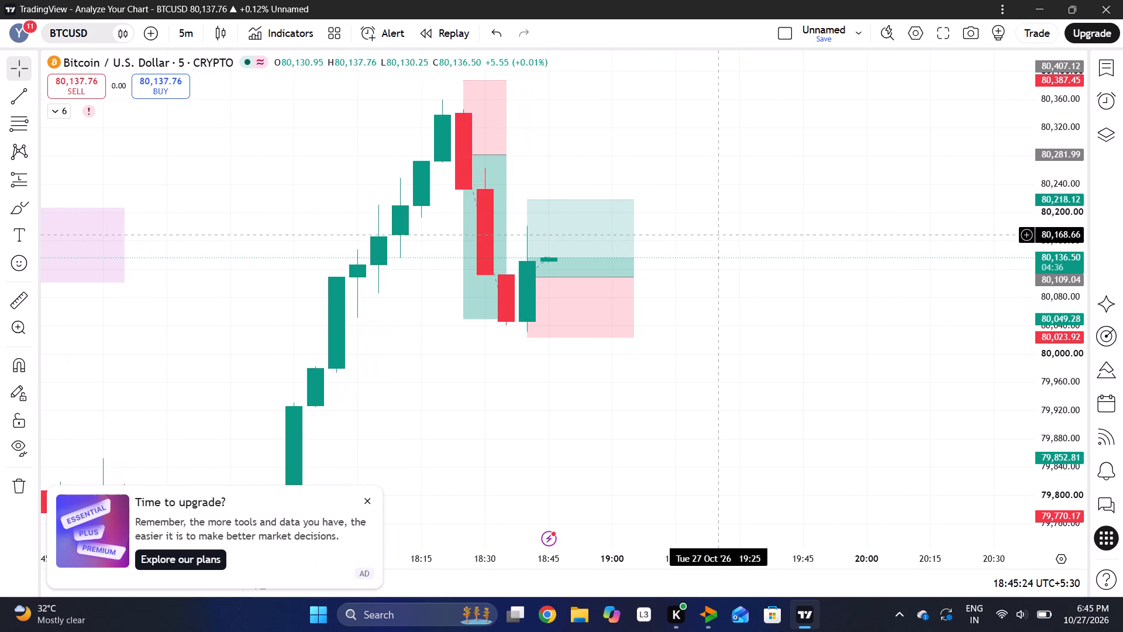
left_click(718, 234)
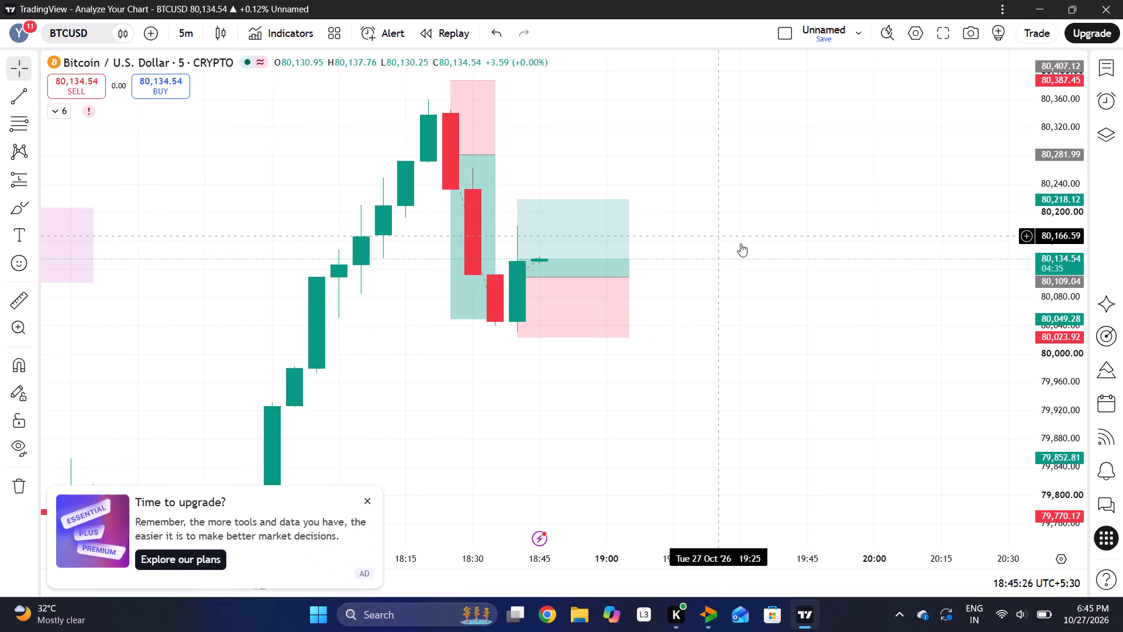
left_click_drag(1046, 176, 1043, 262)
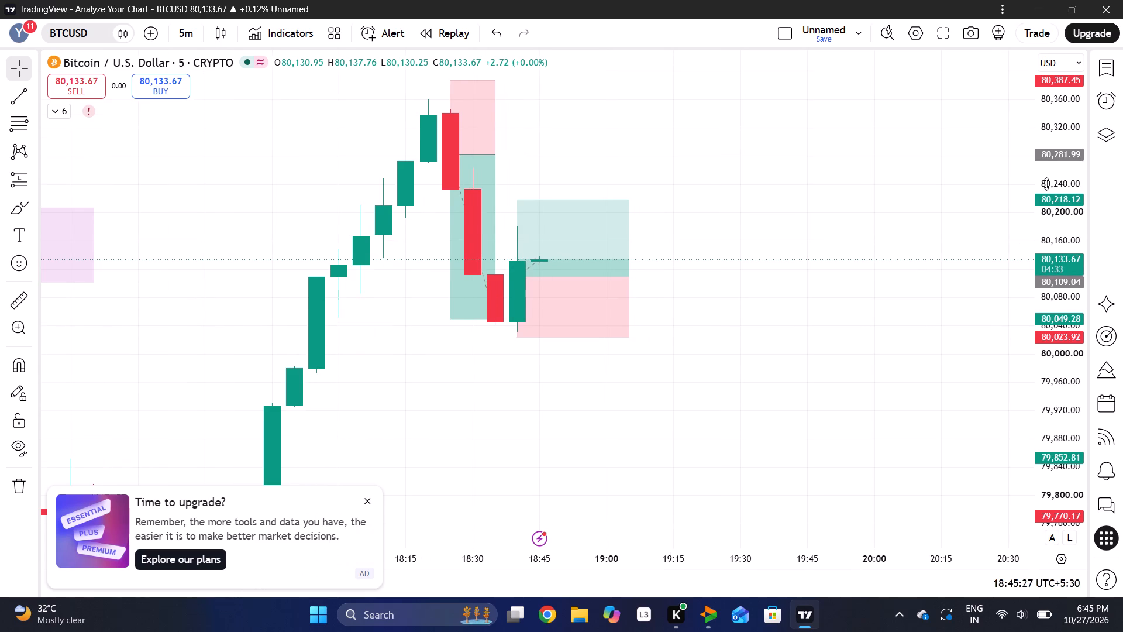
left_click_drag(635, 237, 709, 345)
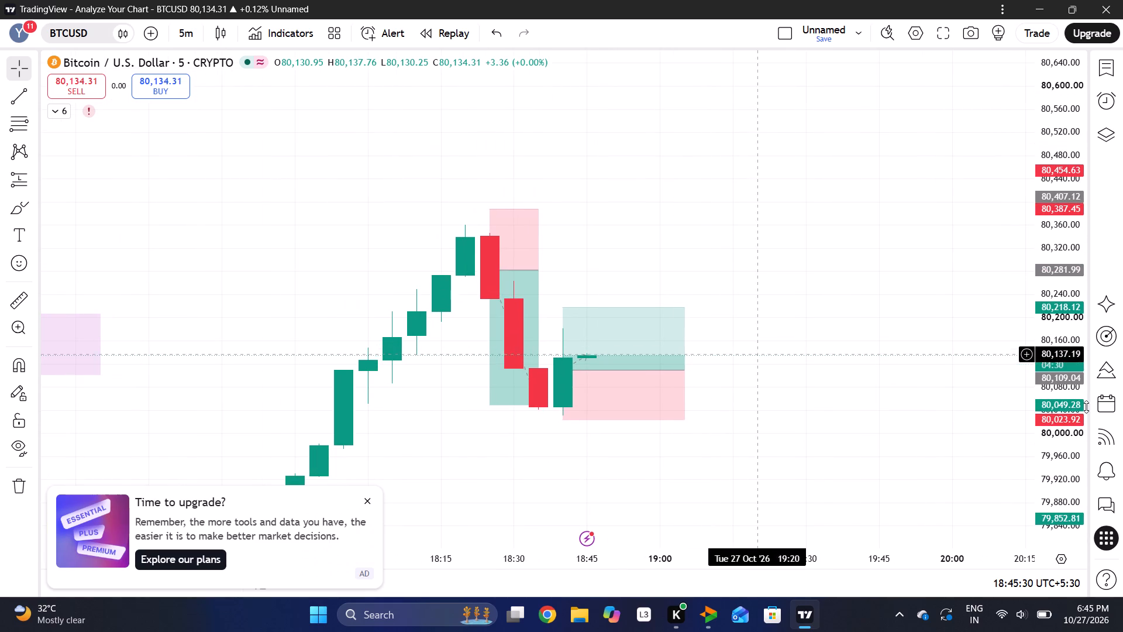
left_click_drag(1037, 390, 1026, 255)
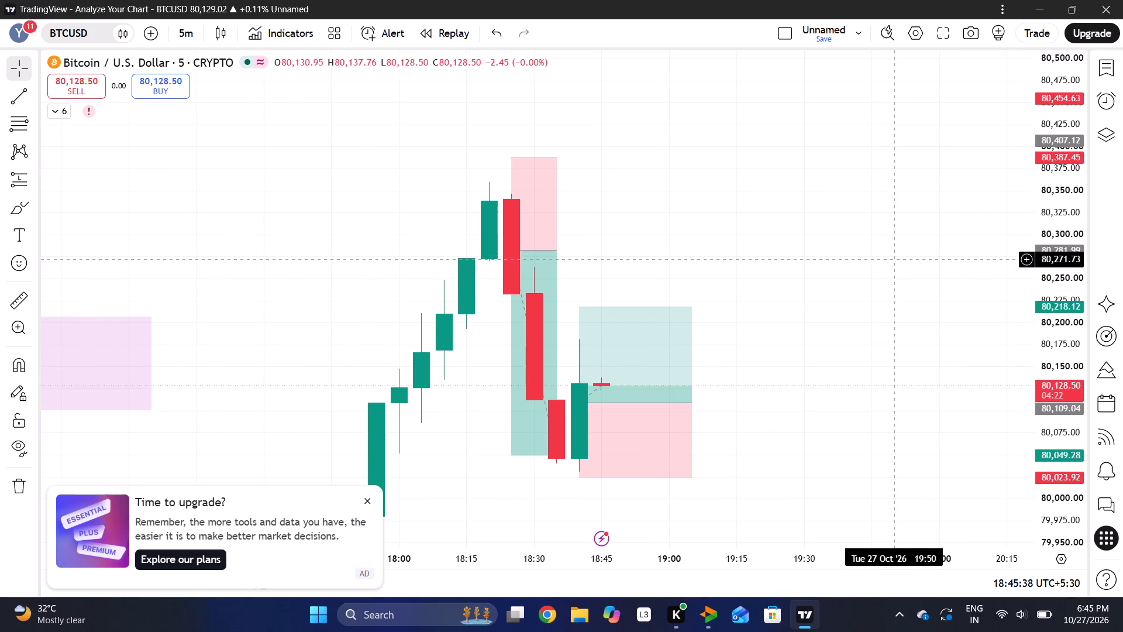
Follow the live 18:45 BTCUSD candle against the long position's entry, target and stop and the preceding 18:25–18:35 drop.
left_click_drag(779, 360, 747, 293)
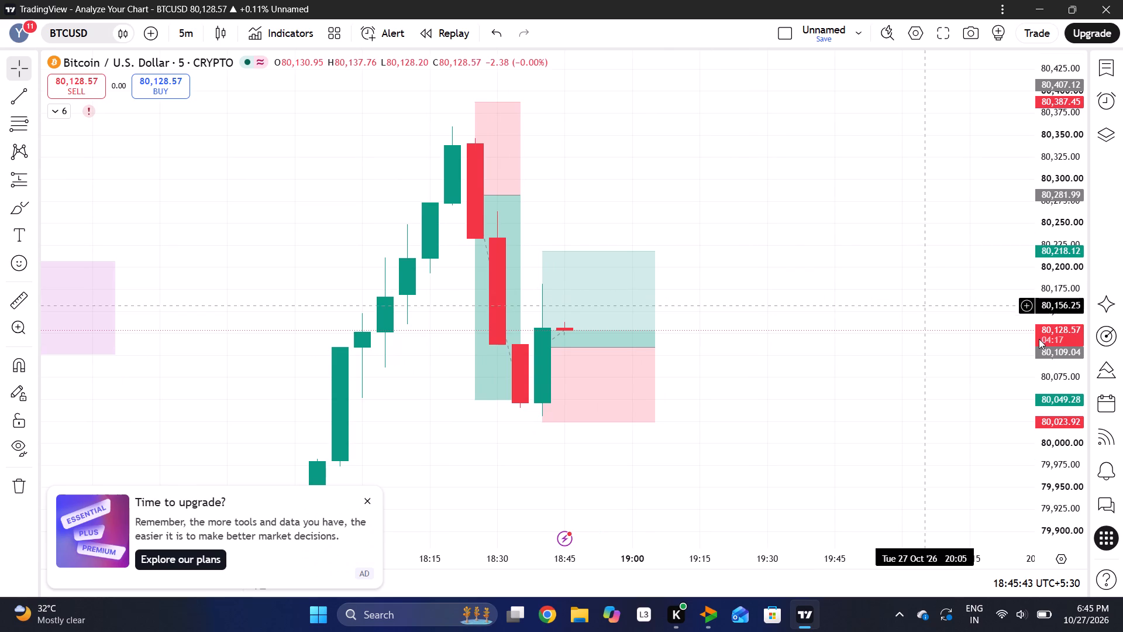
left_click_drag(1049, 355, 1031, 256)
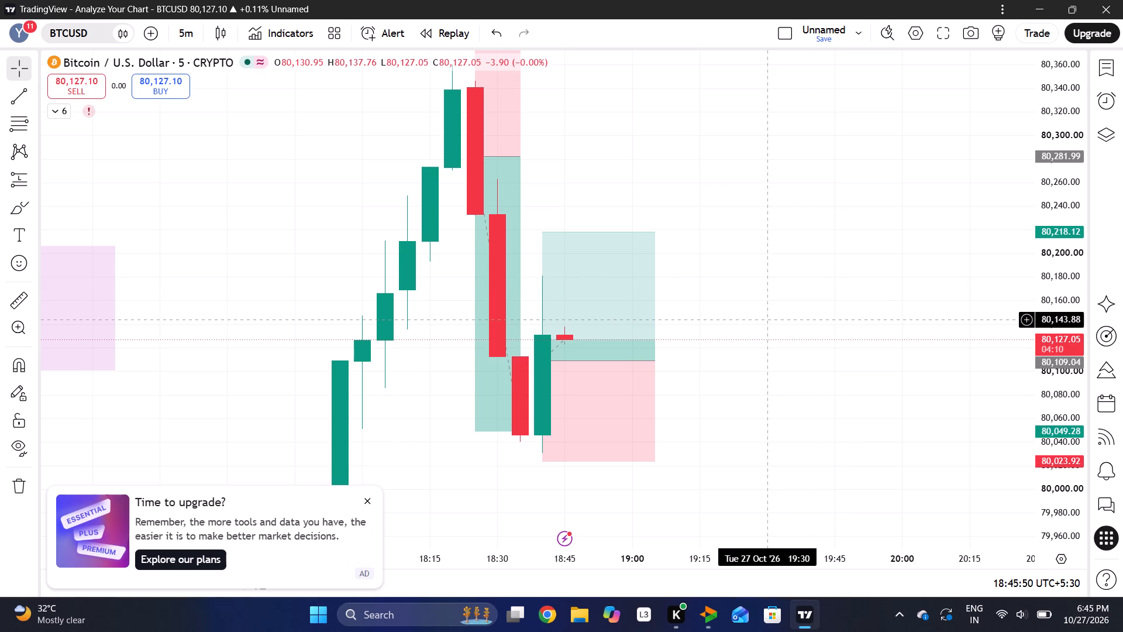
left_click_drag(1051, 246, 1043, 349)
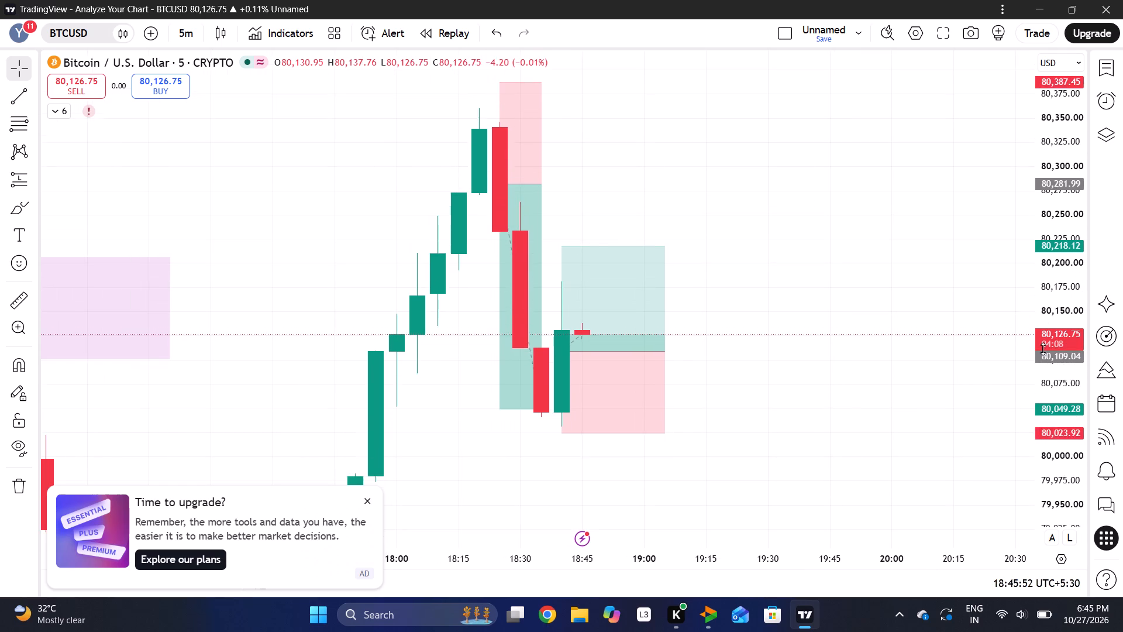
left_click_drag(828, 455, 845, 435)
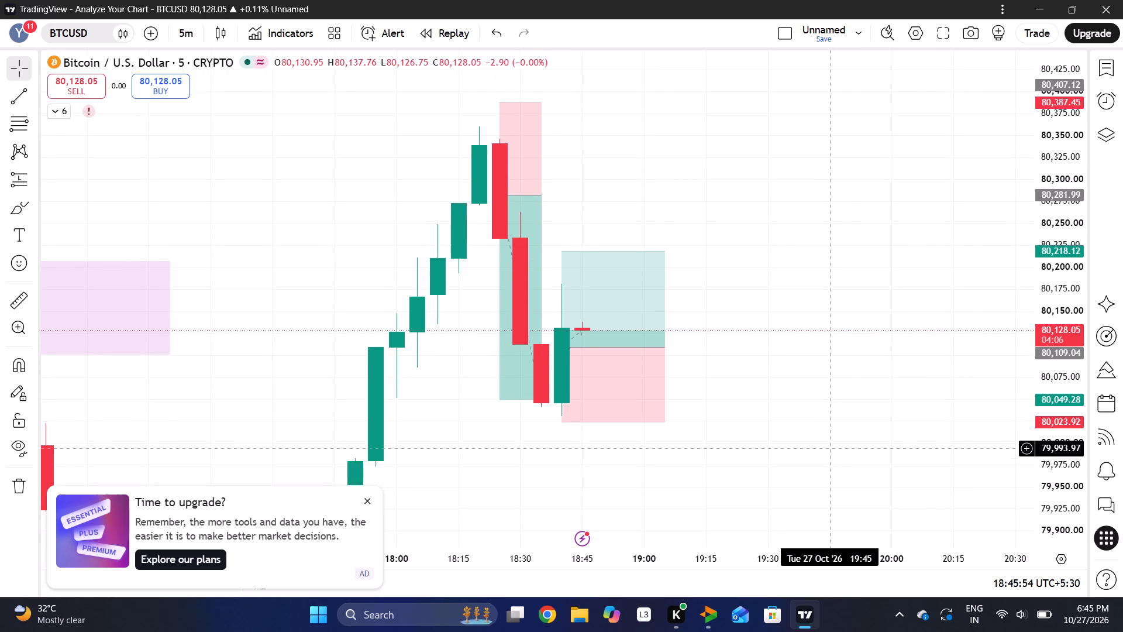
left_click_drag(845, 435, 855, 424)
left_click_drag(855, 424, 888, 387)
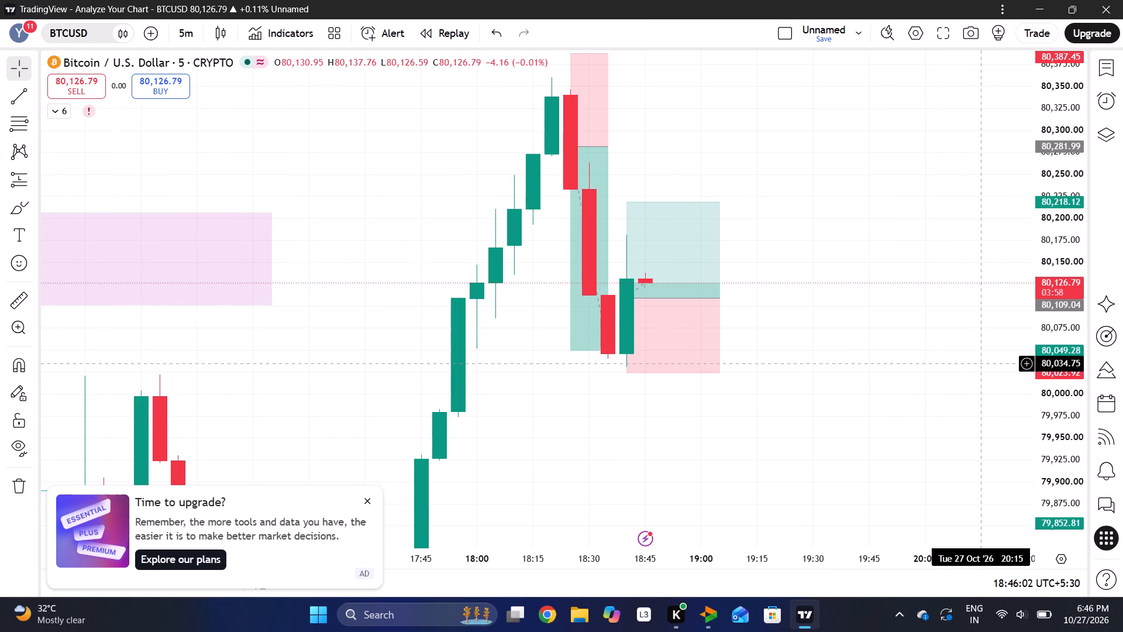
left_click_drag(1045, 297, 1043, 359)
scroll(898, 351, "left", 1)
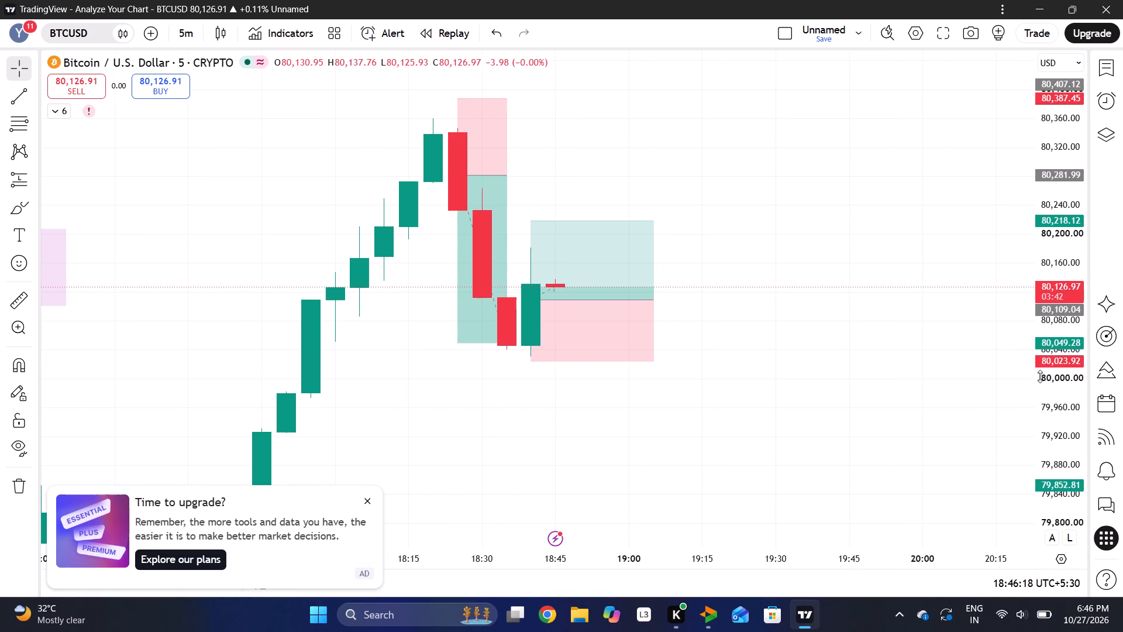
left_click_drag(1042, 377, 1057, 238)
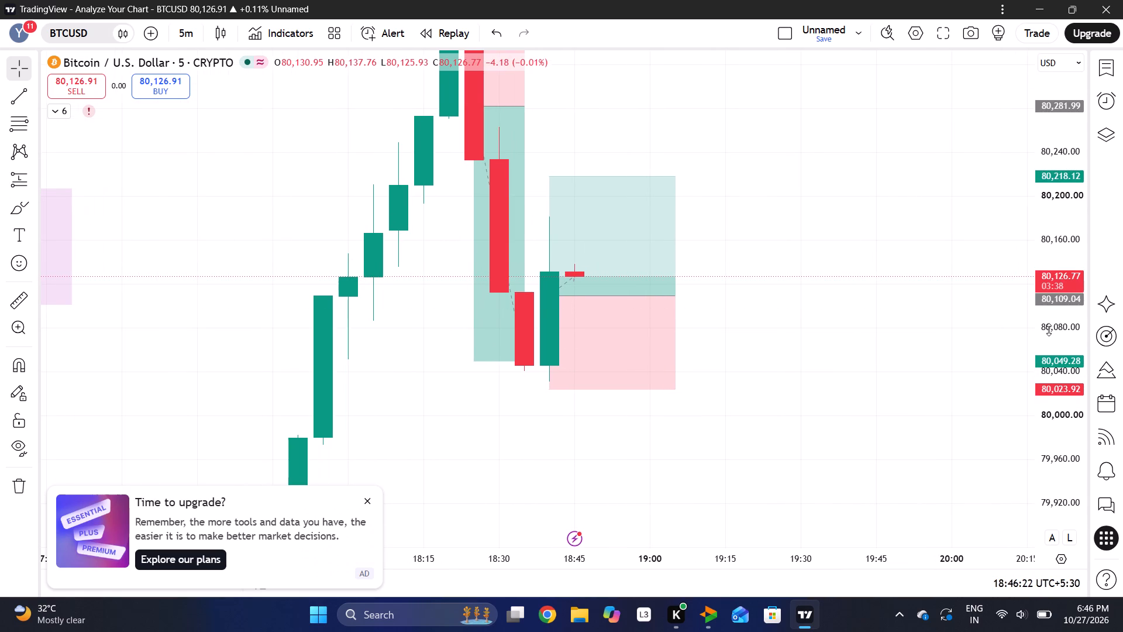
left_click_drag(1049, 329, 1066, 180)
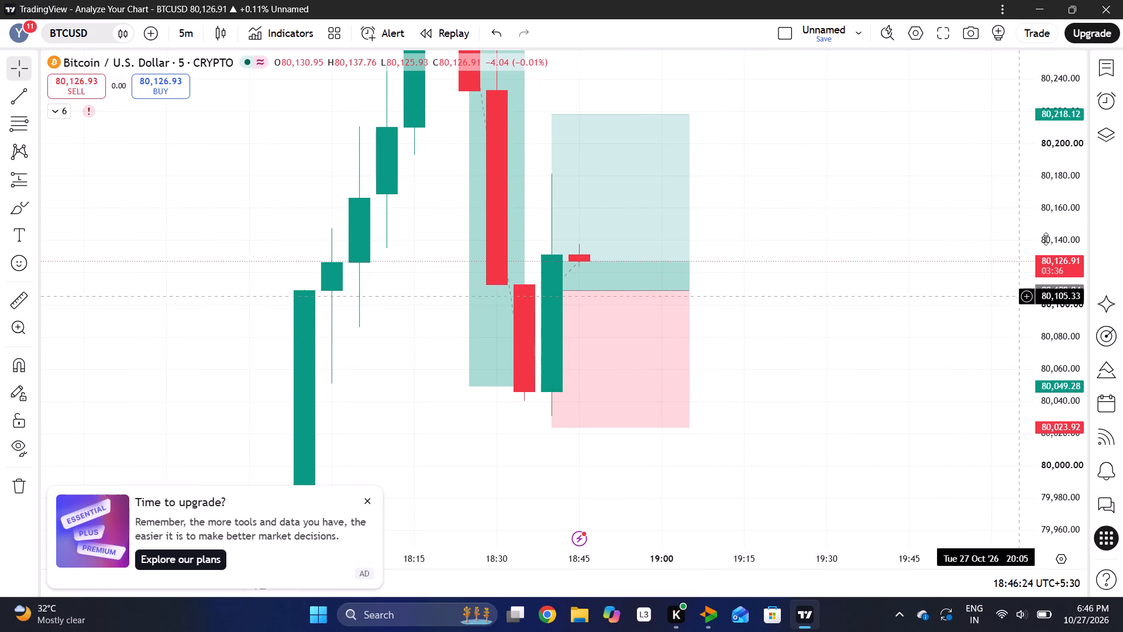
left_click_drag(1051, 193, 1032, 387)
left_click_drag(550, 566, 733, 548)
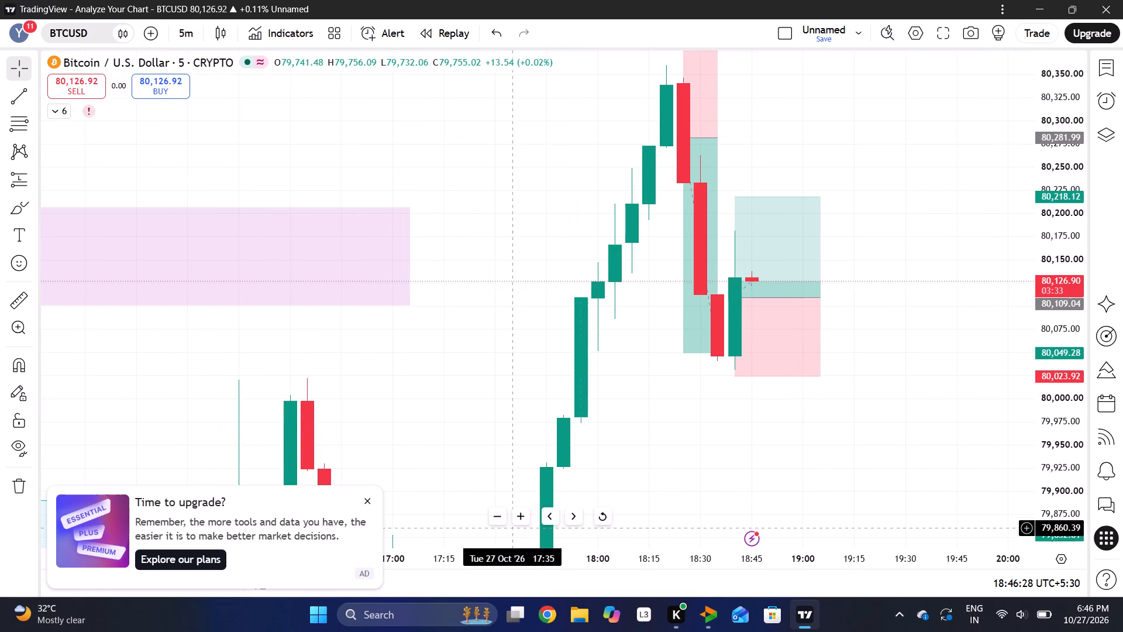
Dismiss the upgrade advertisement covering the lower part of the chart.
left_click(370, 502)
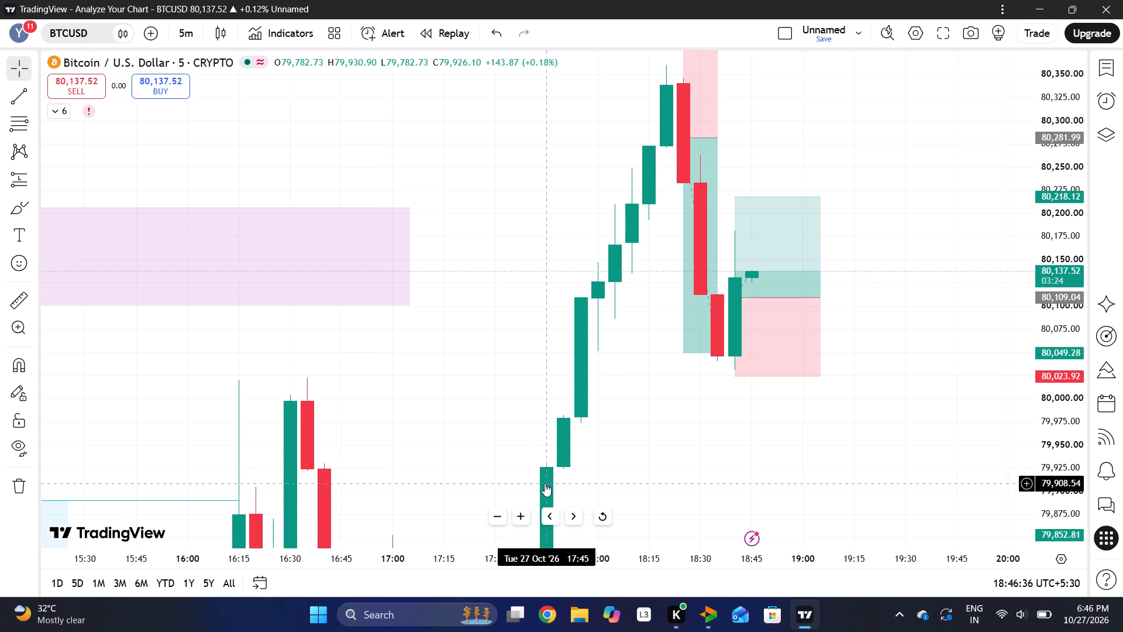
Examine the BTCUSD long position's target, stop and risk/reward against the rally since 16:00 and the purple zone.
left_click(699, 445)
scroll(699, 445, "right", 3)
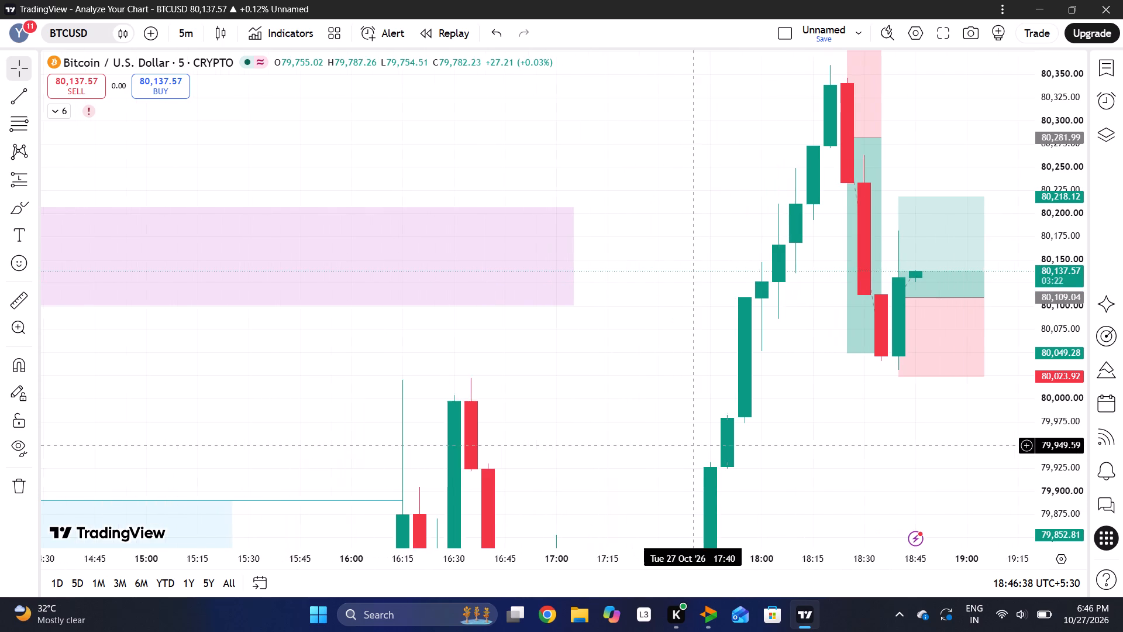
scroll(699, 445, "right", 1)
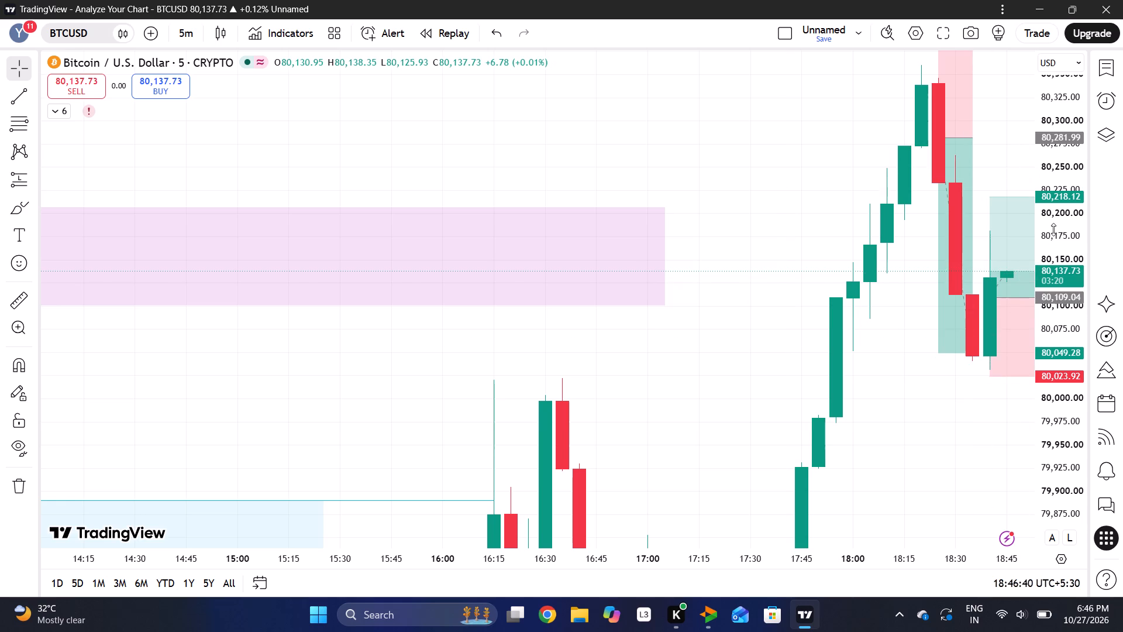
left_click_drag(1053, 229, 1061, 463)
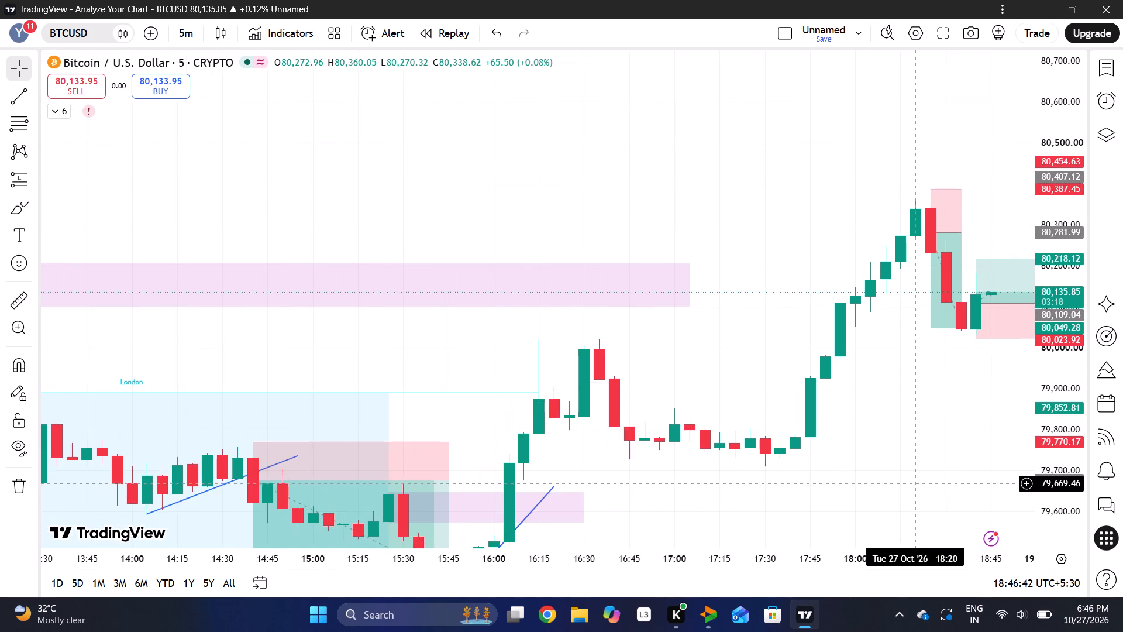
scroll(916, 483, "left", 2)
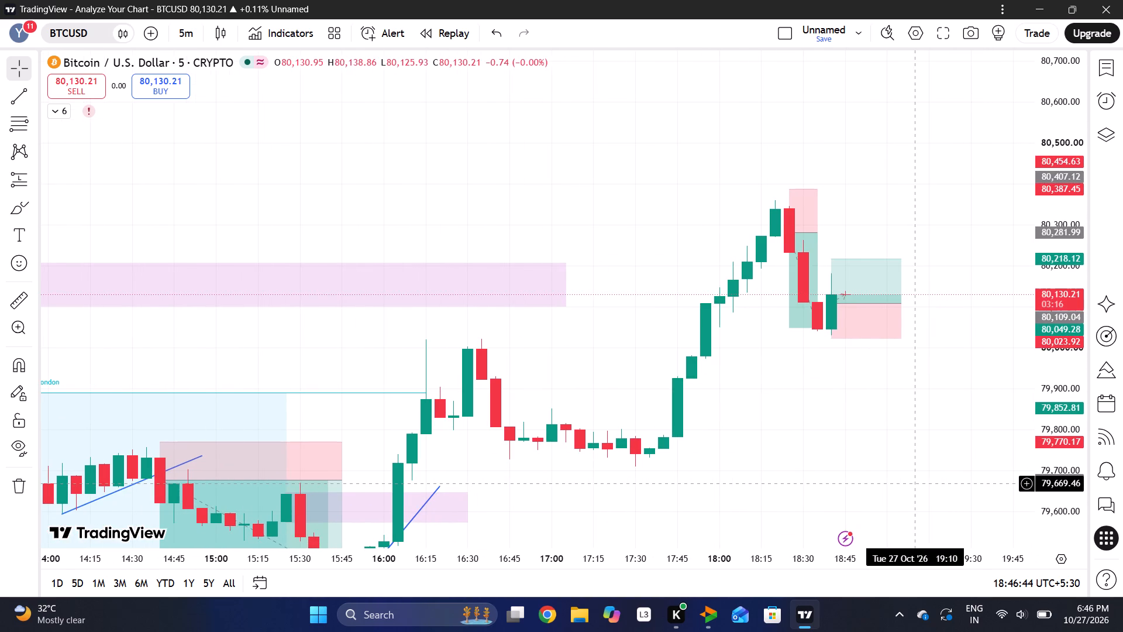
scroll(916, 483, "left", 1)
left_click(870, 334)
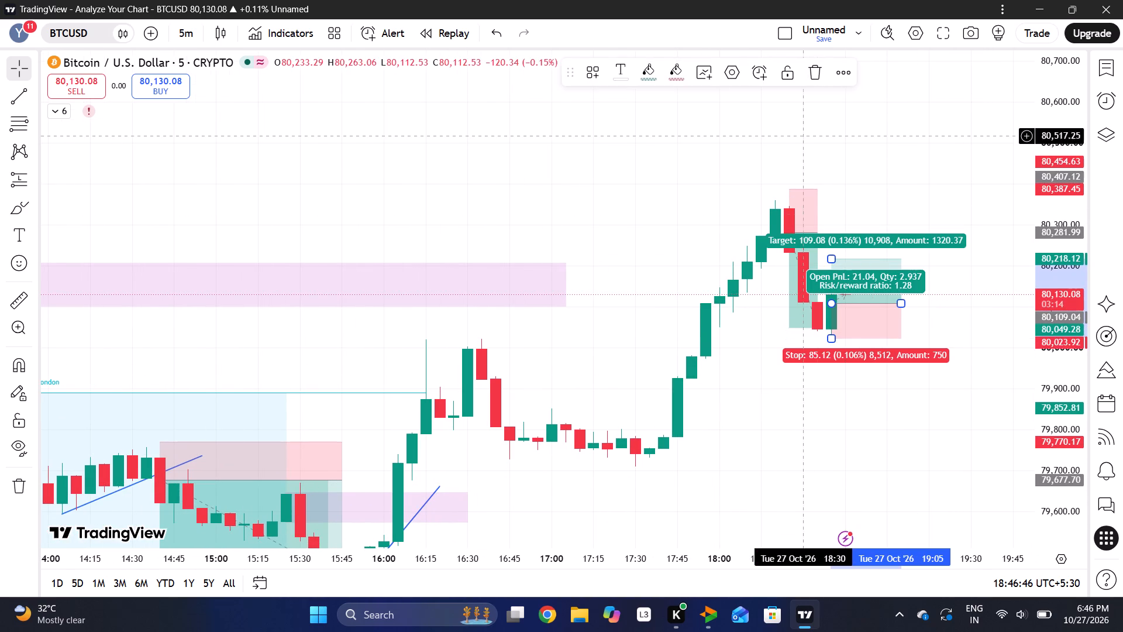
left_click(890, 259)
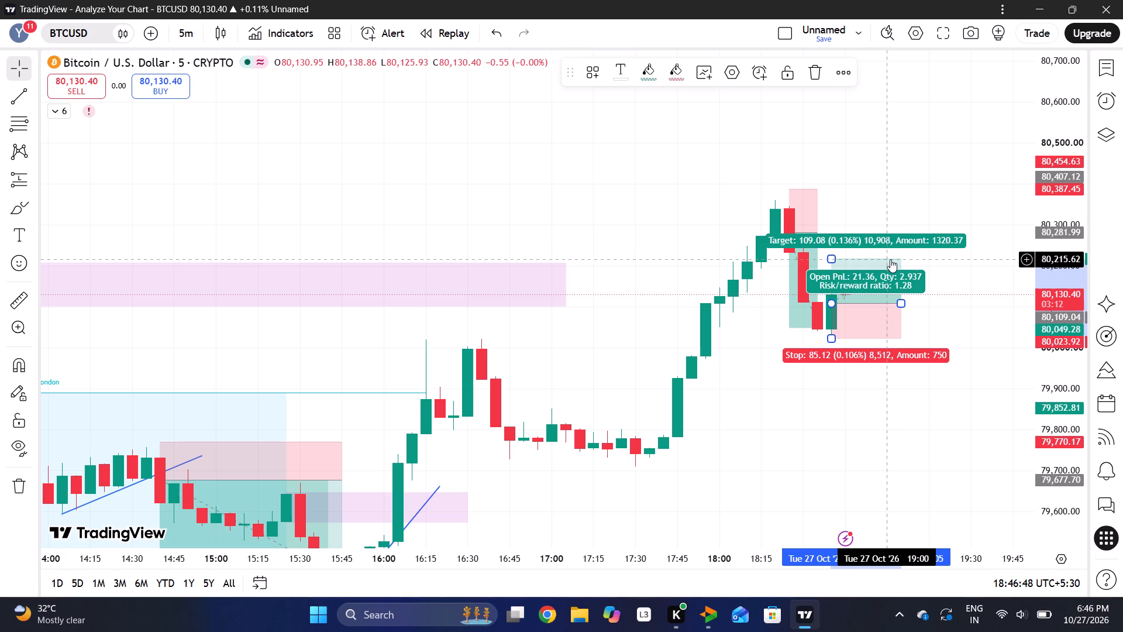
left_click(897, 188)
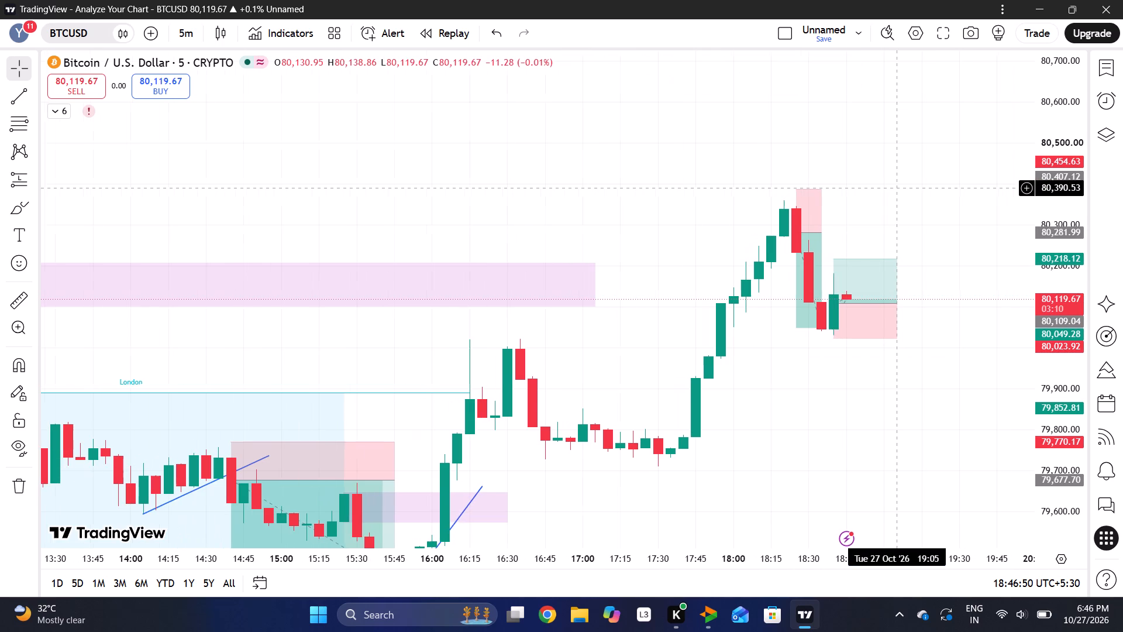
Review the earlier BTCUSD price action back through the London session and compare it with the current candle.
left_click_drag(1048, 204, 1032, 303)
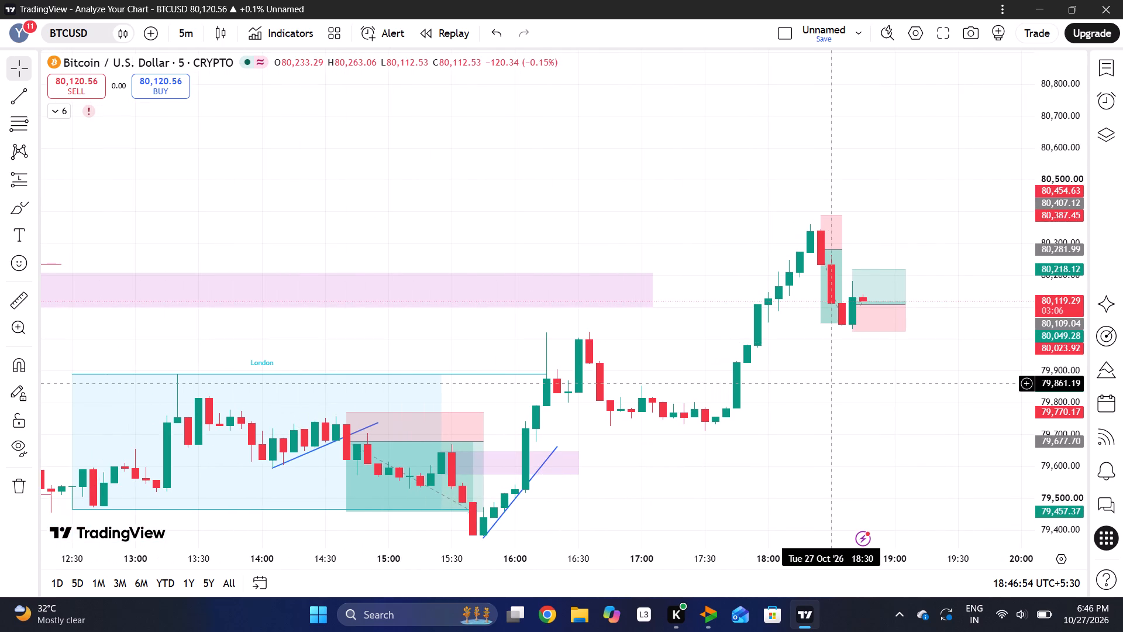
scroll(831, 384, "right", 2)
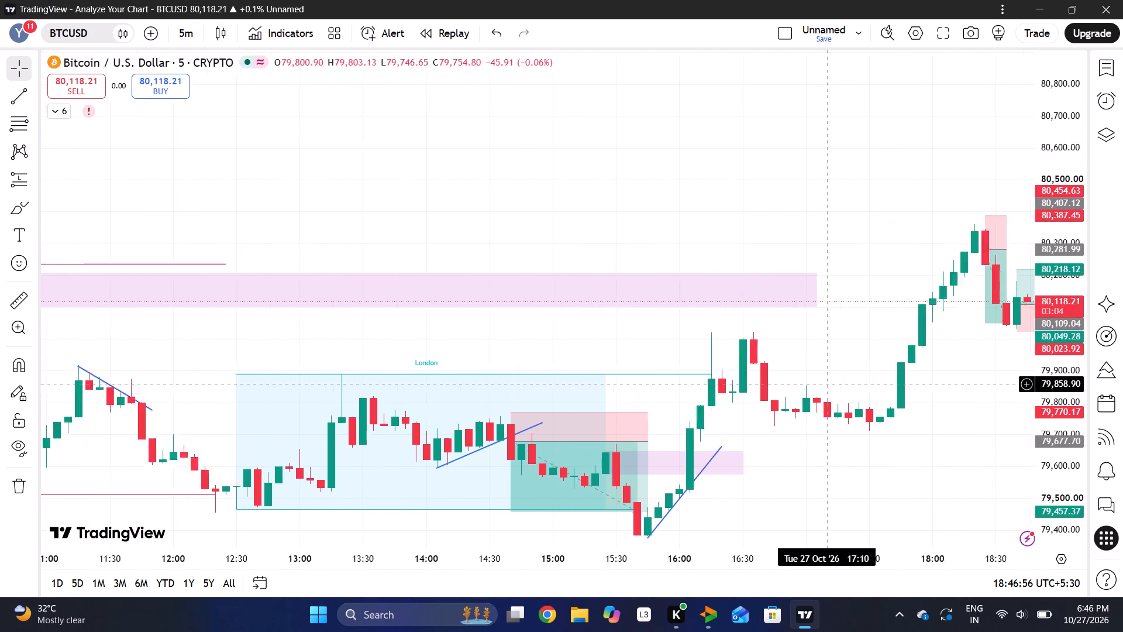
scroll(831, 384, "right", 2)
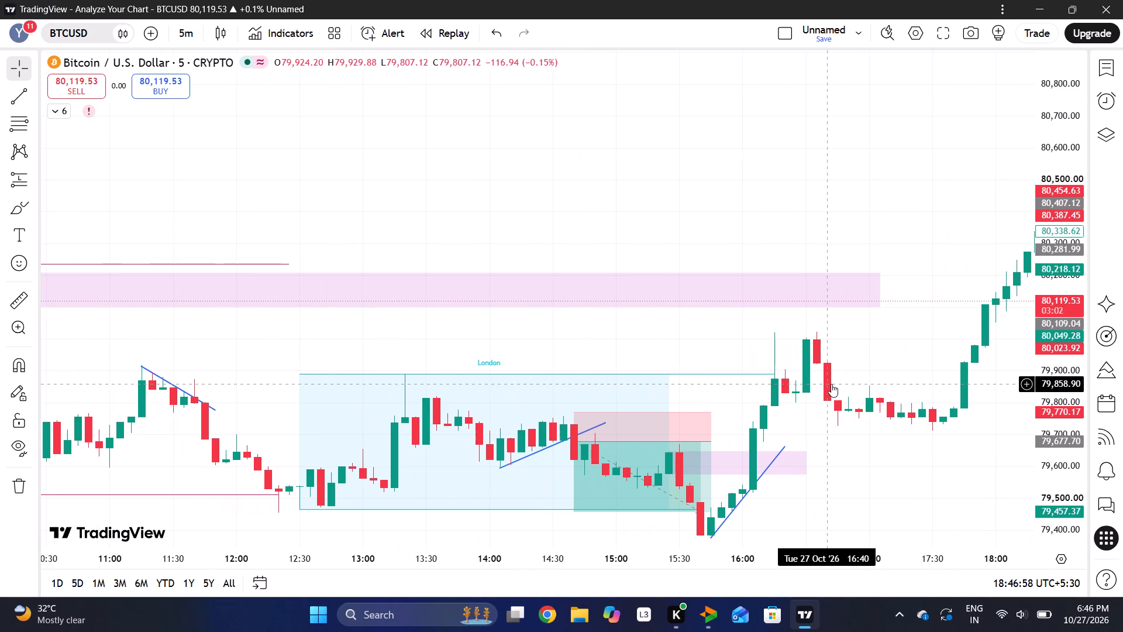
scroll(831, 384, "right", 2)
scroll(831, 384, "left", 1)
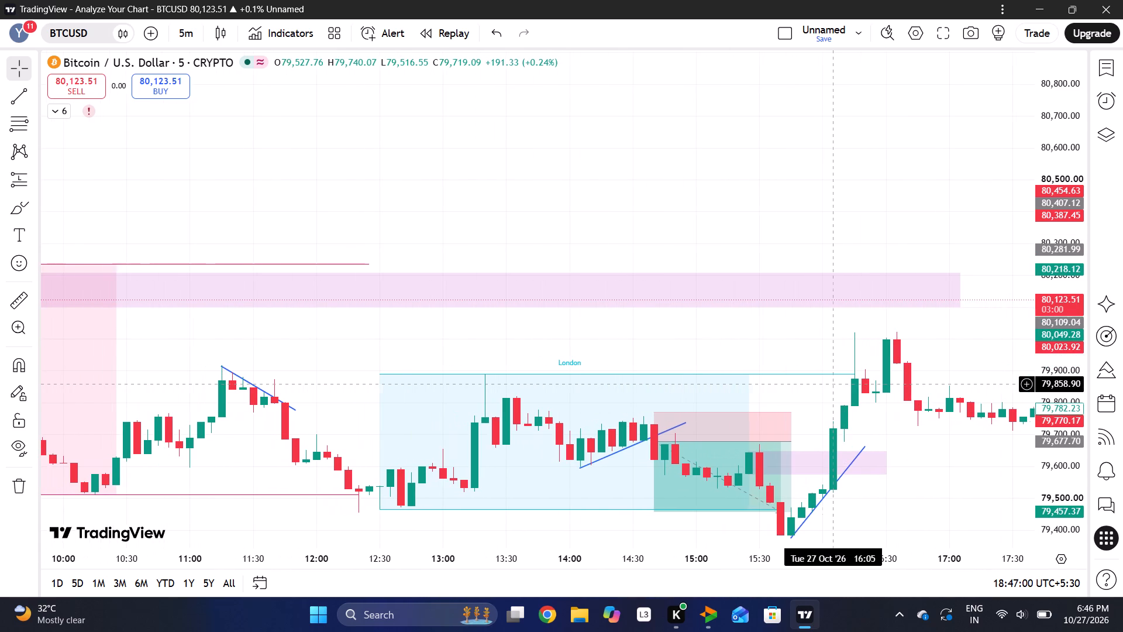
scroll(831, 384, "left", 3)
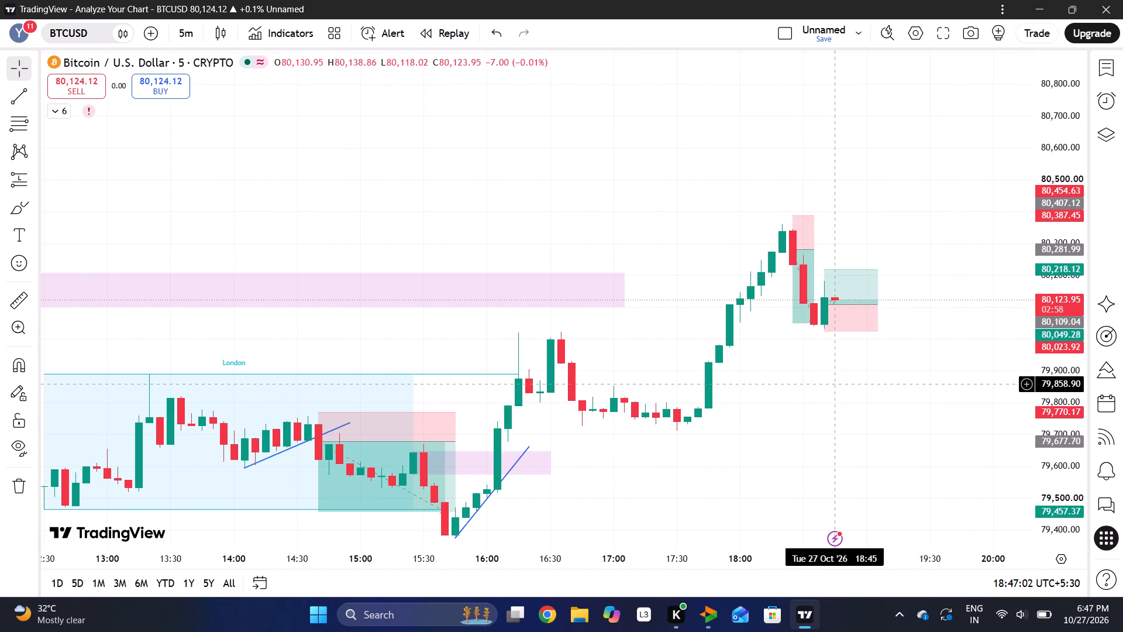
Switch the chart symbol from BTCUSD to the gold commodity CFD XAUUSD.
left_click(84, 39)
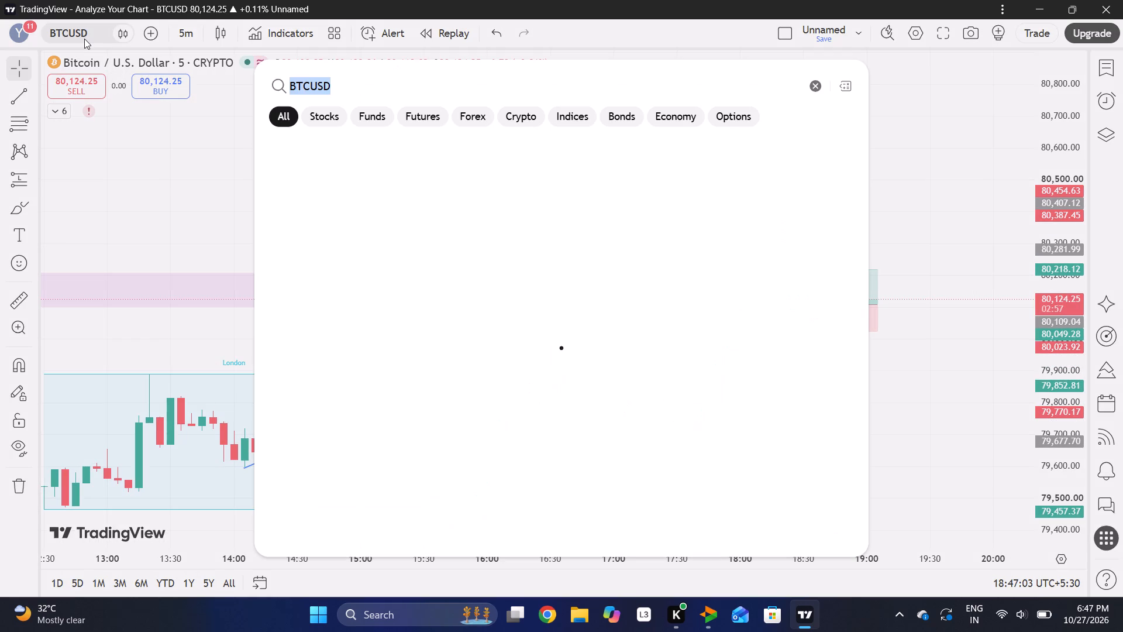
key("space")
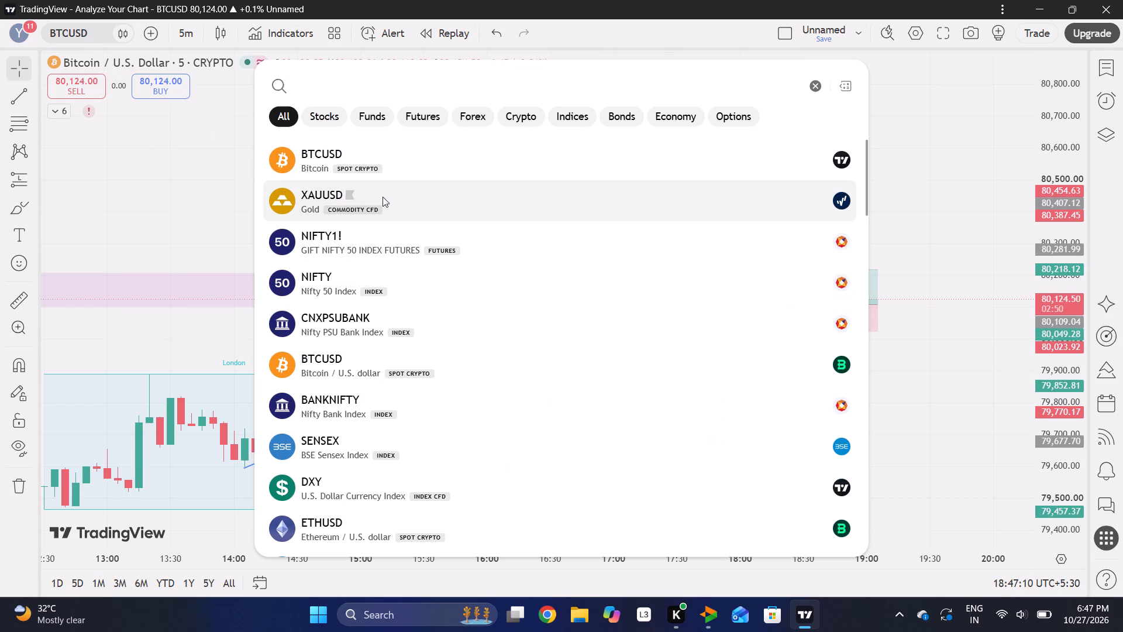
left_click(408, 198)
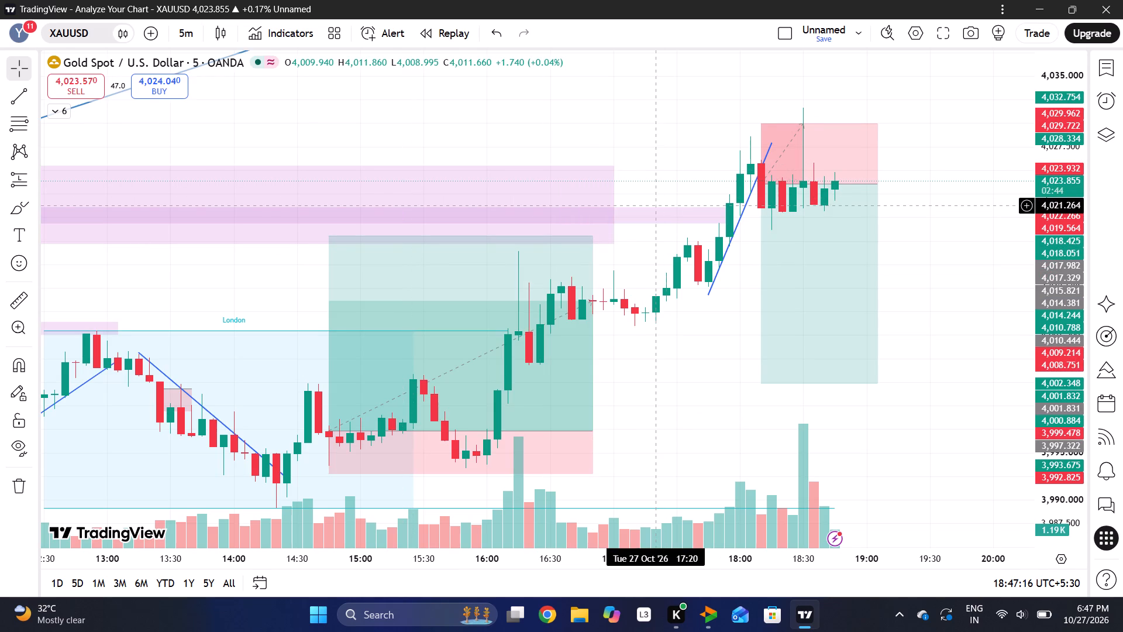
Examine the 5-minute gold chart, comparing the 18:10 short position with the preceding rally, purple zones and London session.
scroll(657, 205, "left", 3)
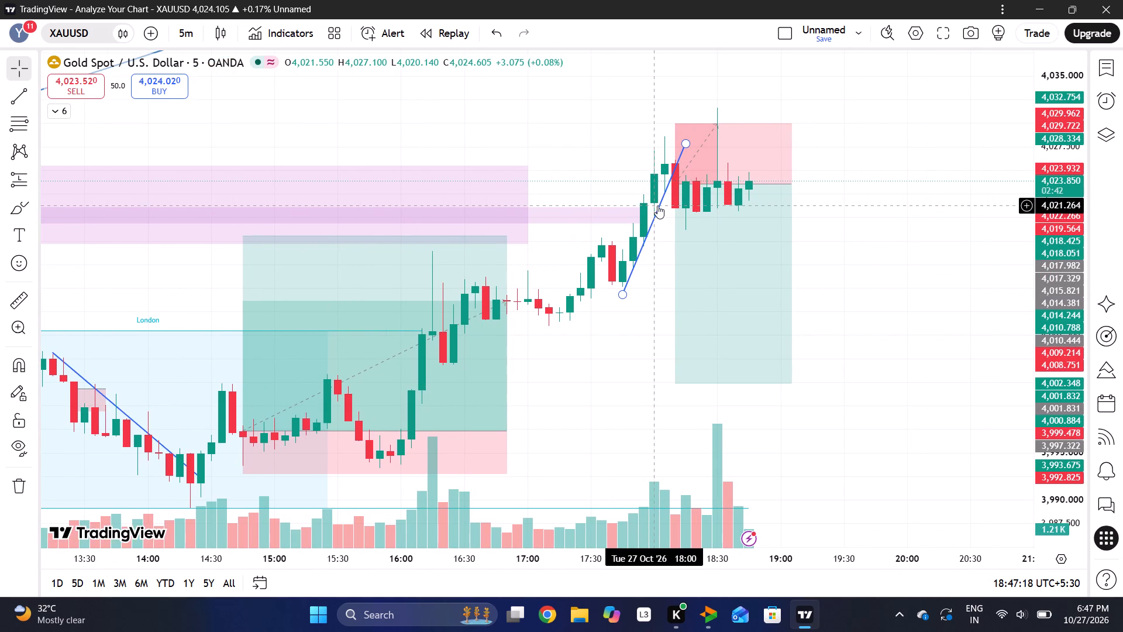
scroll(657, 205, "left", 2)
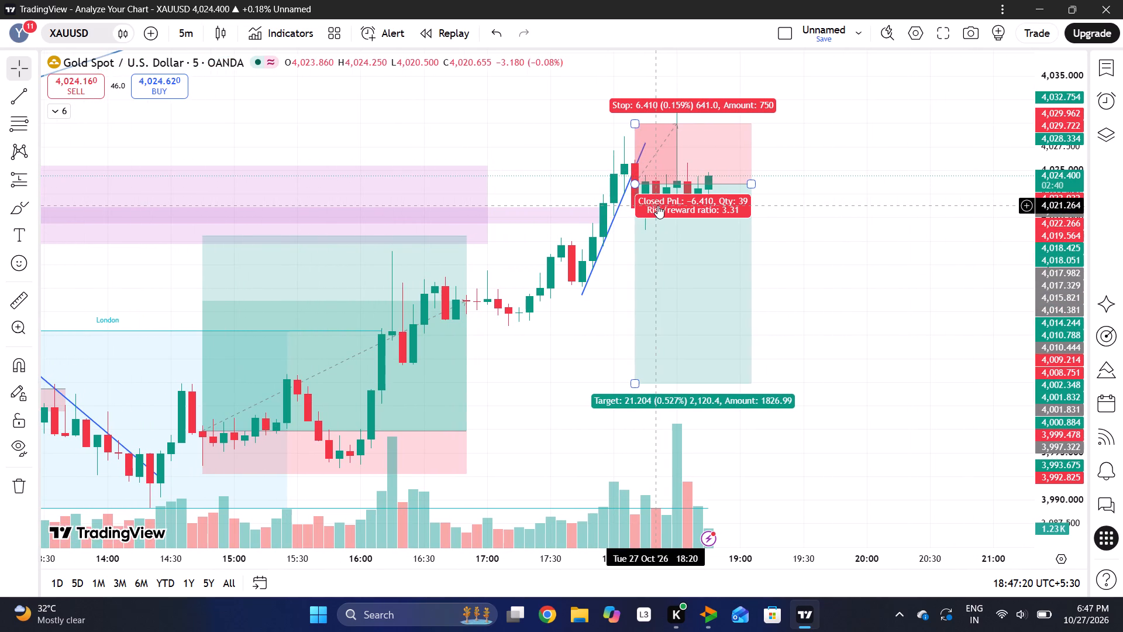
scroll(657, 205, "left", 2)
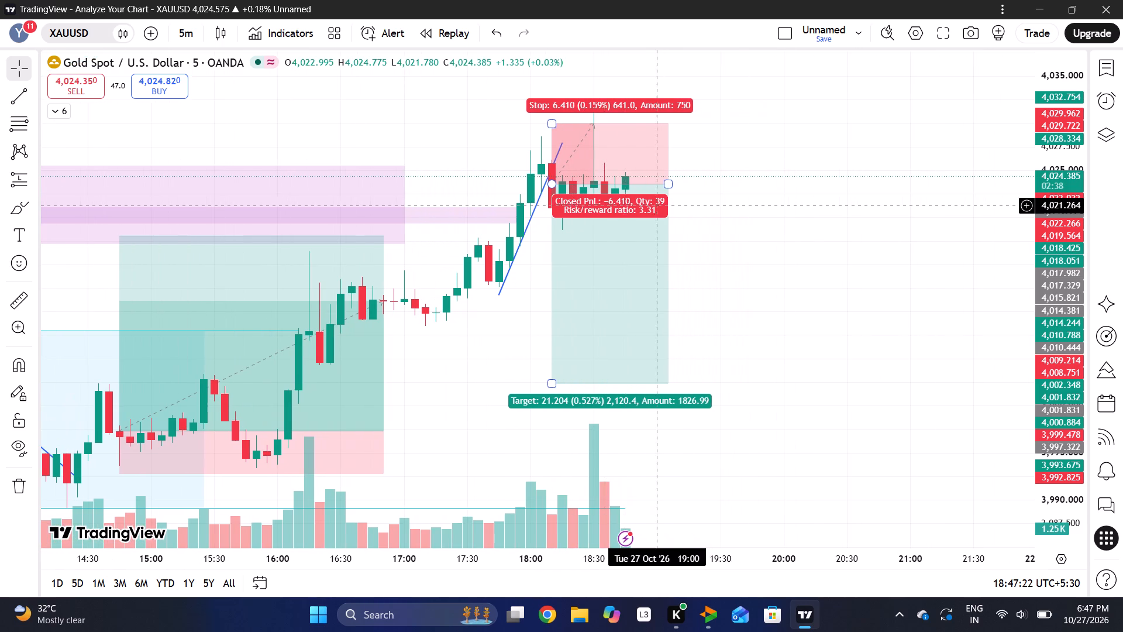
left_click(825, 160)
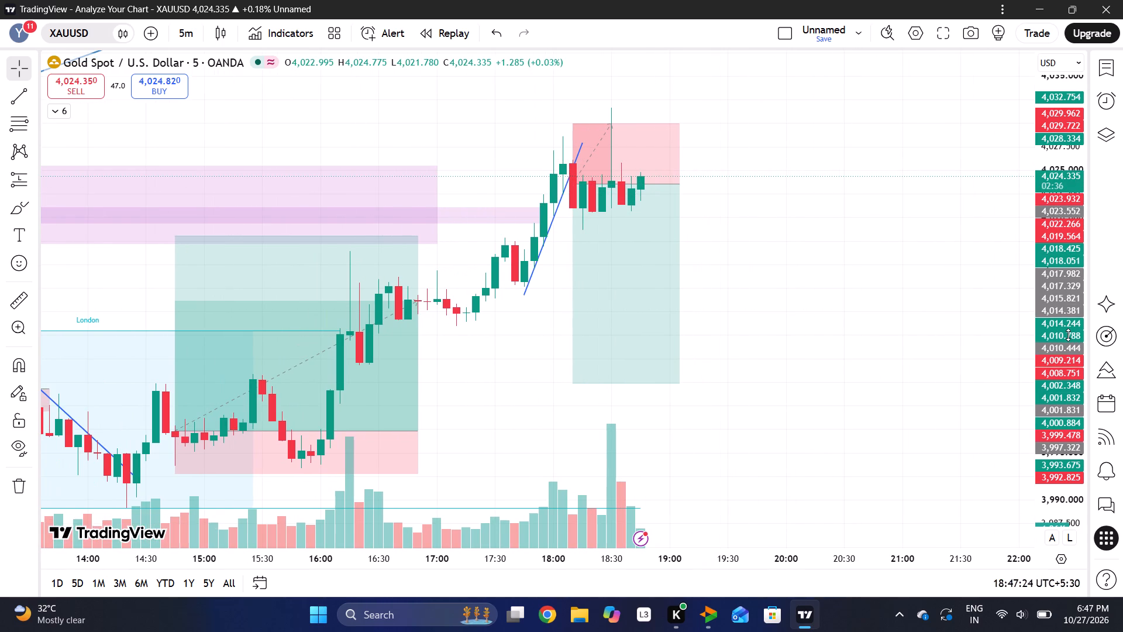
left_click_drag(1068, 335, 1040, 213)
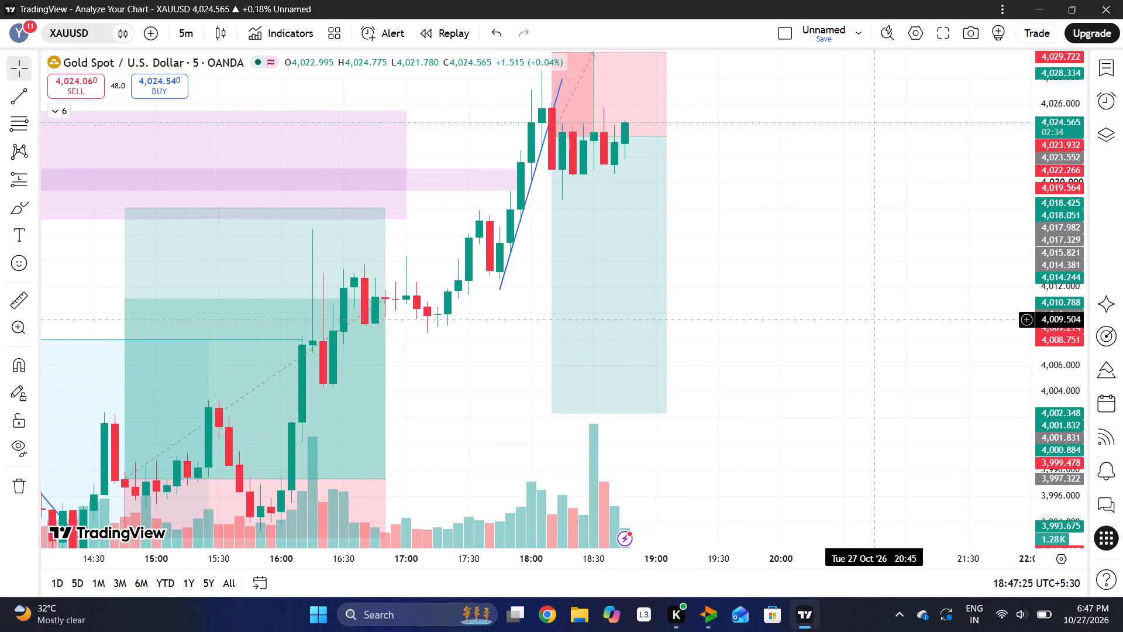
left_click_drag(798, 309, 891, 320)
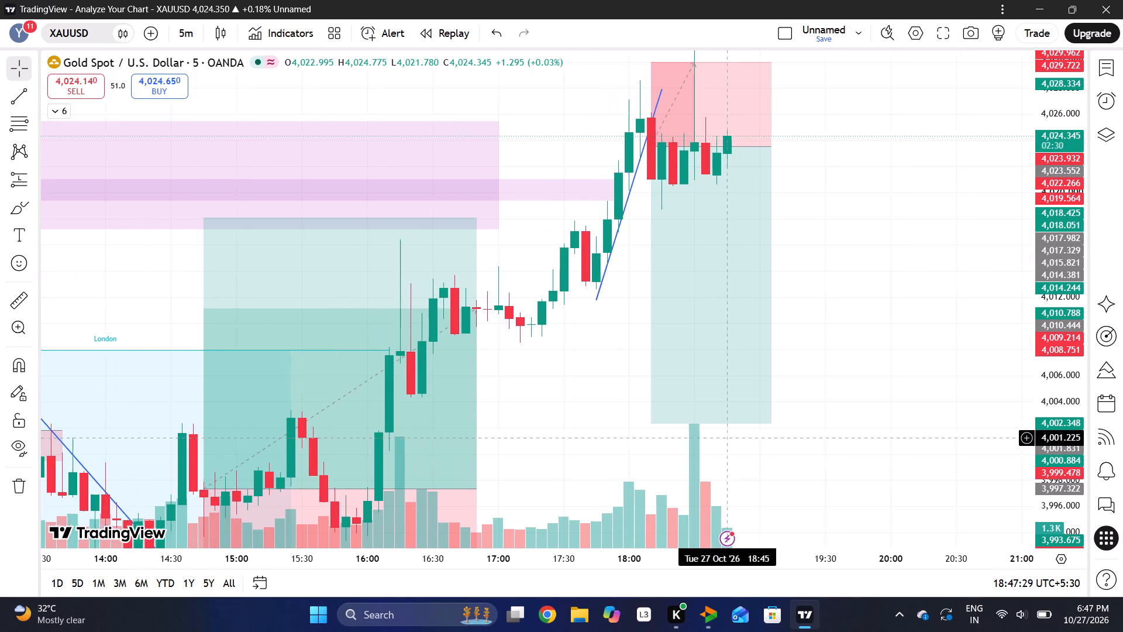
scroll(724, 438, "right", 1)
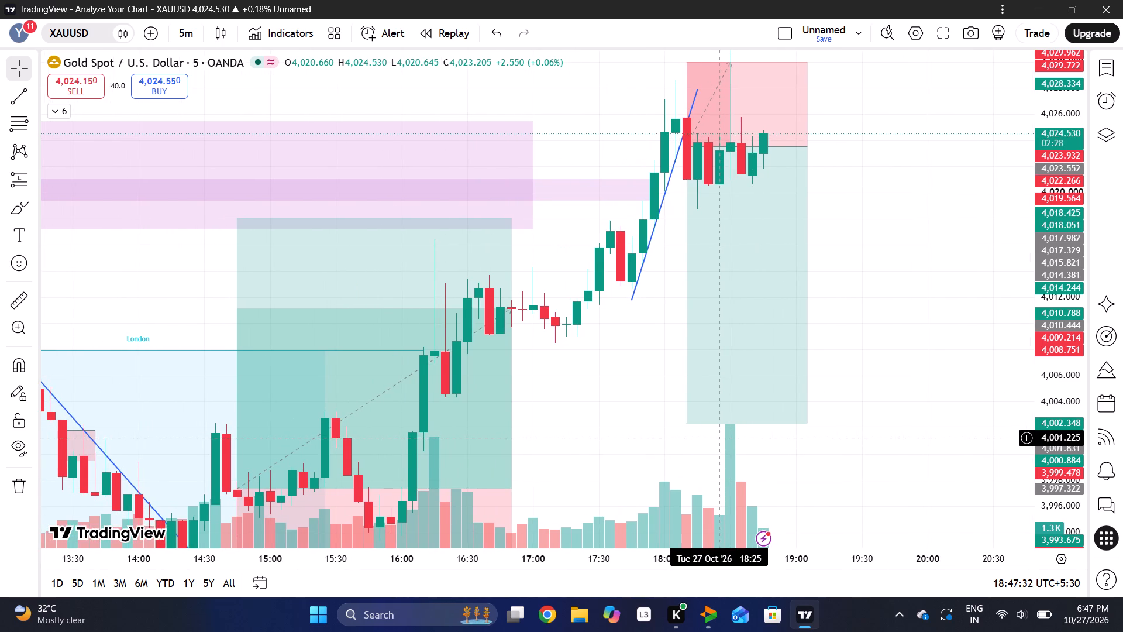
scroll(724, 438, "right", 2)
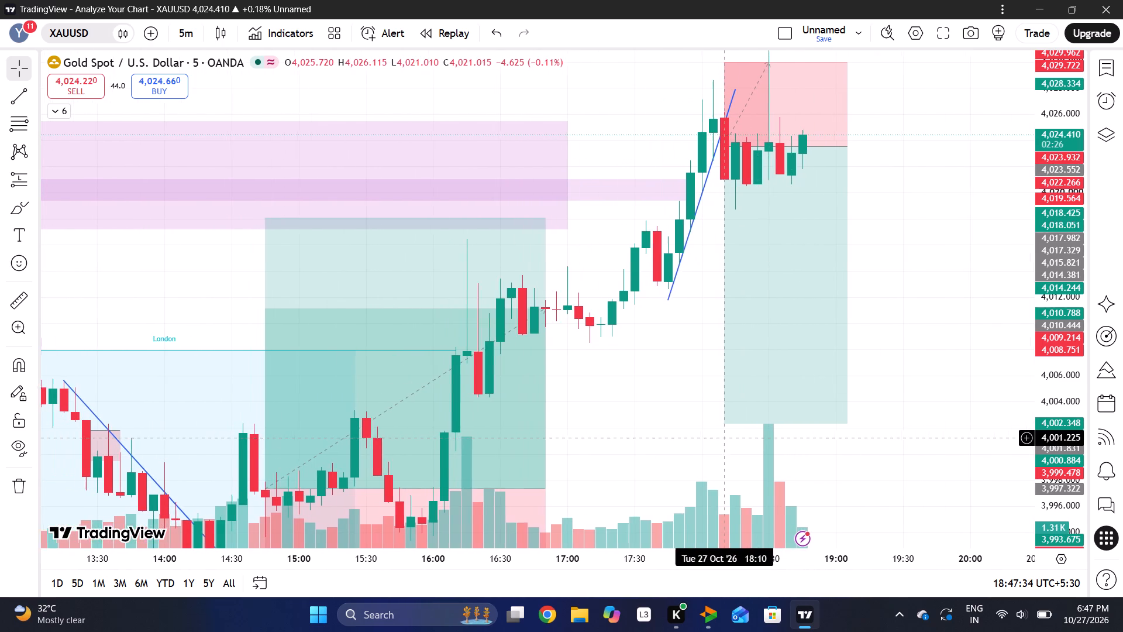
scroll(724, 438, "right", 1)
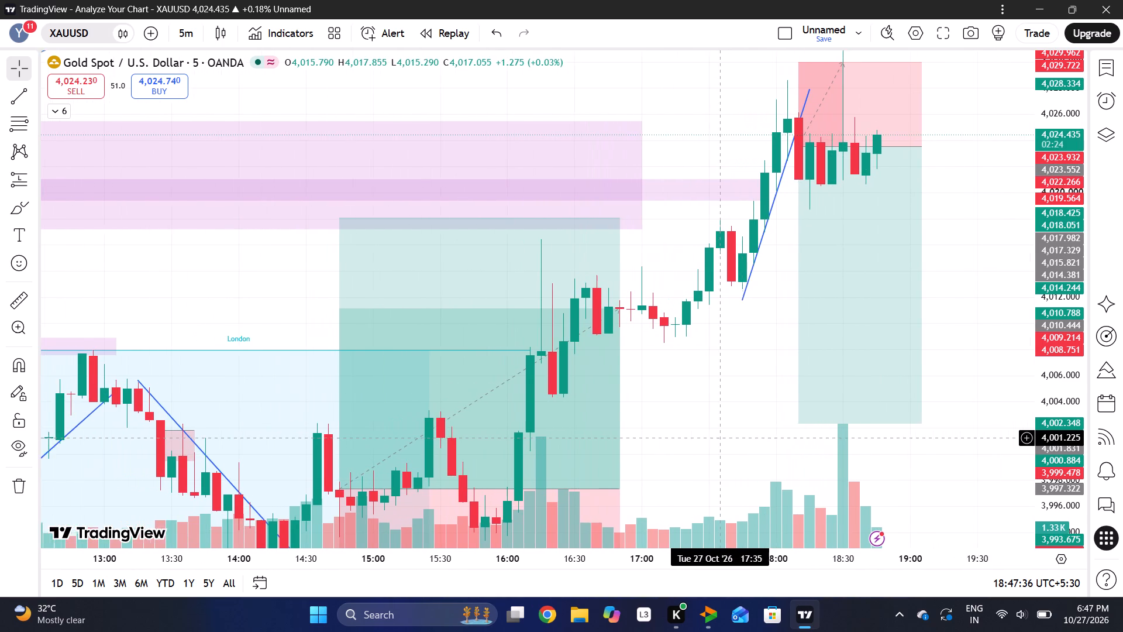
scroll(724, 438, "right", 2)
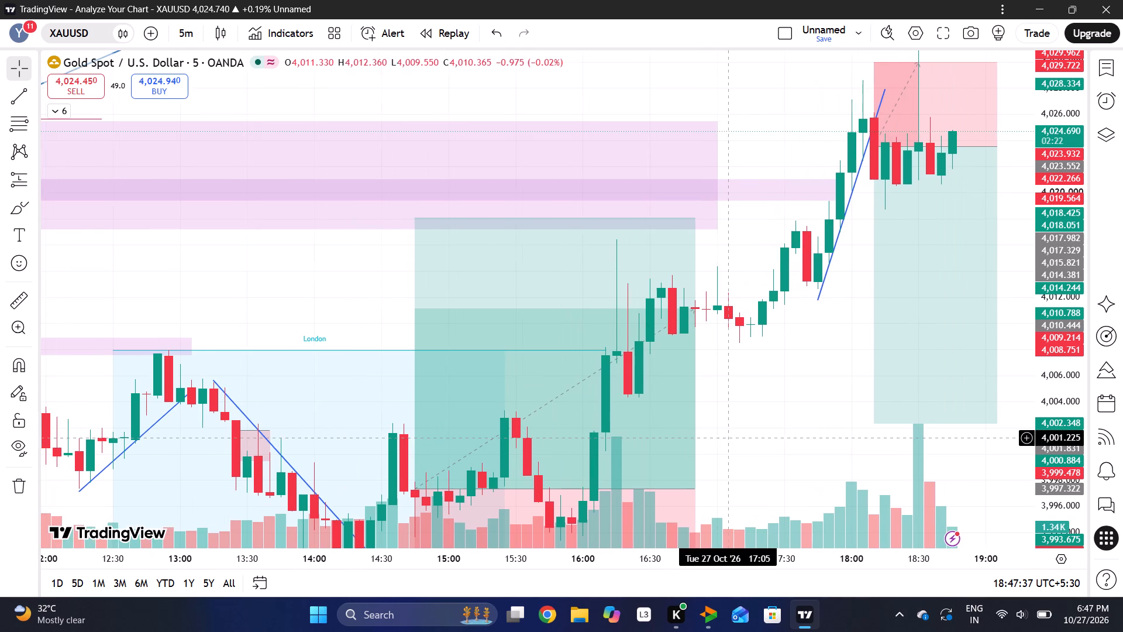
Review the 5-minute gold chart from the London session and long position through the 18:10 short position to the current candle.
scroll(724, 438, "right", 1)
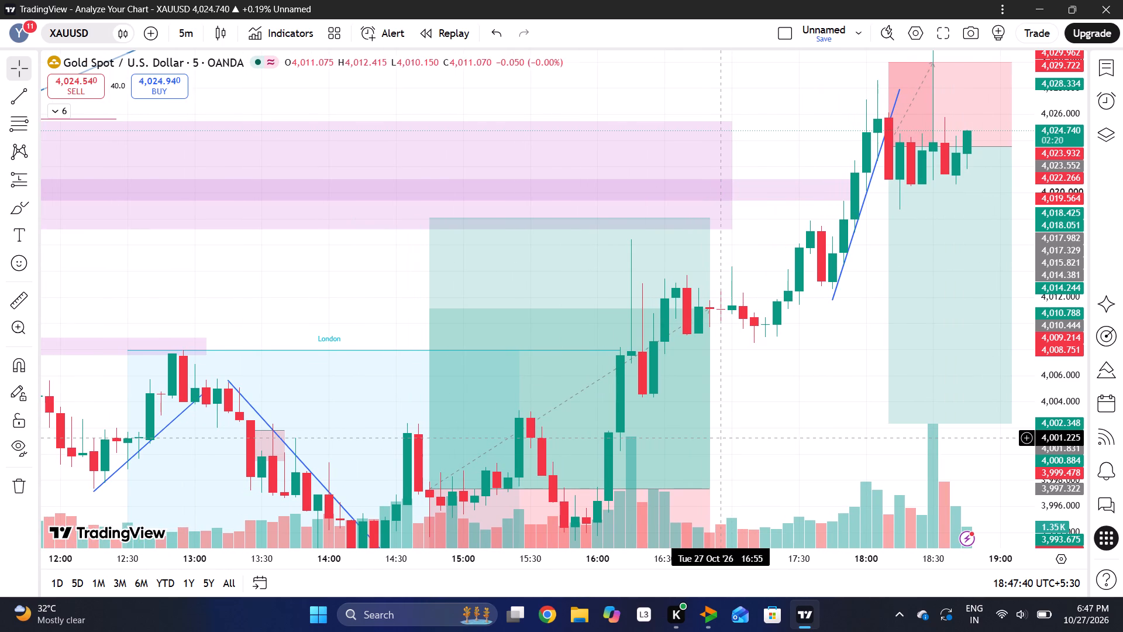
scroll(724, 438, "right", 4)
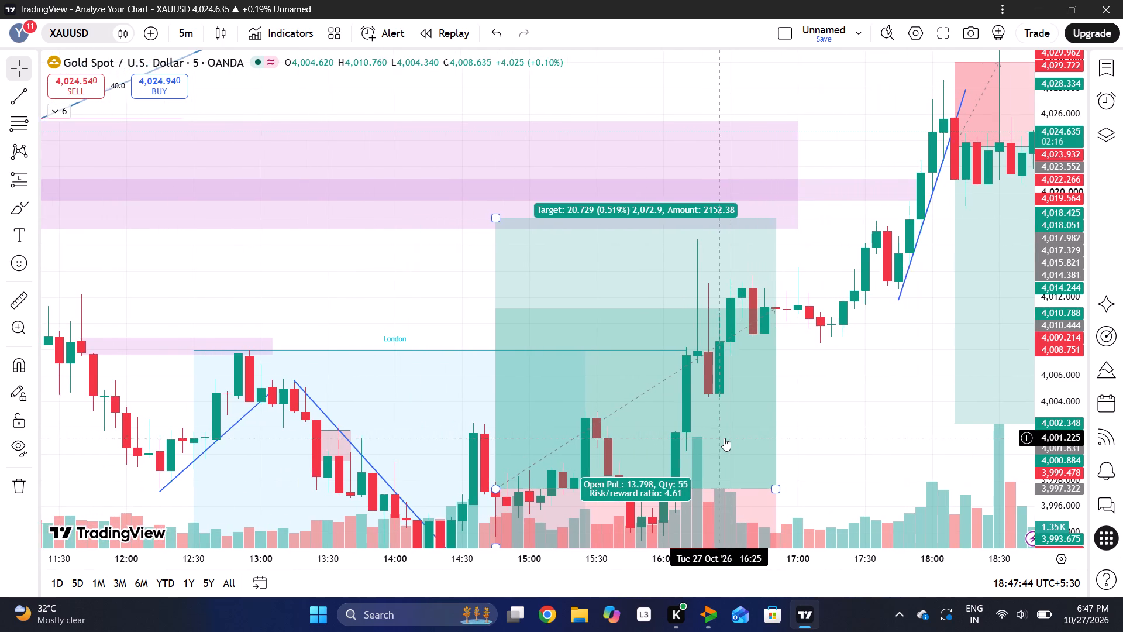
scroll(724, 438, "right", 2)
scroll(724, 438, "up", 1)
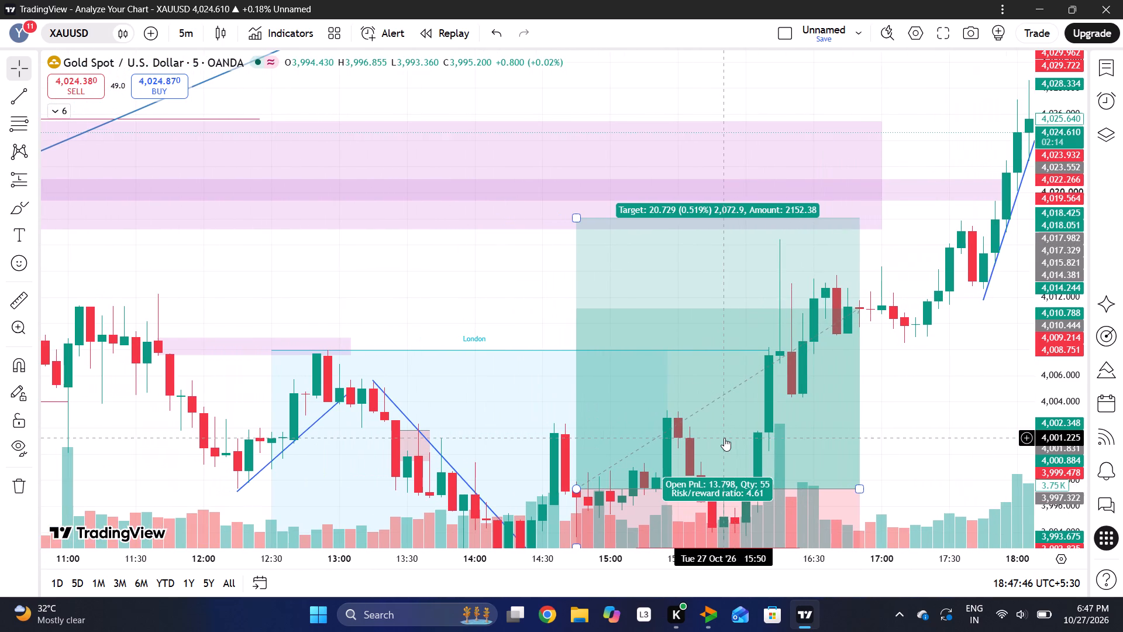
scroll(724, 438, "up", 1)
scroll(724, 438, "left", 2)
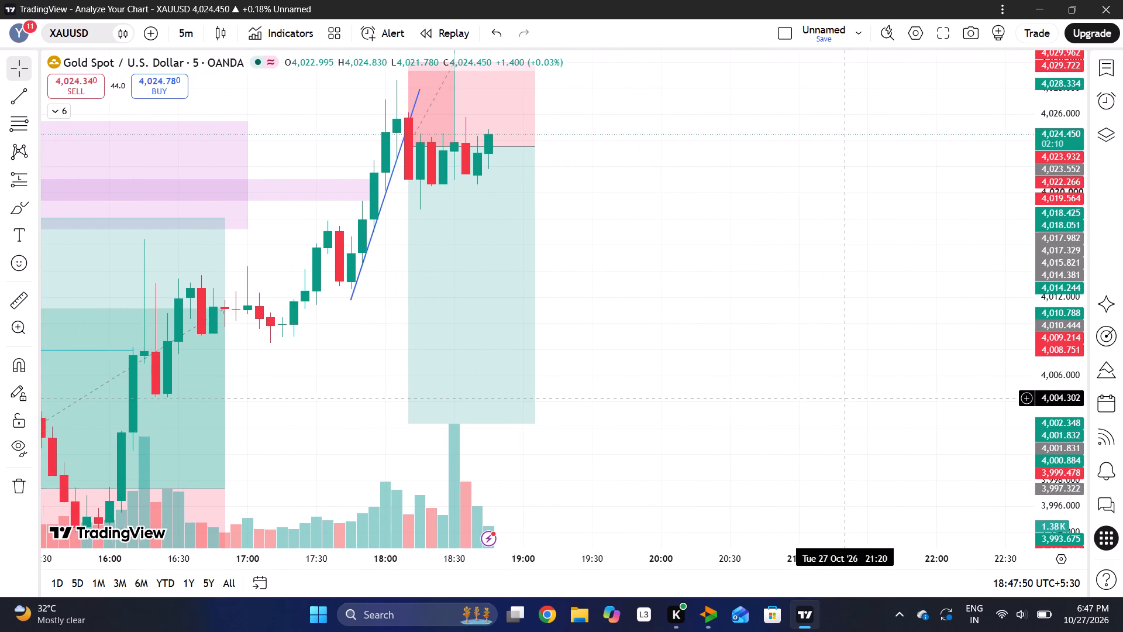
left_click_drag(1036, 326, 1011, 235)
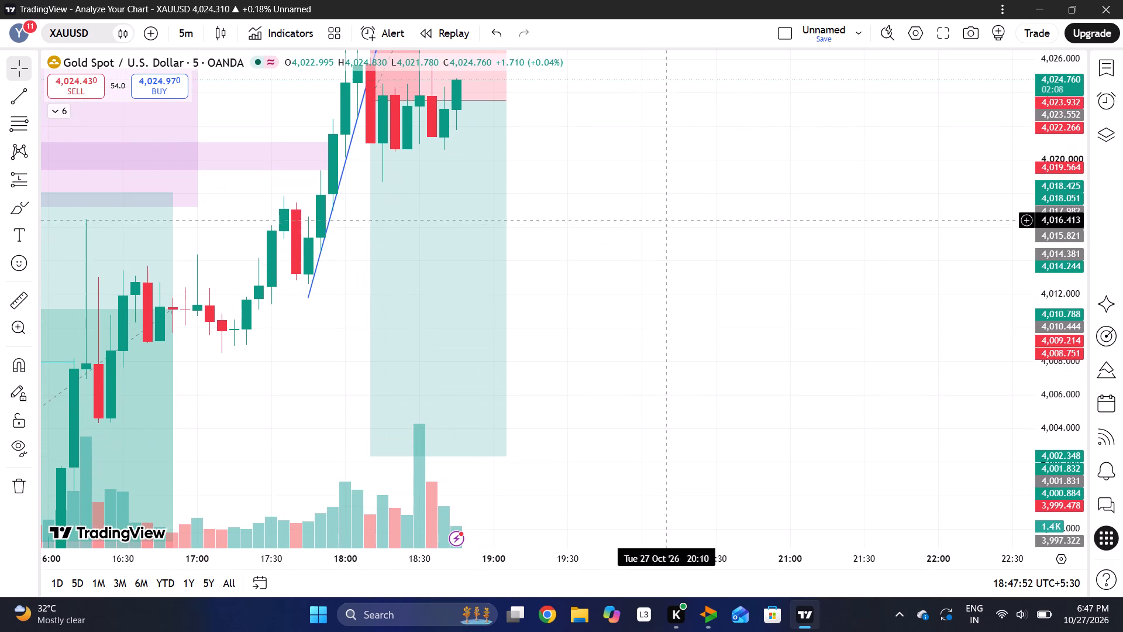
left_click_drag(643, 225, 821, 389)
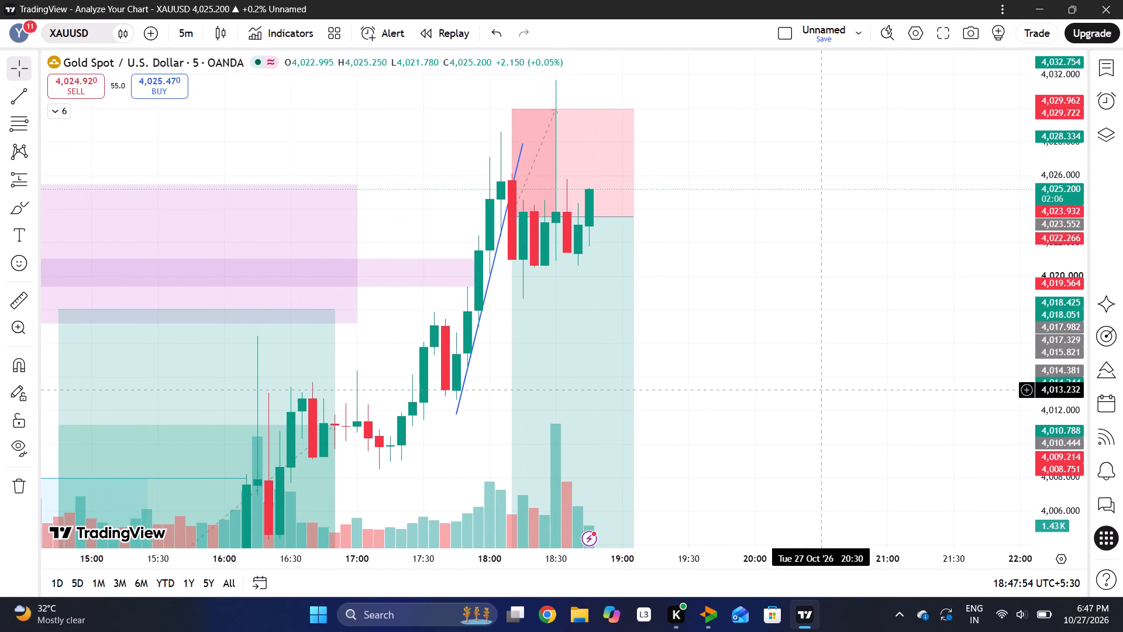
left_click_drag(1064, 360, 1047, 452)
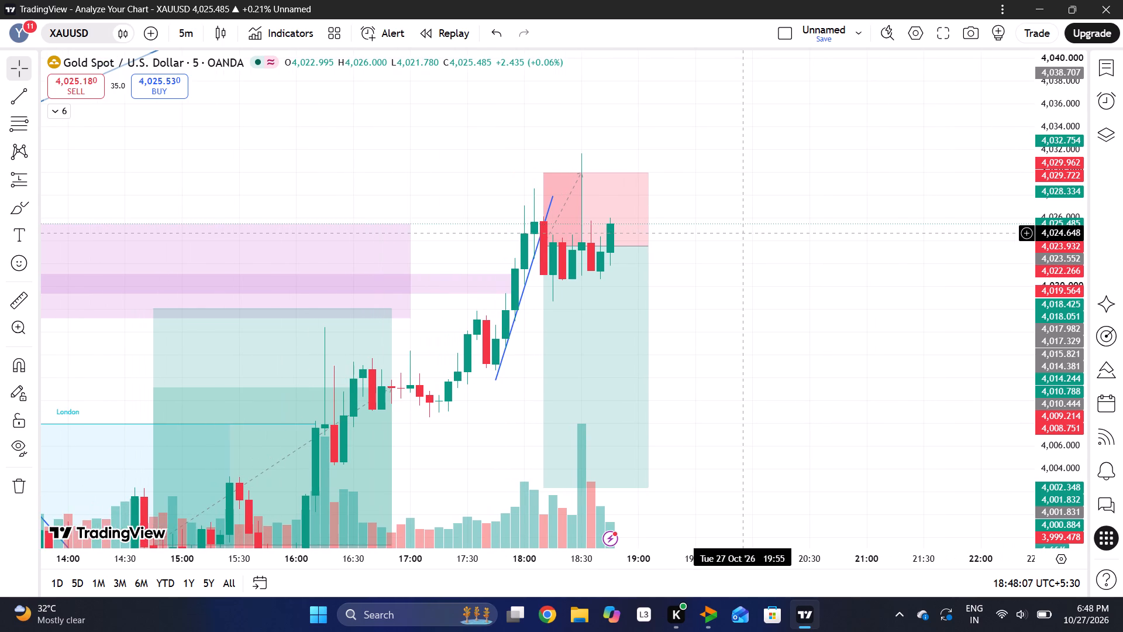
left_click_drag(1045, 229, 1023, 372)
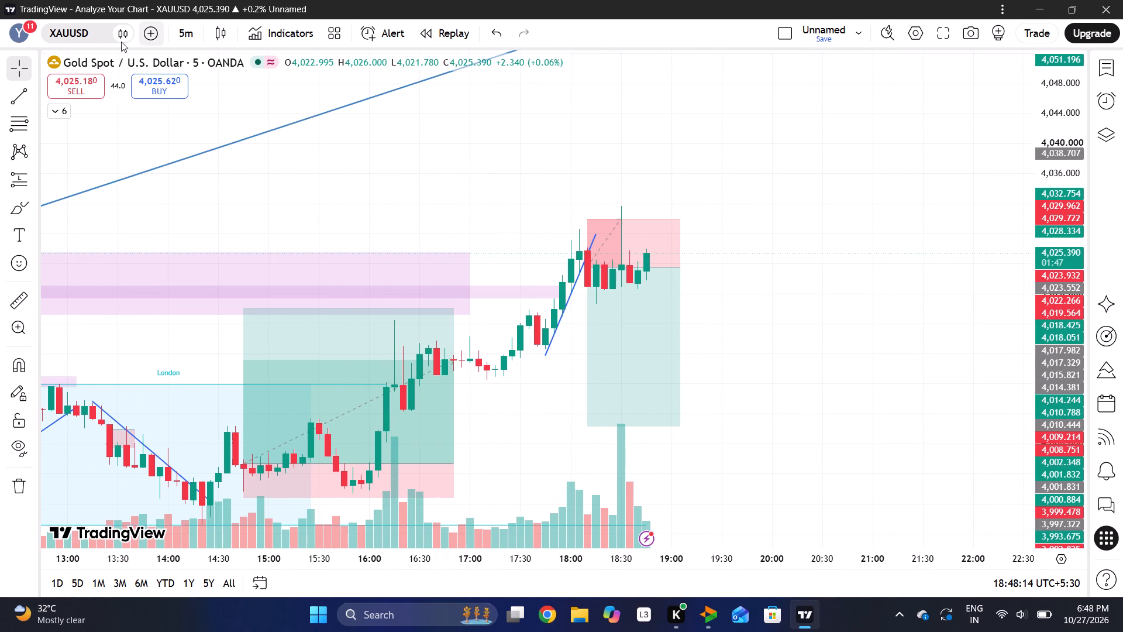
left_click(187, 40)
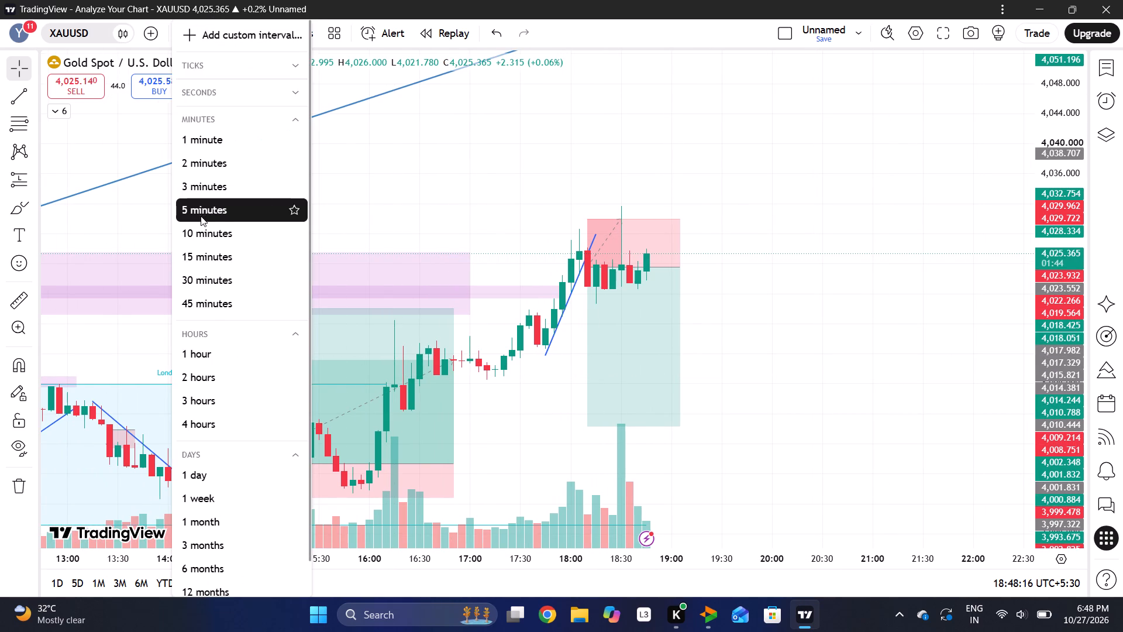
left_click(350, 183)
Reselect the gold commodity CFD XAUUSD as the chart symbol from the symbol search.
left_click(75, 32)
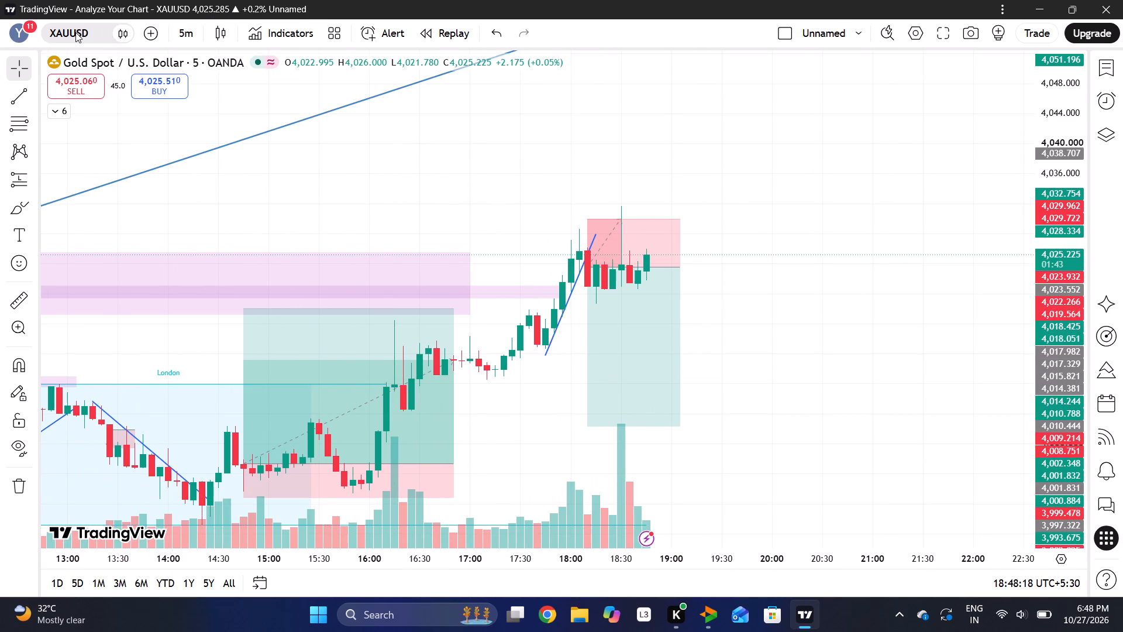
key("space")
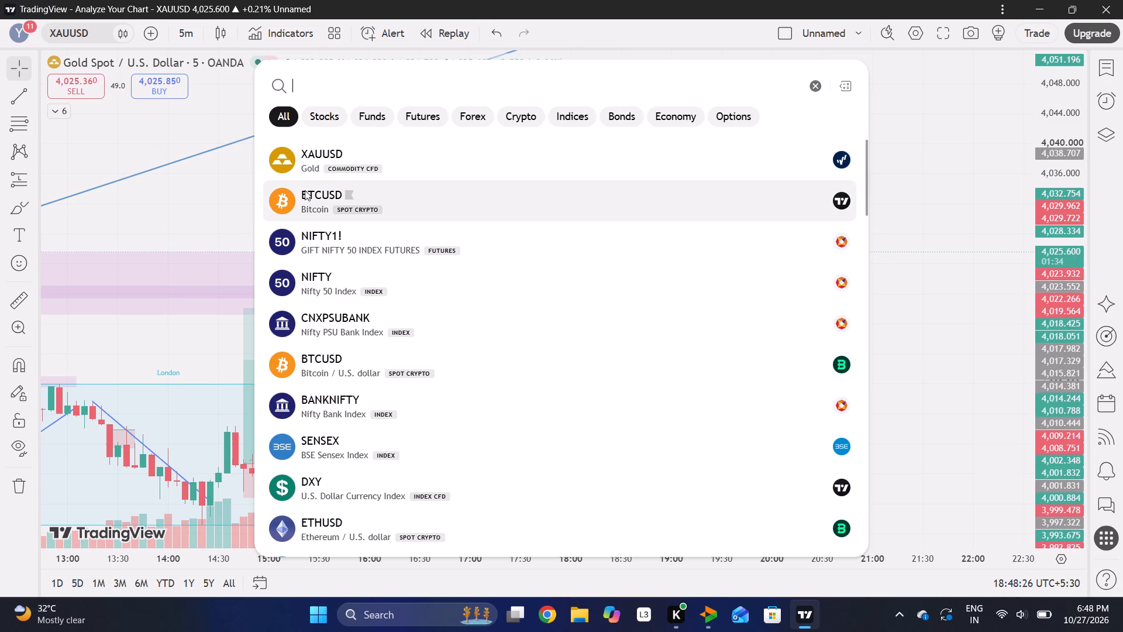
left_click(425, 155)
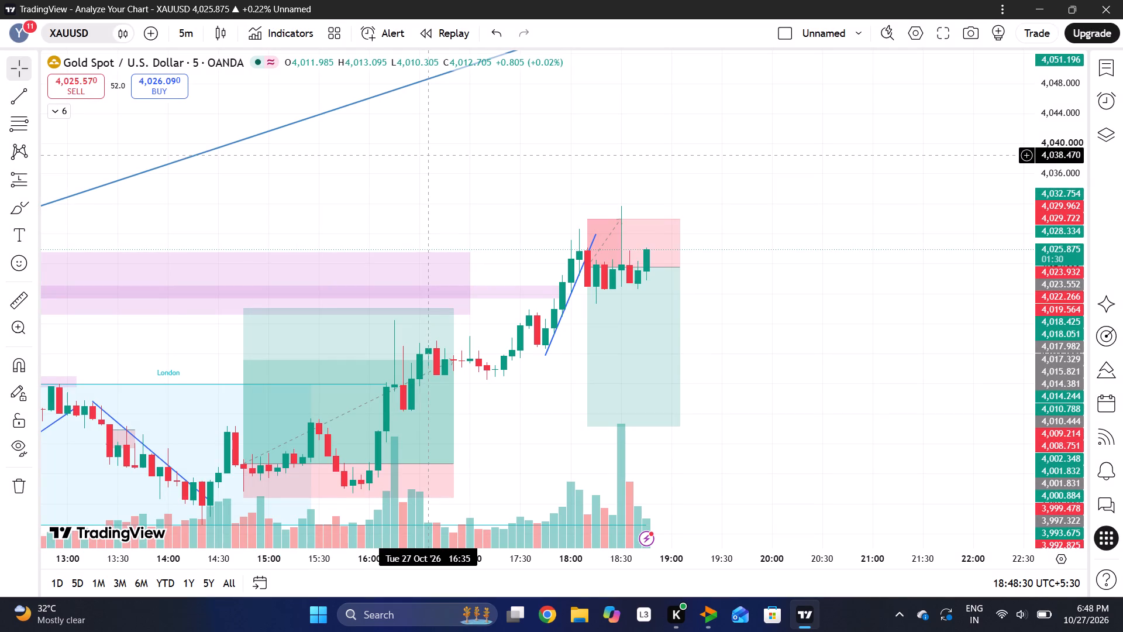
Open the chart's symbol search and clear the XAUUSD query to browse the listed symbols.
left_click(85, 35)
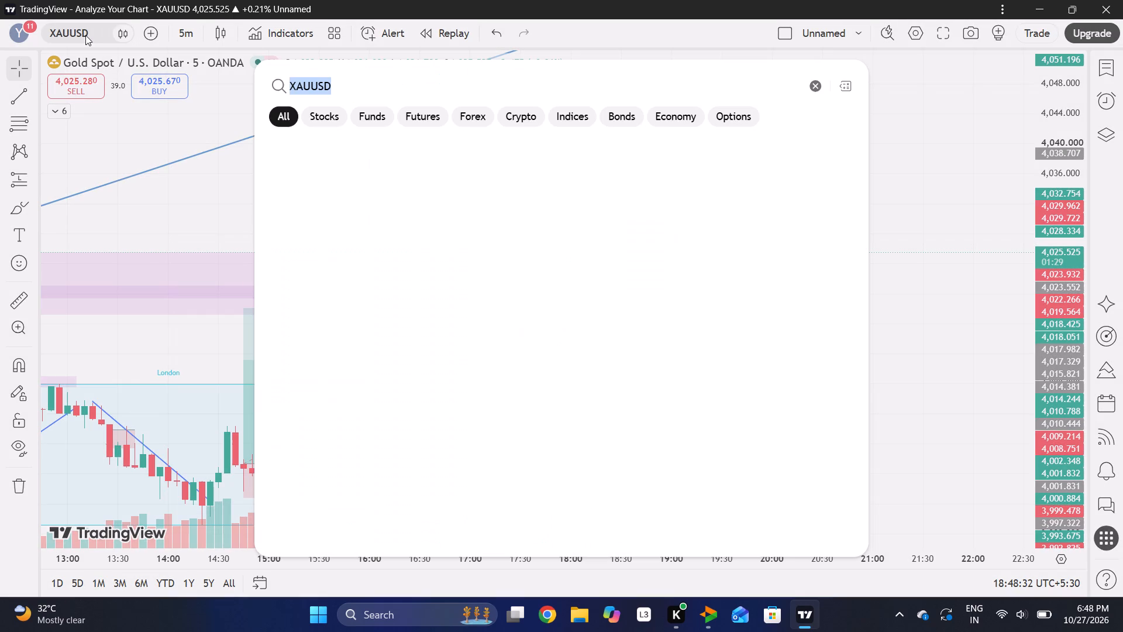
key("space")
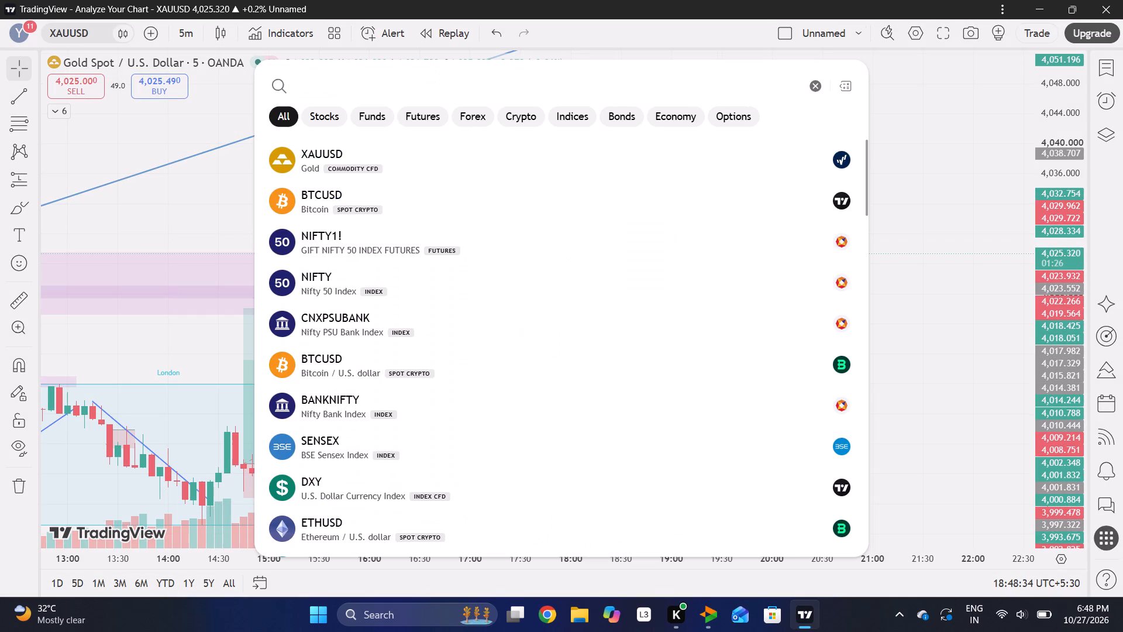